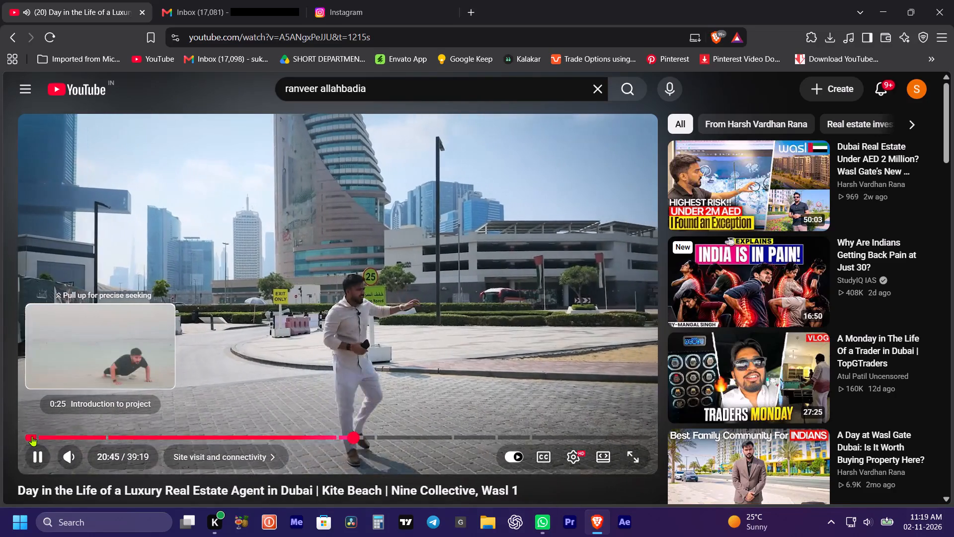
Restart the Dubai luxury real estate agent video from the beginning, review its opening in full screen, and leave it paused in normal view.
left_click_drag(33, 437, 25, 438)
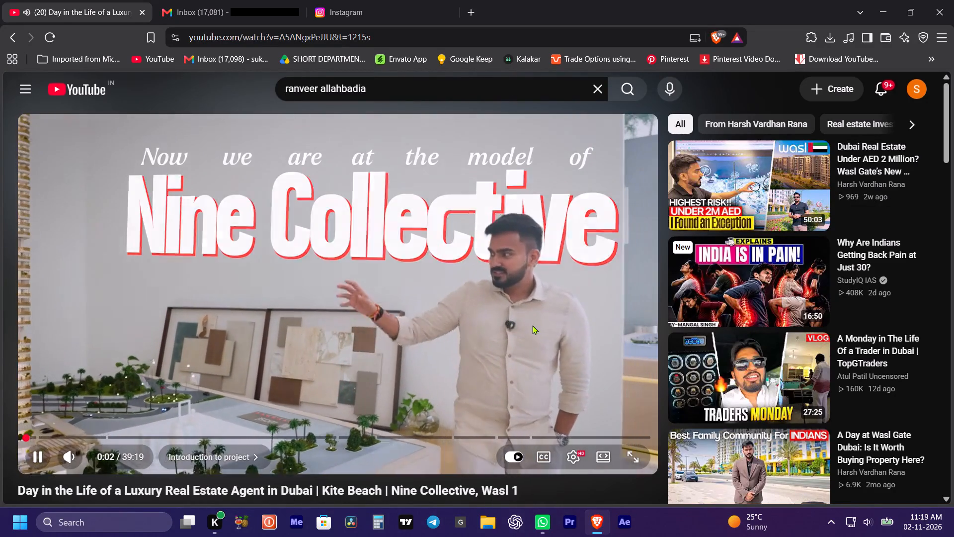
left_click(633, 461)
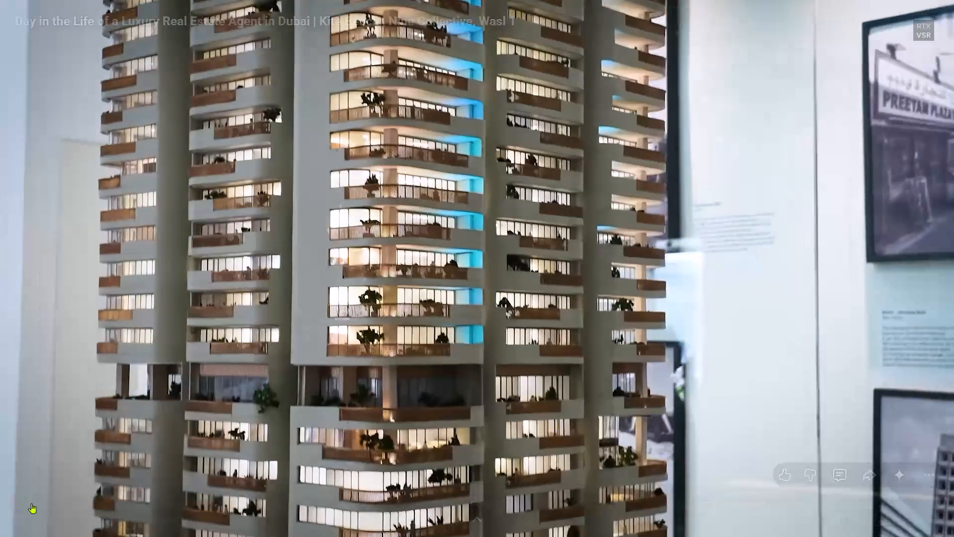
left_click_drag(73, 521, 78, 521)
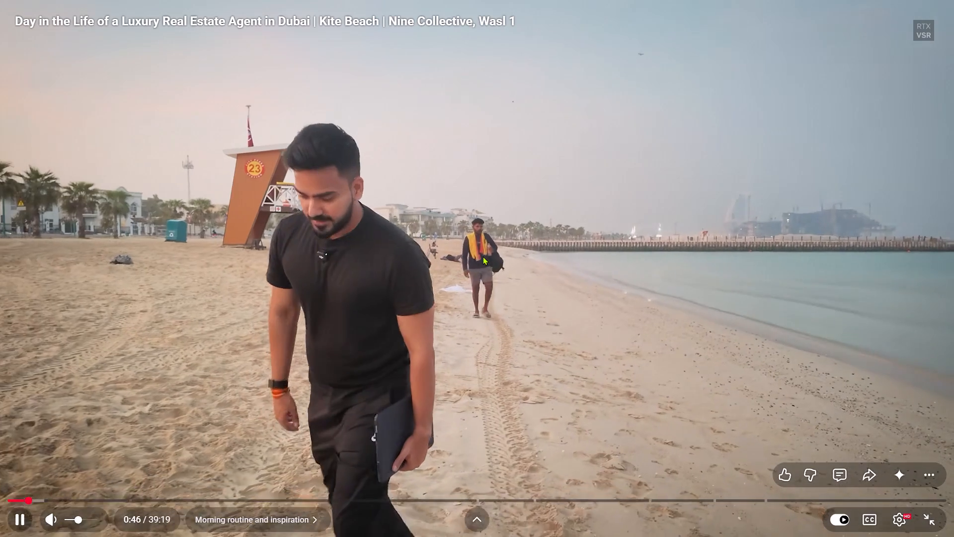
left_click(584, 224)
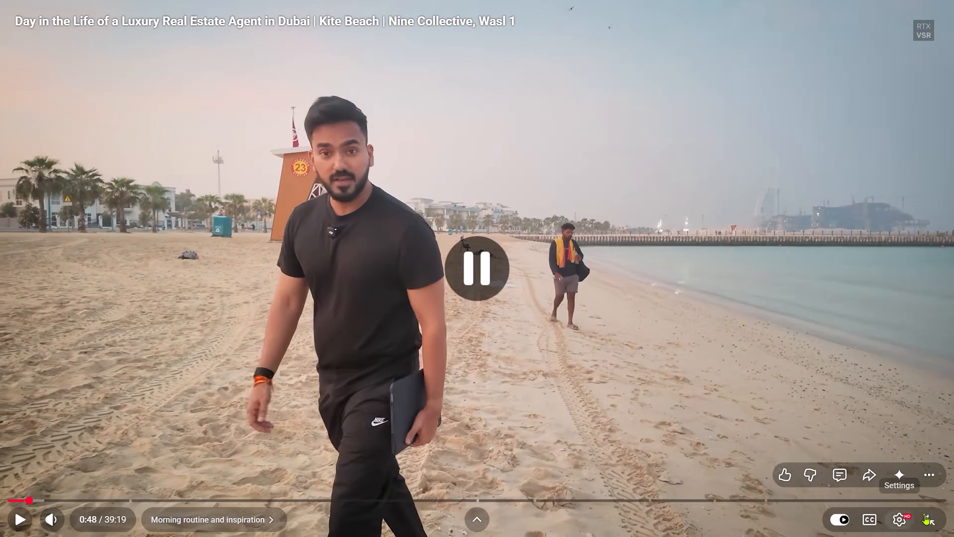
left_click(939, 521)
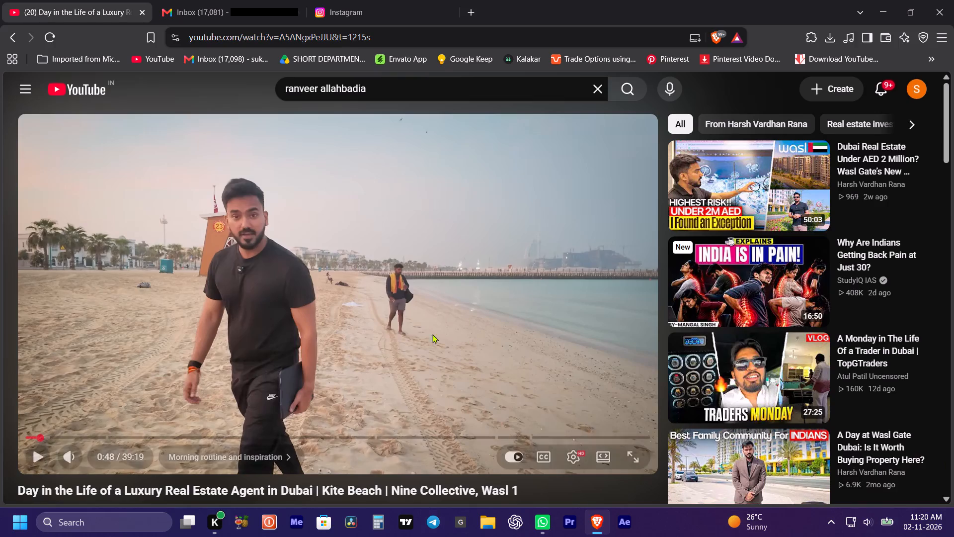
left_click(393, 347)
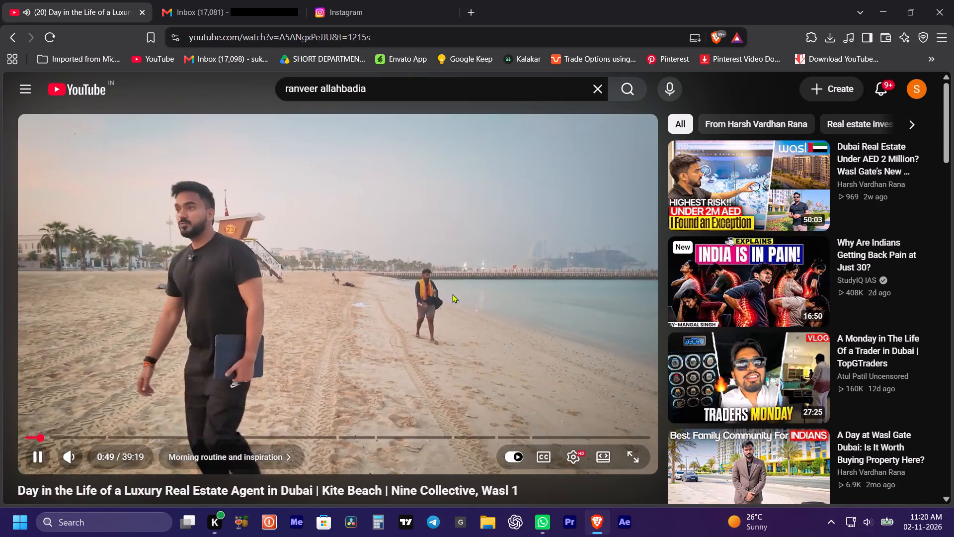
left_click(449, 273)
Switch to Adobe Premiere and start a new project with the name "harsh teases".
left_click(568, 527)
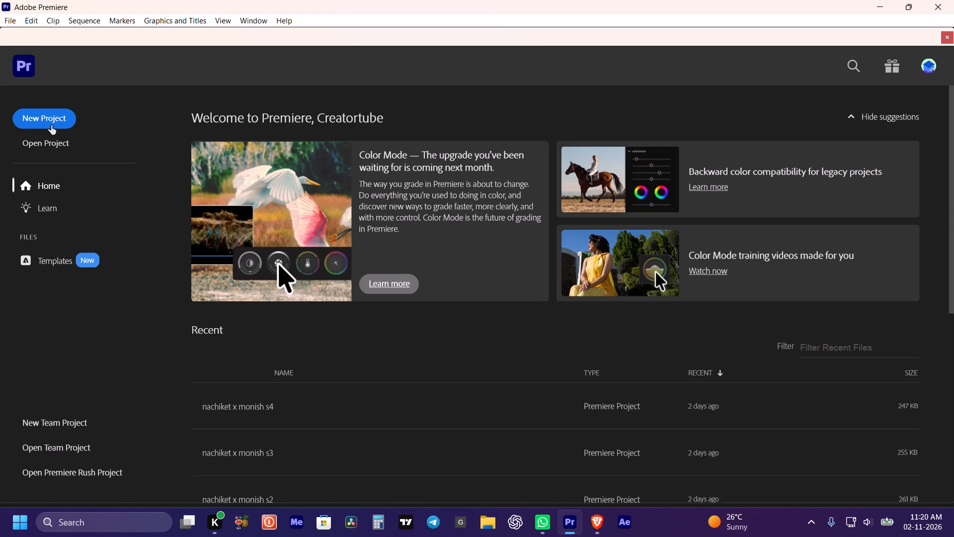
left_click(51, 125)
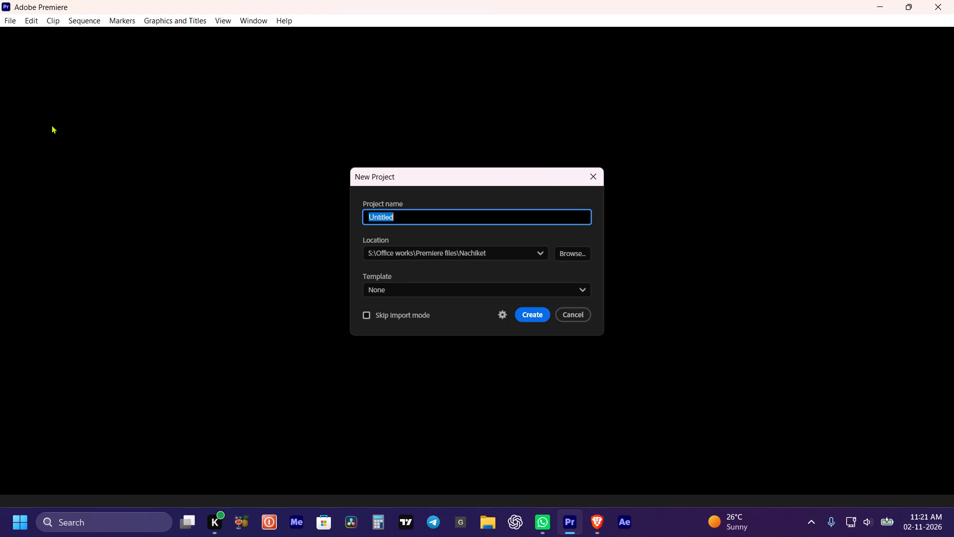
type("harsh tea")
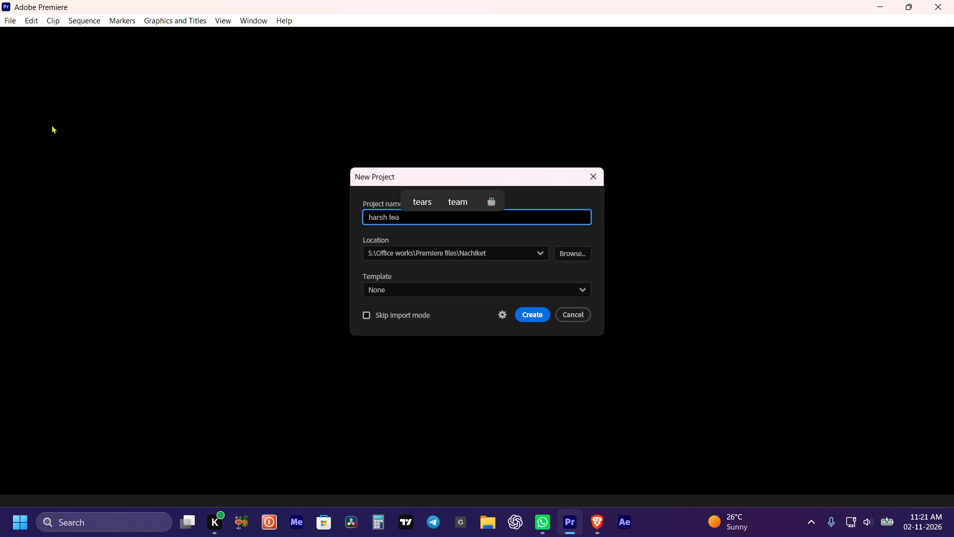
key("s")
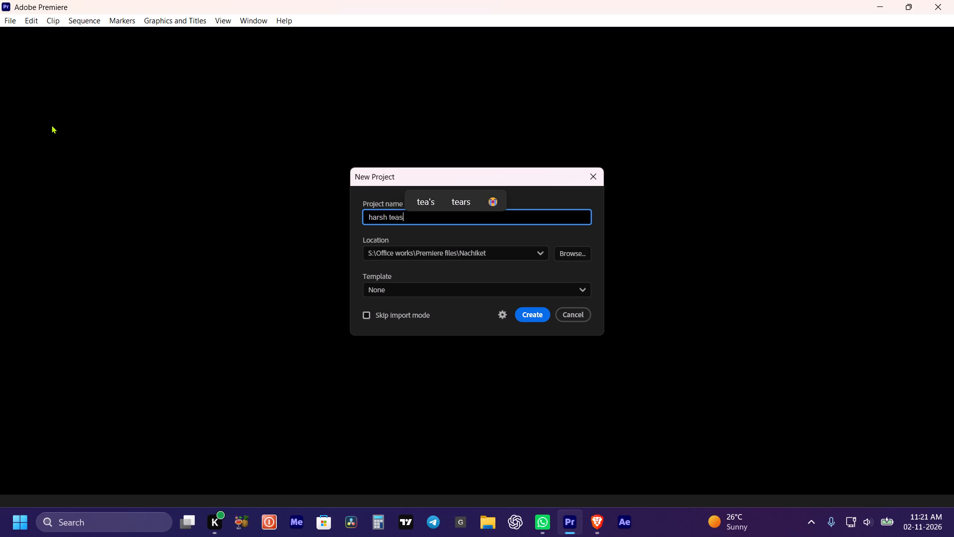
key("o")
key("r")
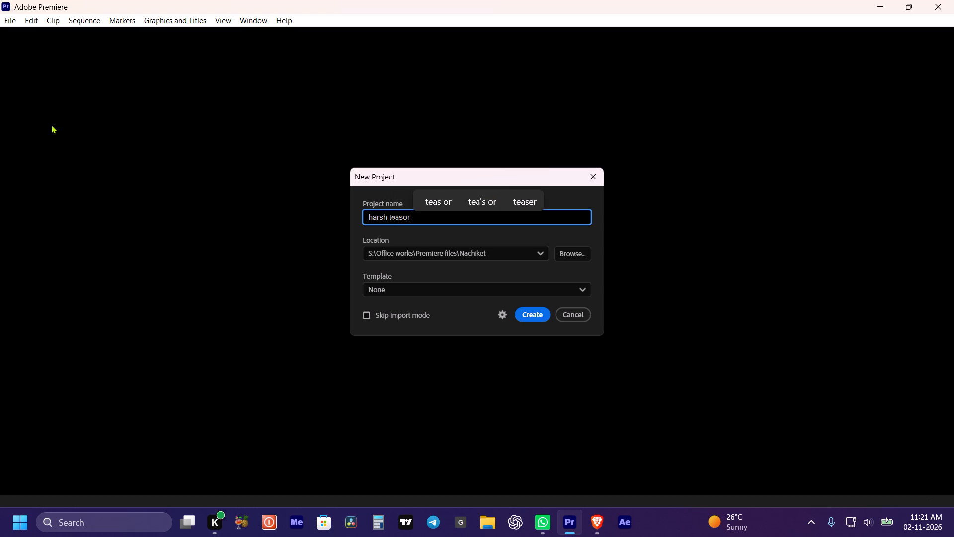
key("BackSpace")
key("BackSpace")
key("e")
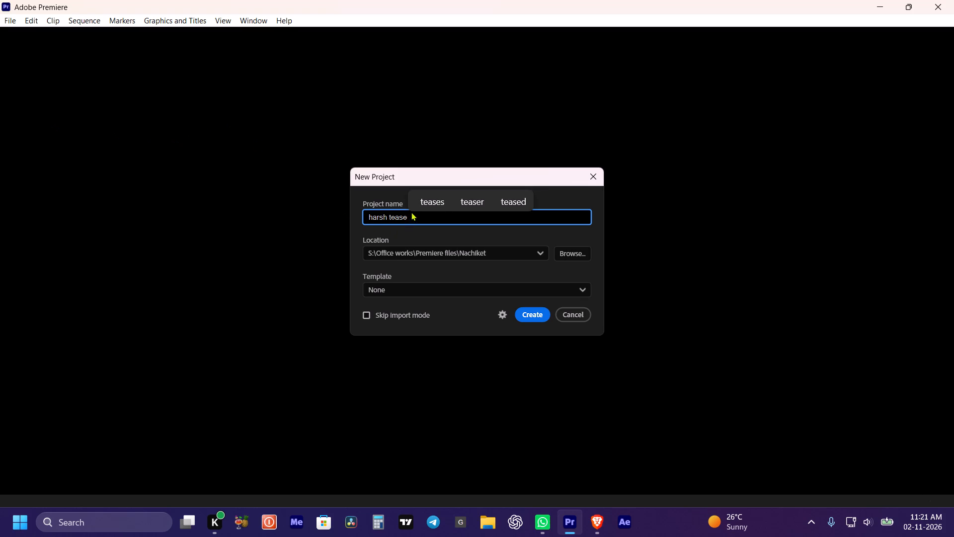
left_click(440, 205)
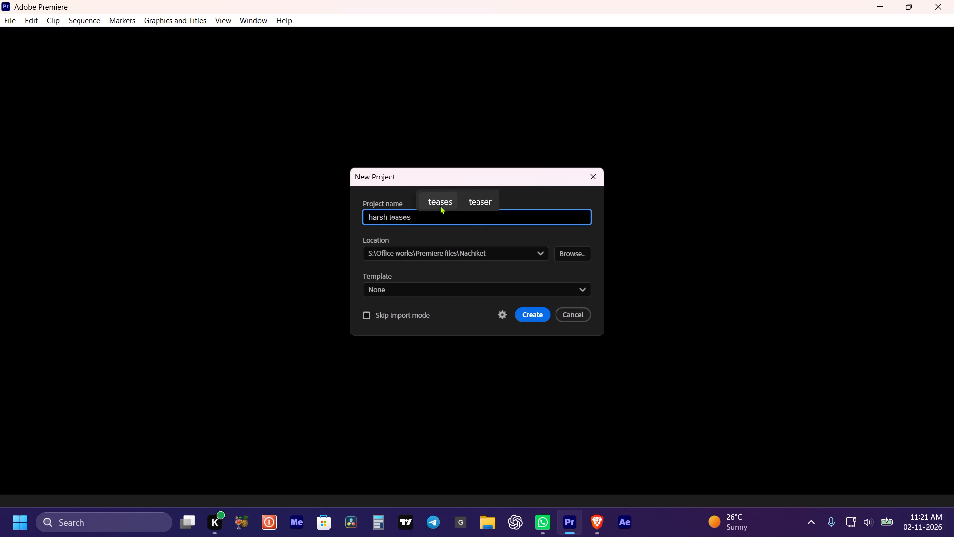
Browse for a custom project location and open the Harsh folder in Office works\Premiere files on the Samsung T7 shield drive.
left_click(530, 253)
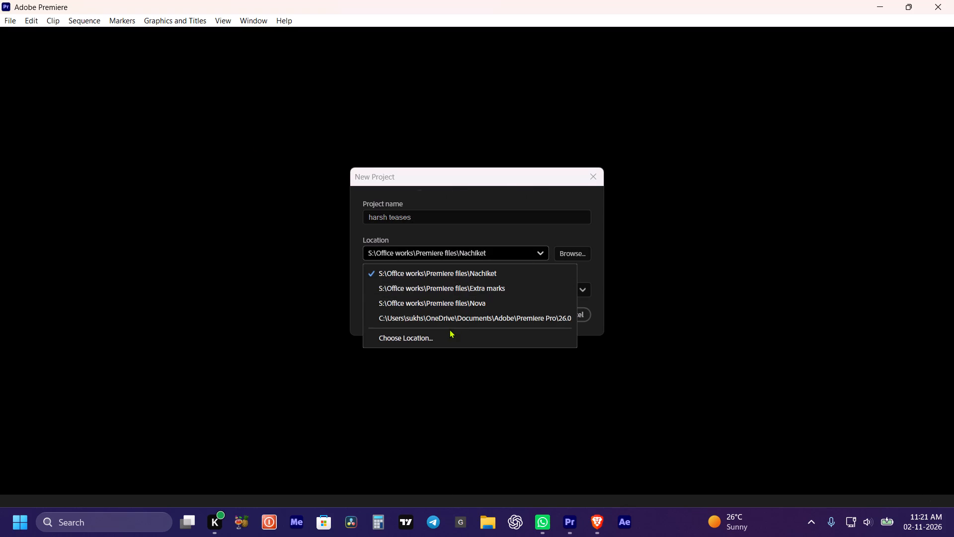
left_click(437, 348)
left_click(449, 250)
left_click(424, 335)
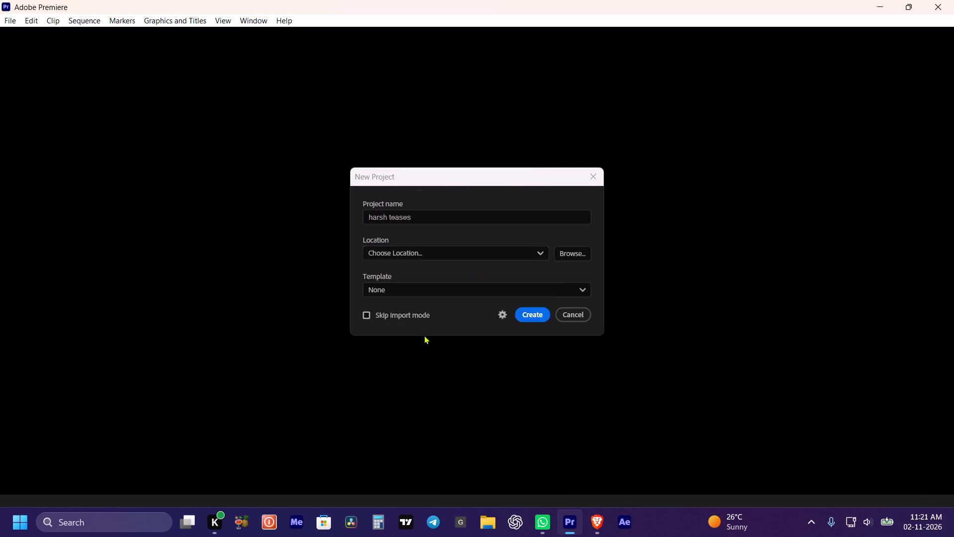
left_click(216, 354)
left_click_drag(502, 318, 498, 312)
double_click(460, 236)
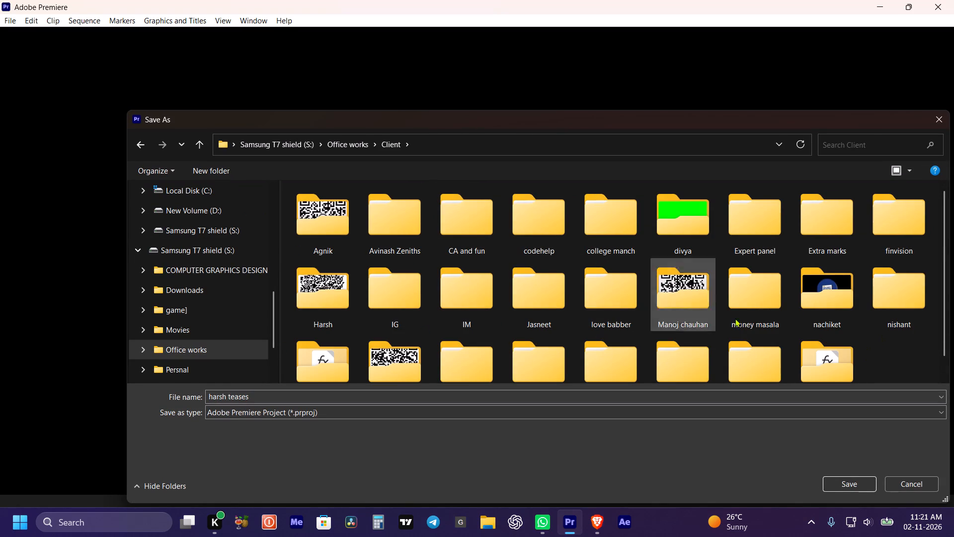
double_click(339, 305)
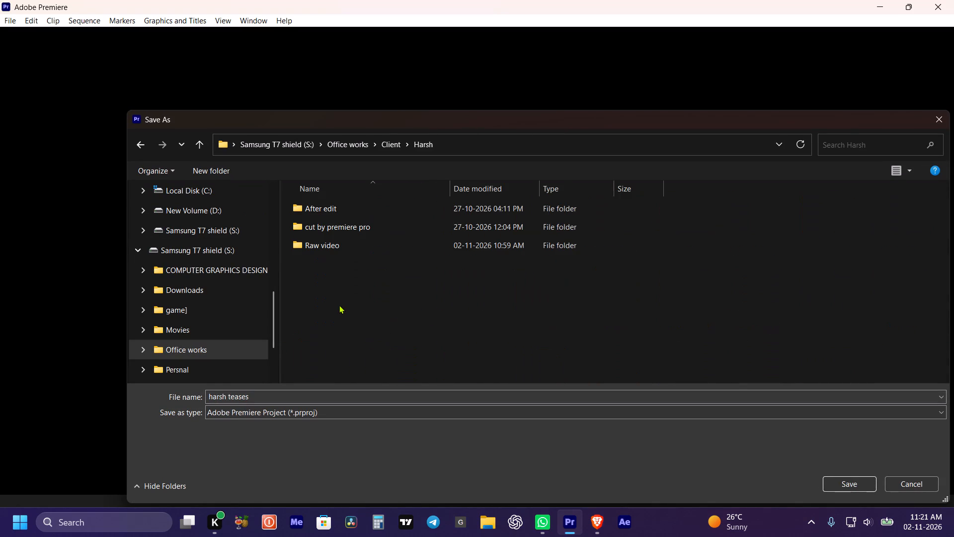
left_click(354, 139)
double_click(862, 235)
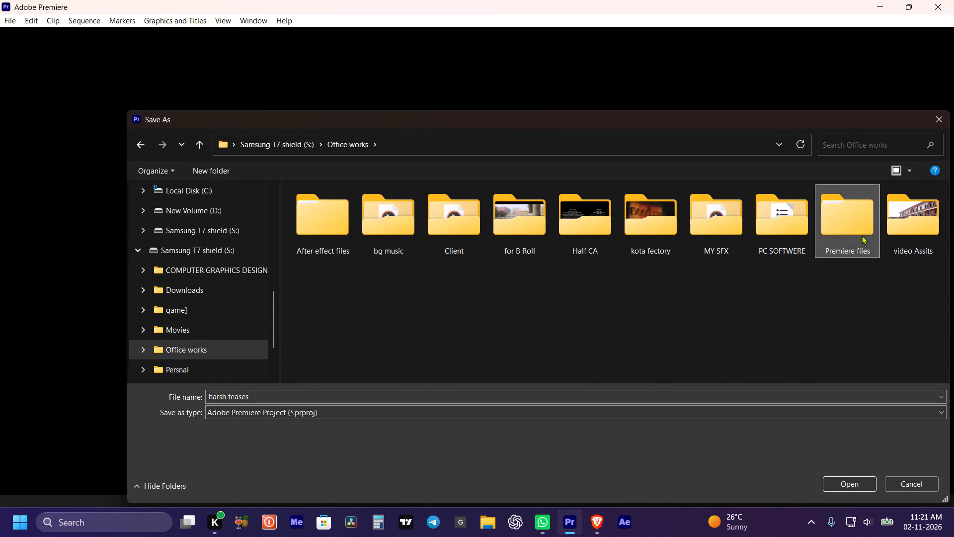
scroll(397, 345, "down", 2)
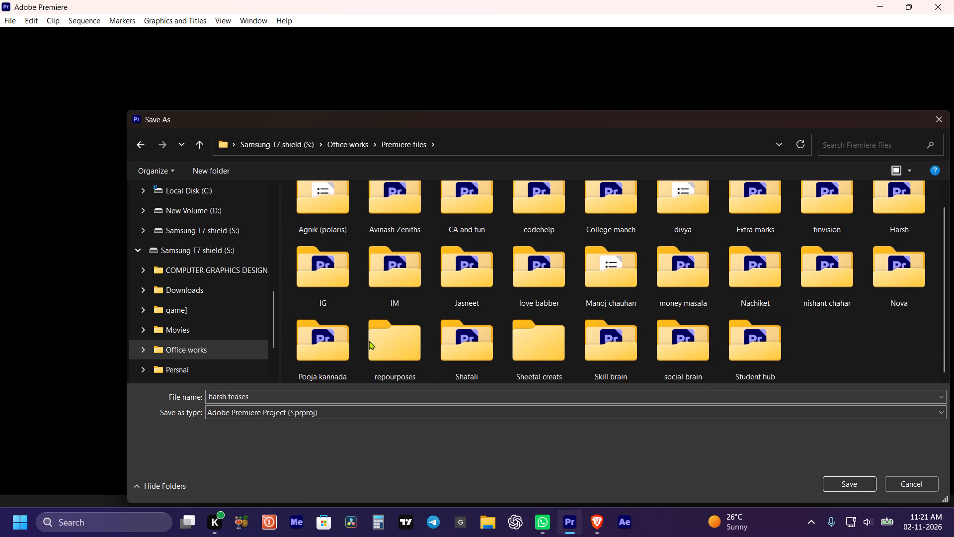
left_click(904, 220)
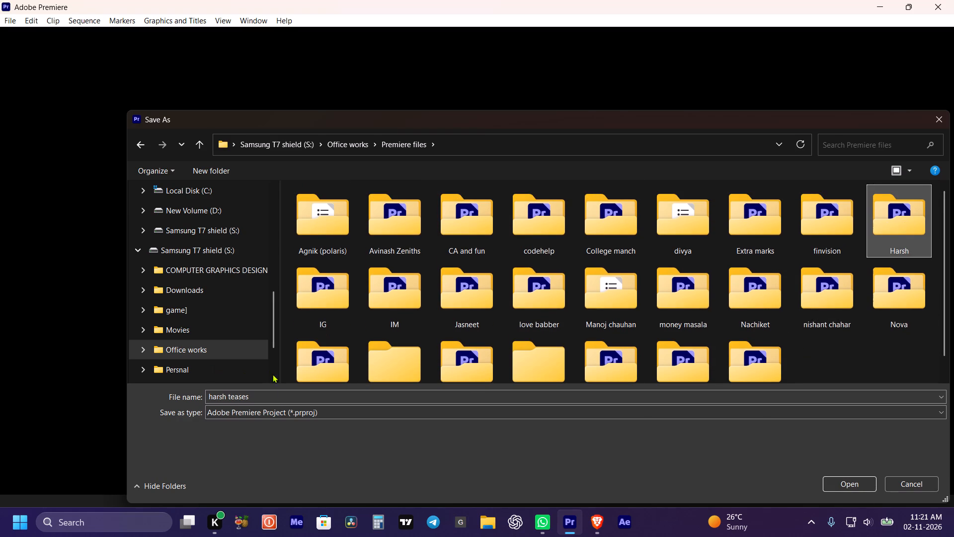
left_click(284, 402)
key("ctrl+c")
key("ctrl+c")
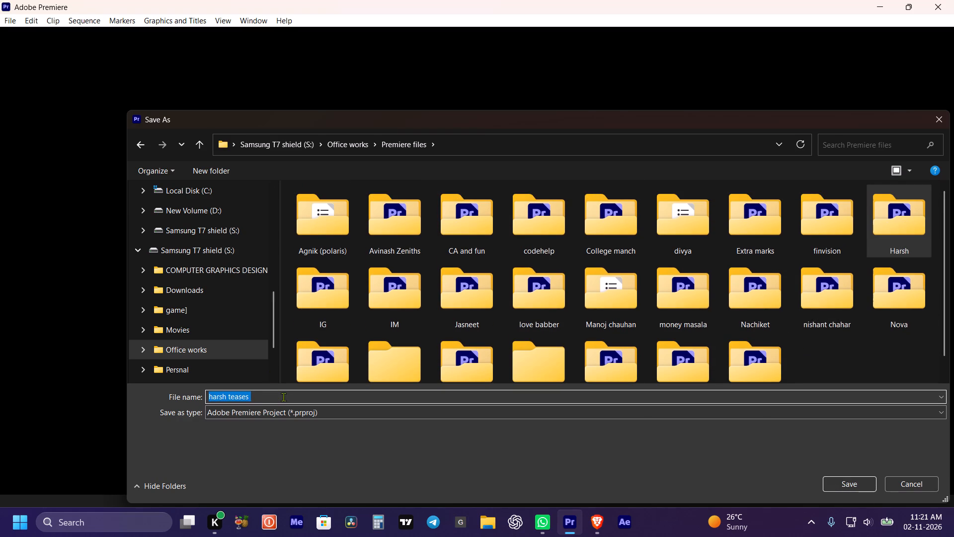
key("Right")
double_click(920, 233)
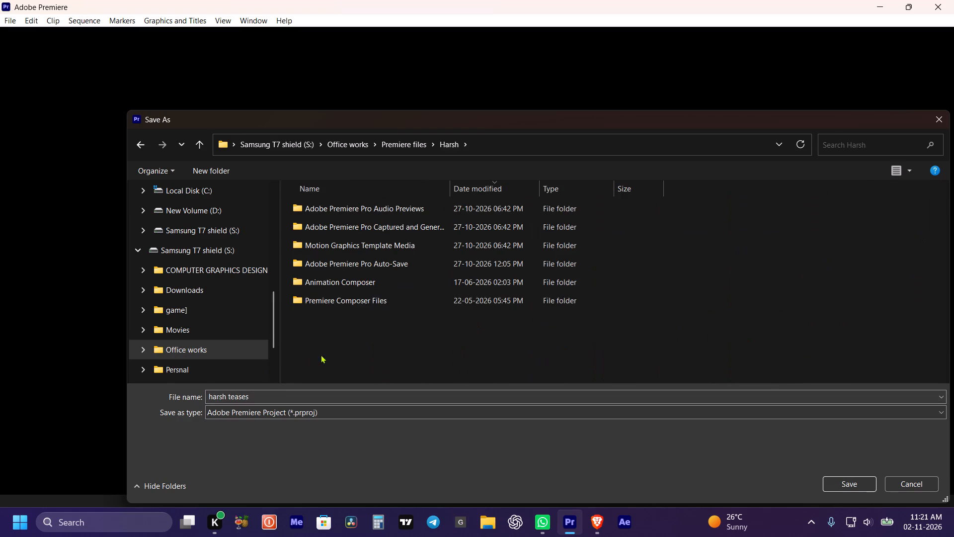
Add the date in parentheses so the project file name reads "harsh teases (02-11-2026)", copy the name, and save it in the Harsh folder.
left_click(280, 398)
left_click(282, 397)
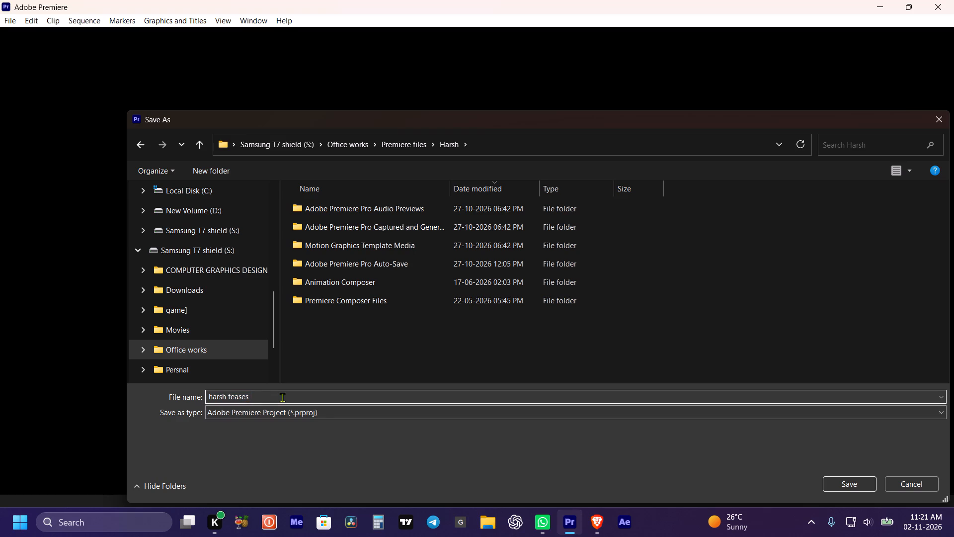
type("02-")
type("11-2026")
key("shift+parenright")
key("Left")
key("Left")
key("Left")
key("Left")
key("Left")
key("Left")
key("Left")
key("Left")
key("Left")
key("Left")
key("Left")
key("shift+parenleft")
key("ctrl+a")
key("ctrl+c")
key("ctrl+c")
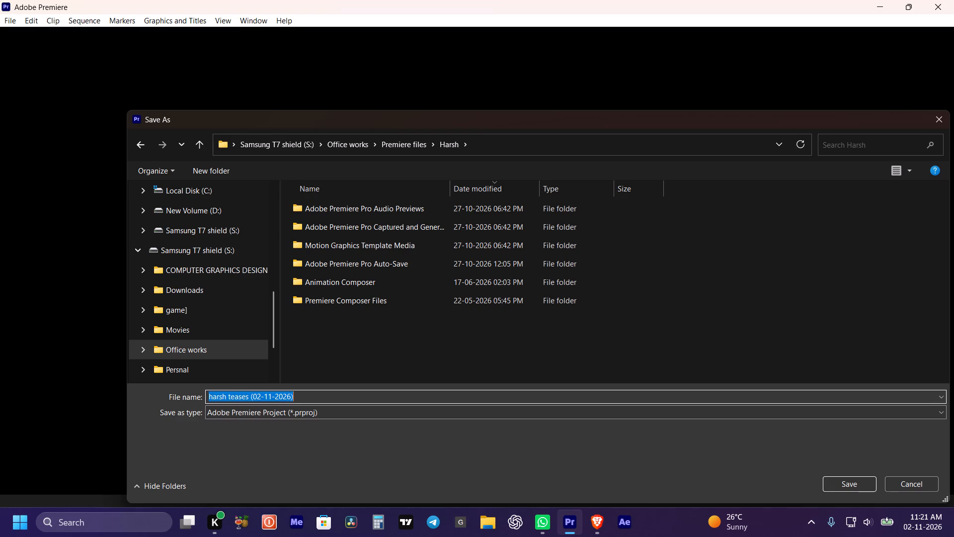
key("Return")
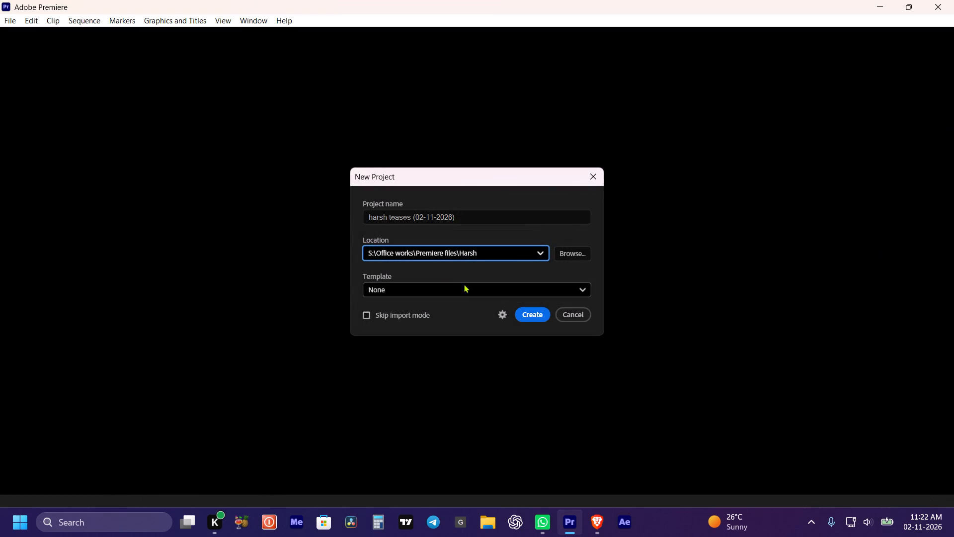
Create the project and skip the media import stage to reach the empty editing workspace.
left_click(538, 317)
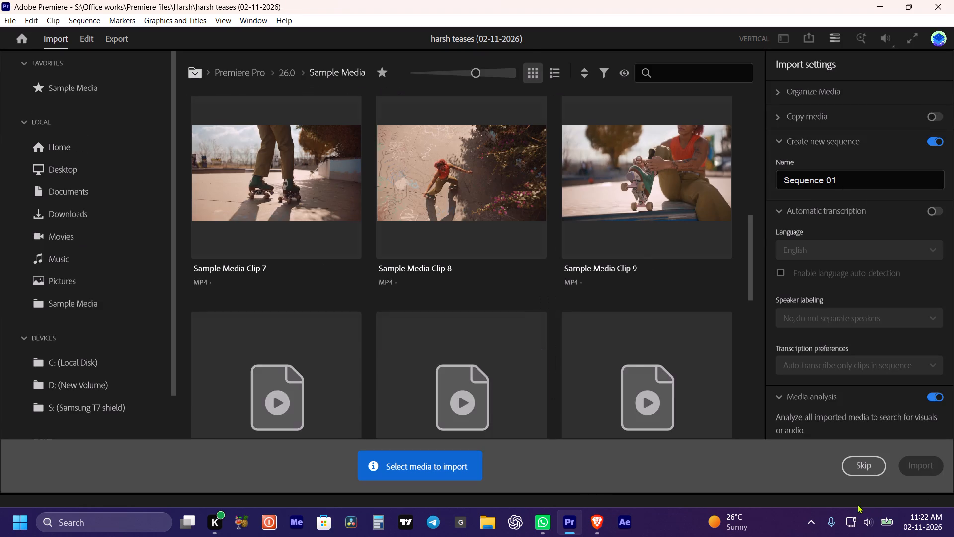
left_click(859, 467)
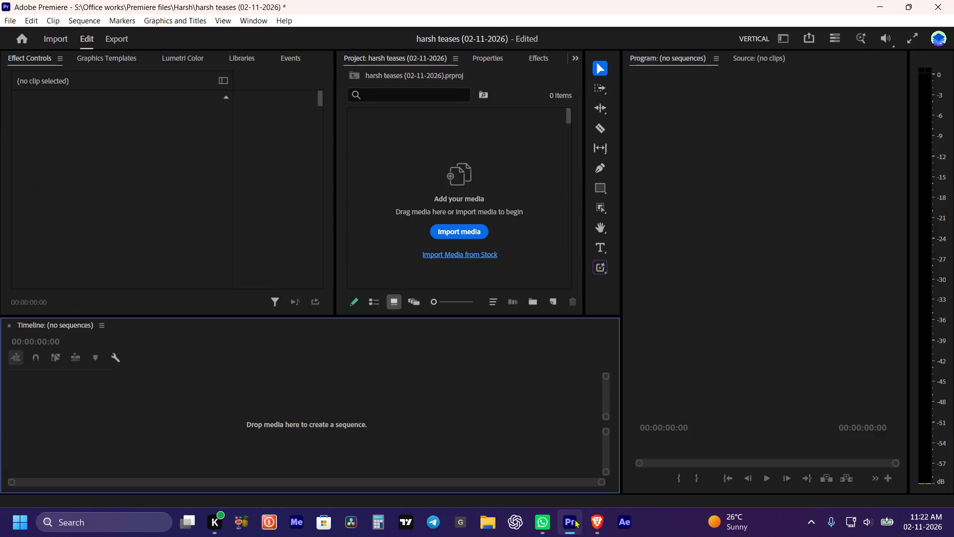
Switch to Brave and bring the downloaded "Day in the Life of a Luxury Real Estate Agent in Dubai" MP4 into the Premiere project's media bin.
left_click(594, 527)
left_click(831, 30)
left_click_drag(695, 98, 569, 465)
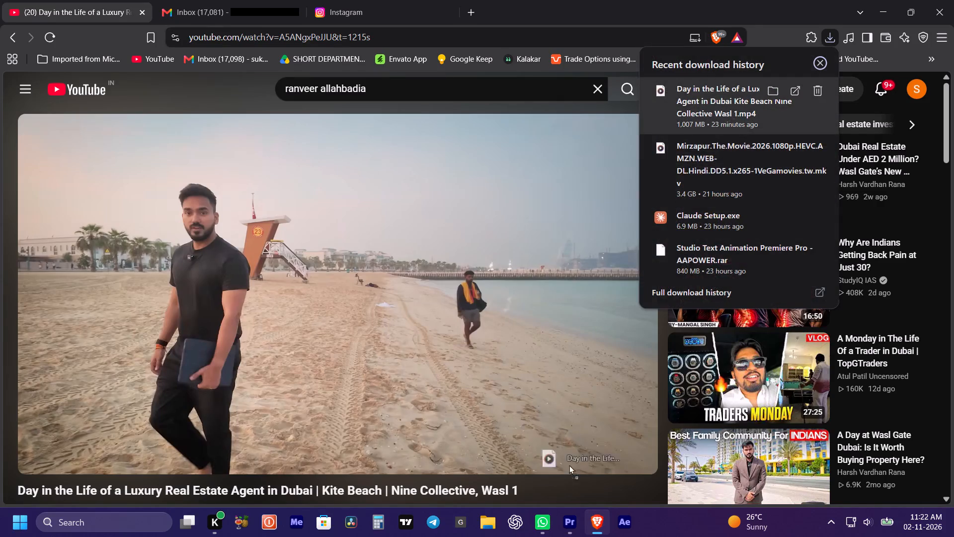
left_click_drag(569, 465, 443, 176)
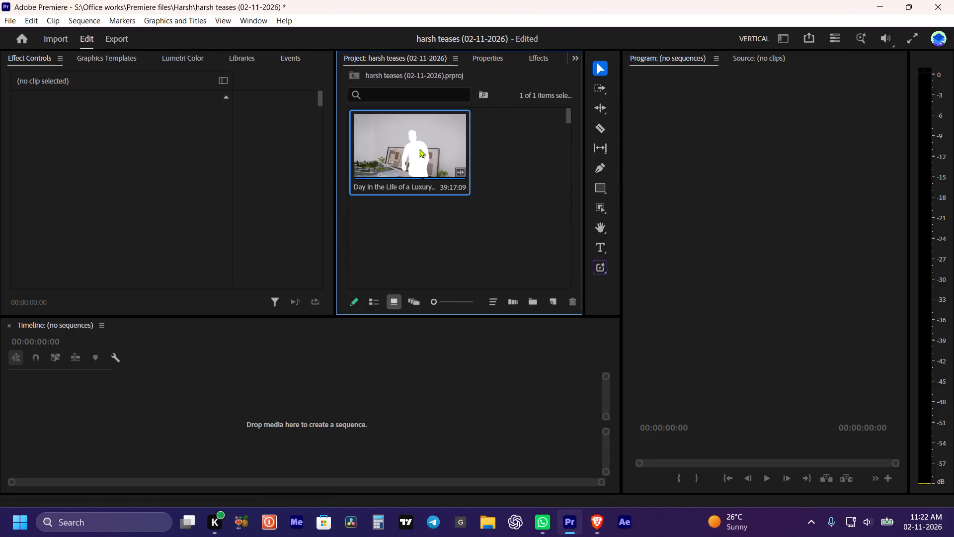
Create a new sequence from the imported Dubai real estate video and fit its whole length in the timeline.
left_click_drag(419, 151, 319, 435)
left_click(532, 402)
key("backslash")
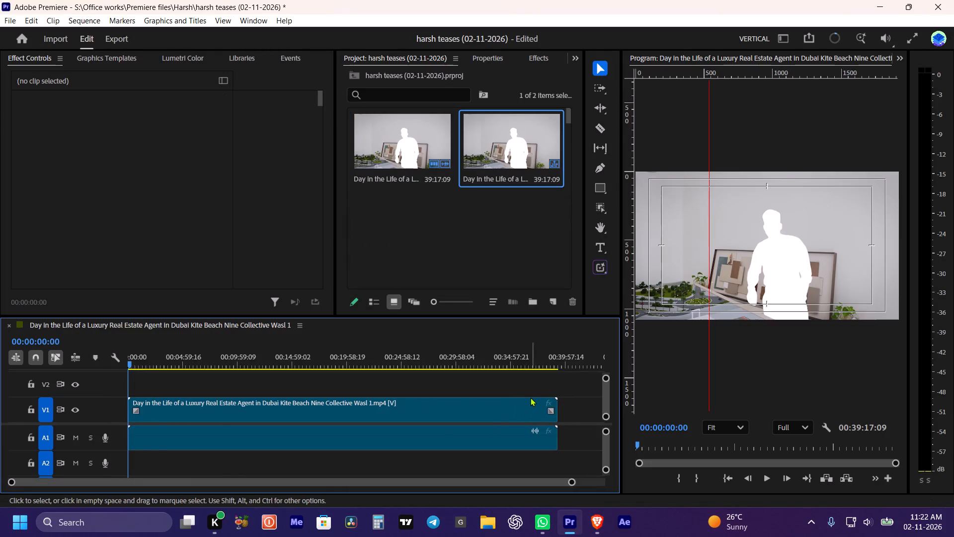
Set the Dubai real estate sequence's timebase to 25.00 frames/second.
key("space")
key("space")
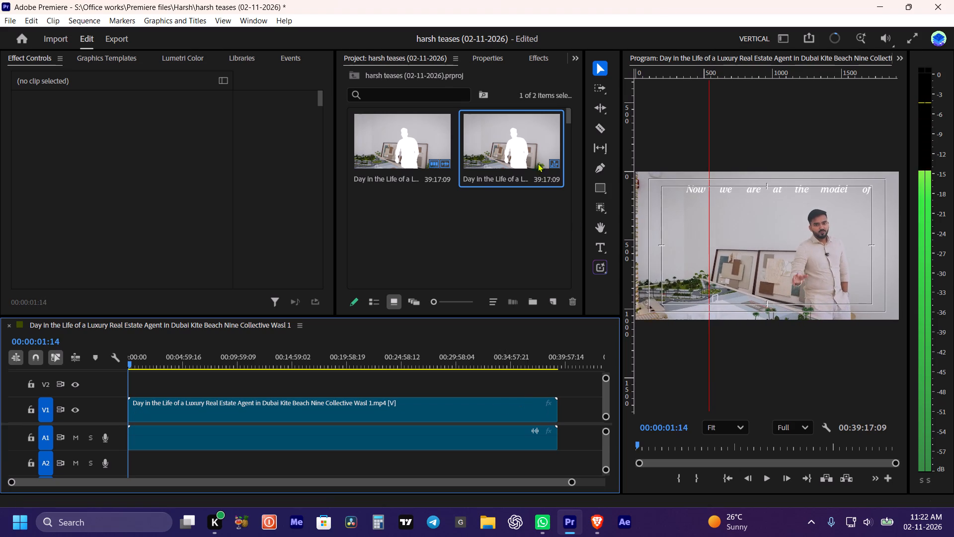
right_click(515, 148)
left_click(566, 184)
left_click(405, 86)
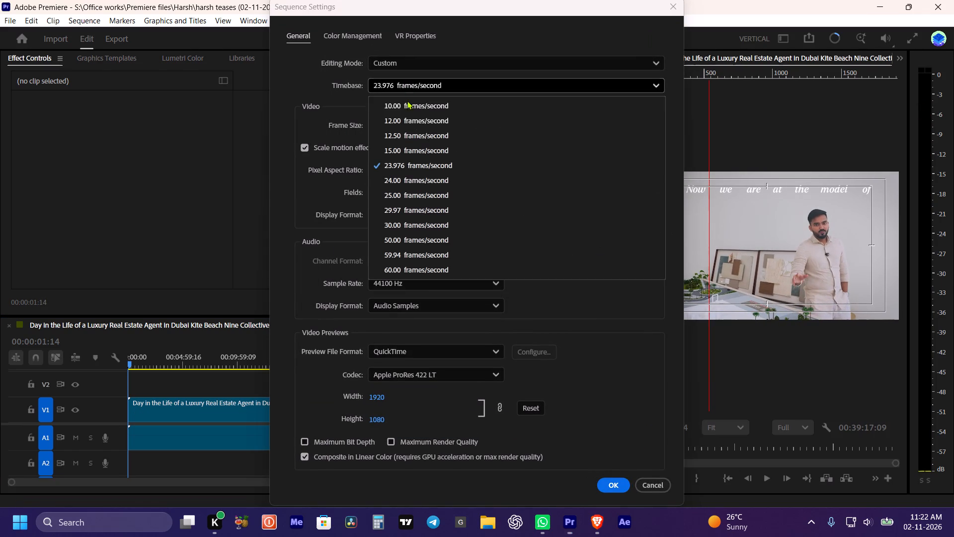
left_click(410, 193)
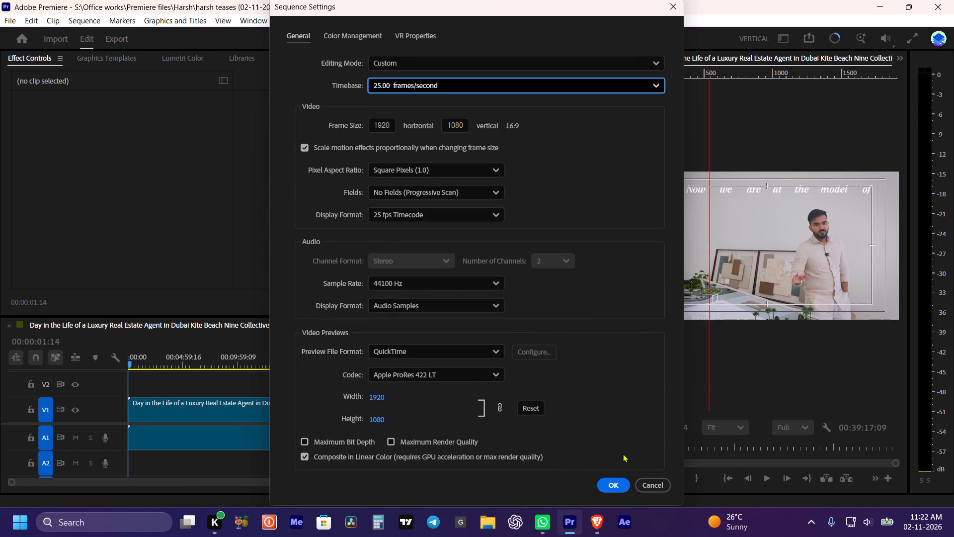
left_click(605, 475)
left_click(608, 478)
Play the opening of the sequence from its beginning to check the footage.
key("space")
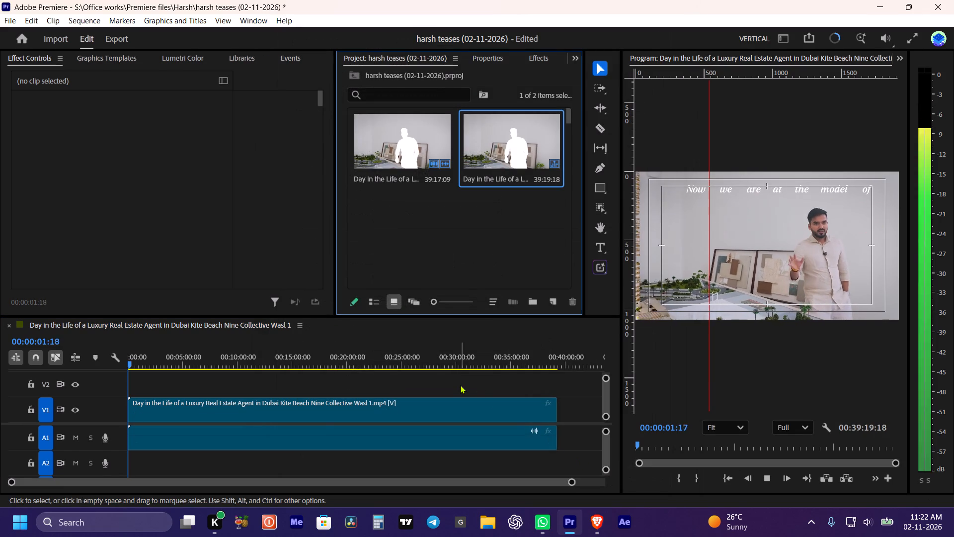
key("space")
left_click_drag(174, 349, 94, 381)
key("space")
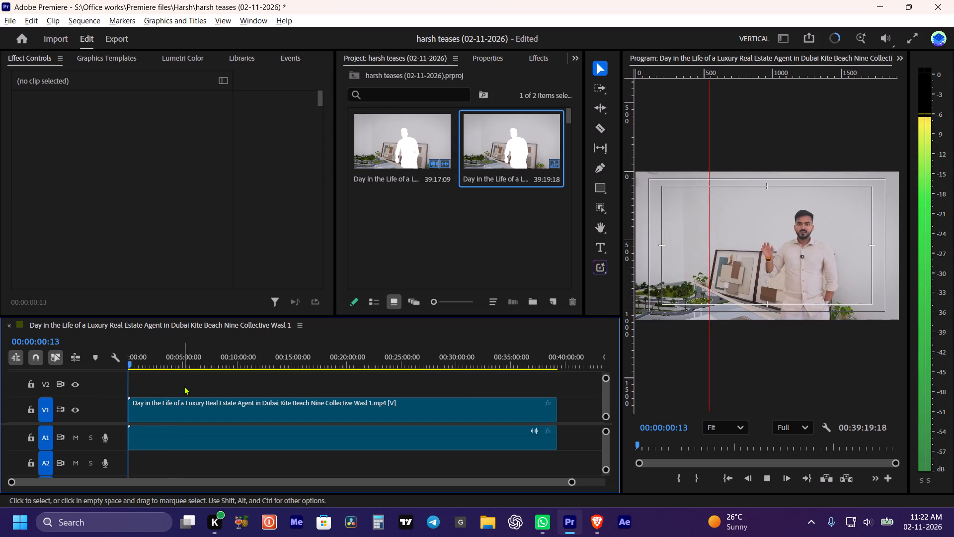
scroll(184, 386, "up", 4, "alt")
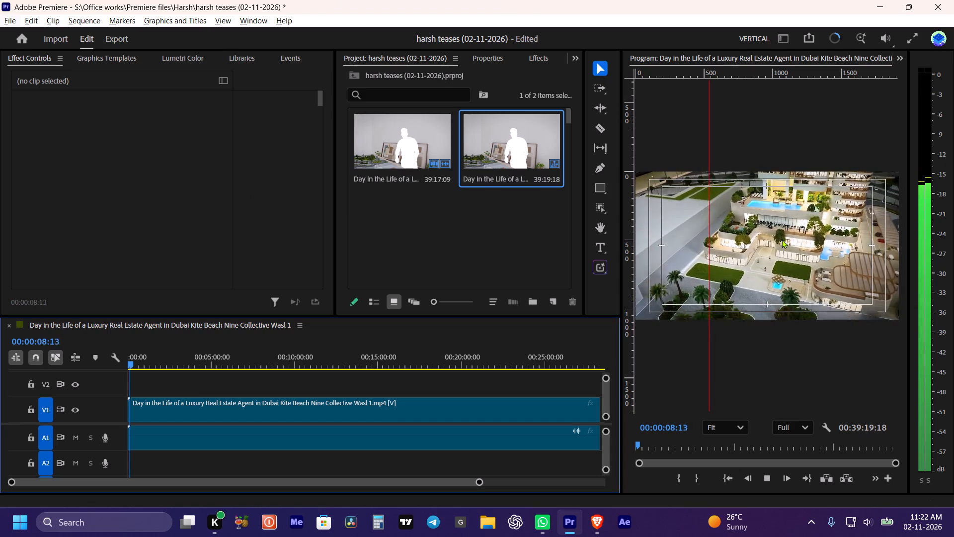
Maximize the Program monitor and remove the red vertical guide from the picture.
key("grave")
key("grave")
key("space")
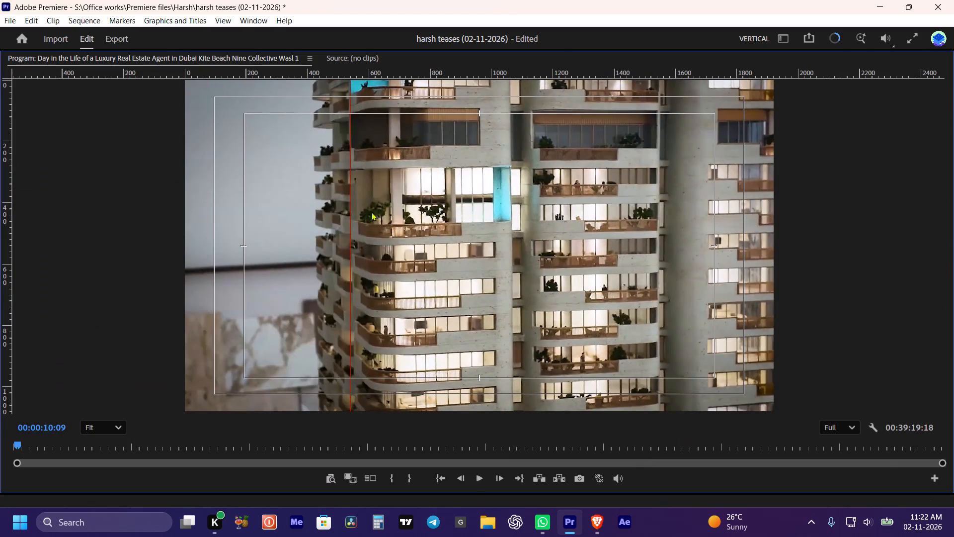
left_click_drag(350, 207, 0, 242)
Review the opening showroom and beach scenes up to about 00:01:34, speeding up playback during the beach part.
key("space")
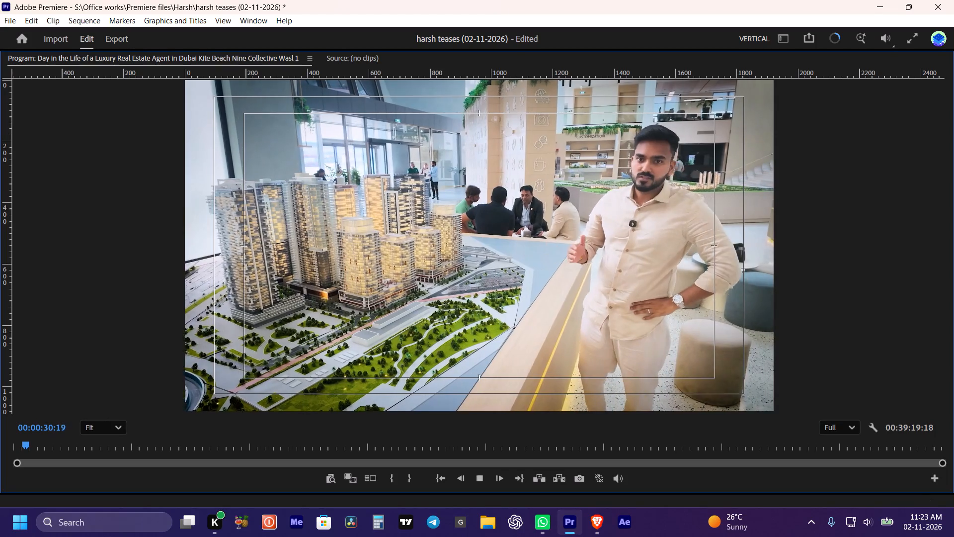
key("space")
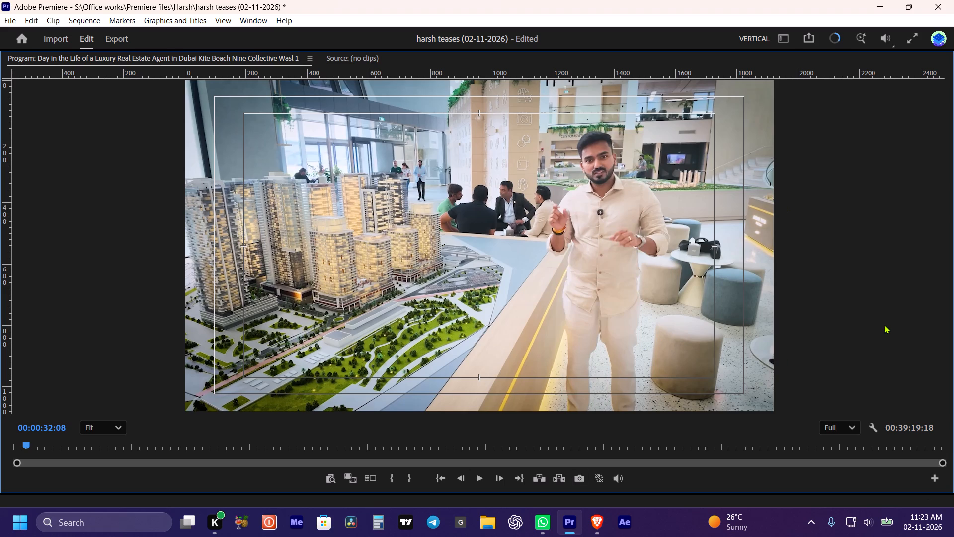
key("space")
key("space")
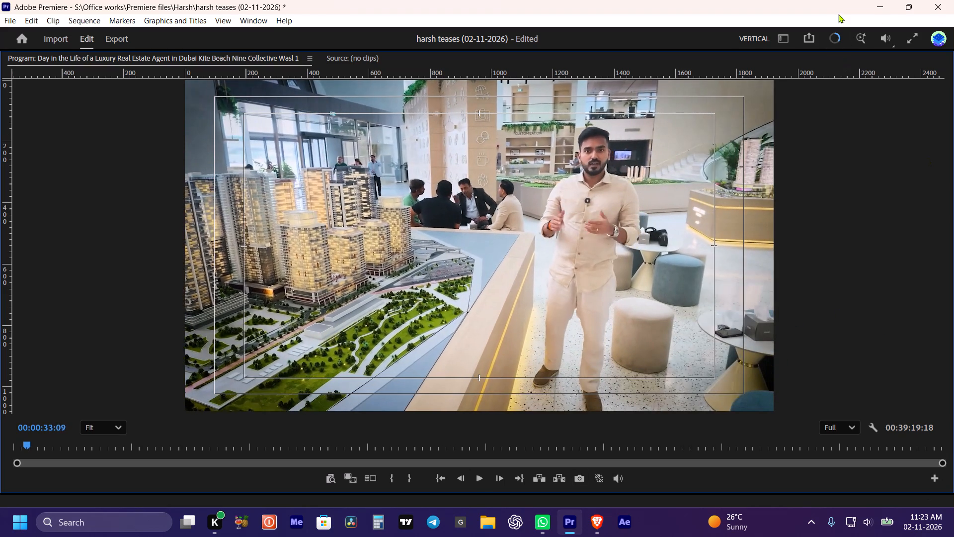
left_click(833, 28)
left_click(834, 33)
key("space")
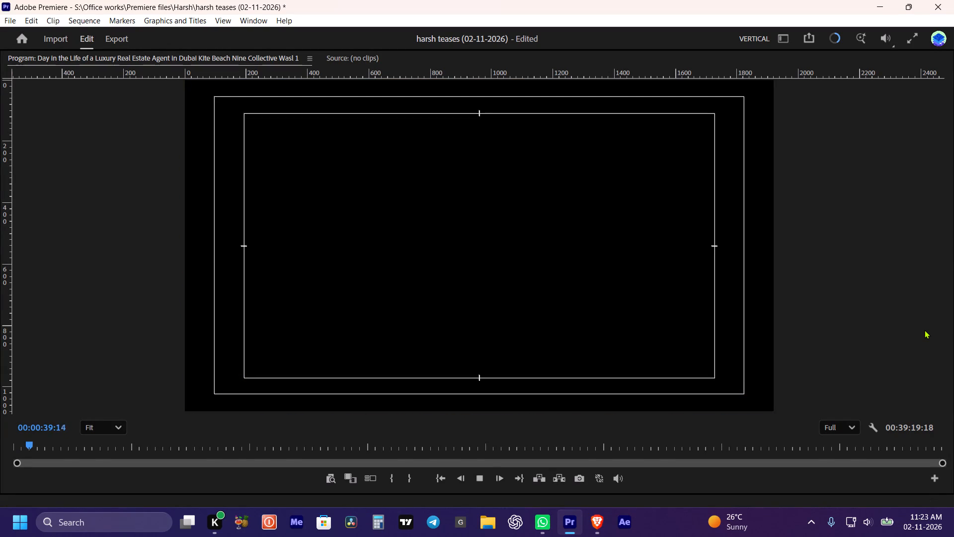
key("space")
key("space")
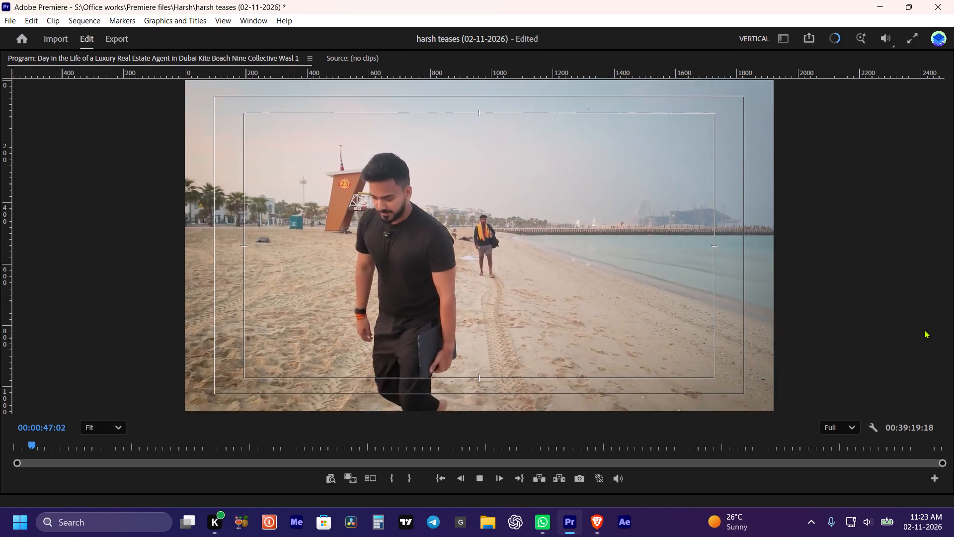
key("l")
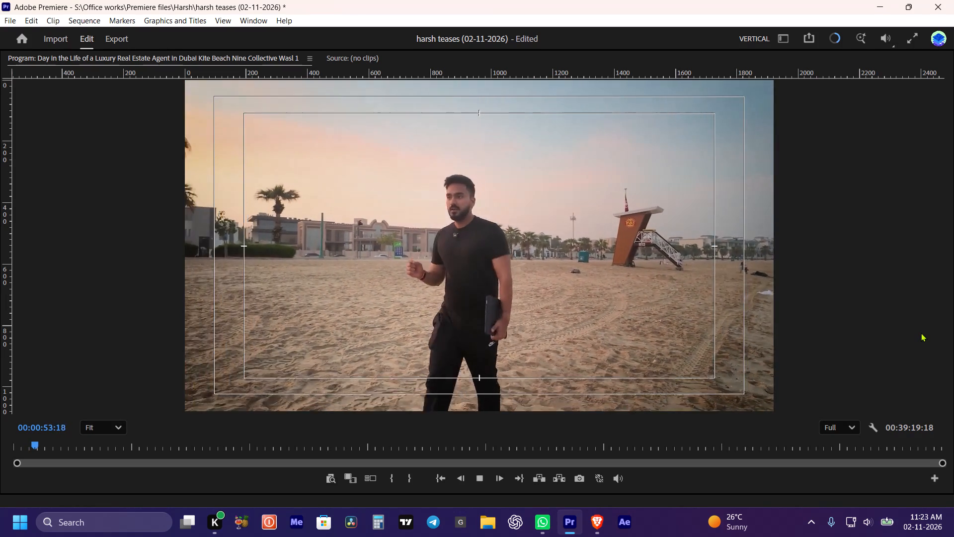
type("kk")
key("space")
type("jl")
key("space")
type("l")
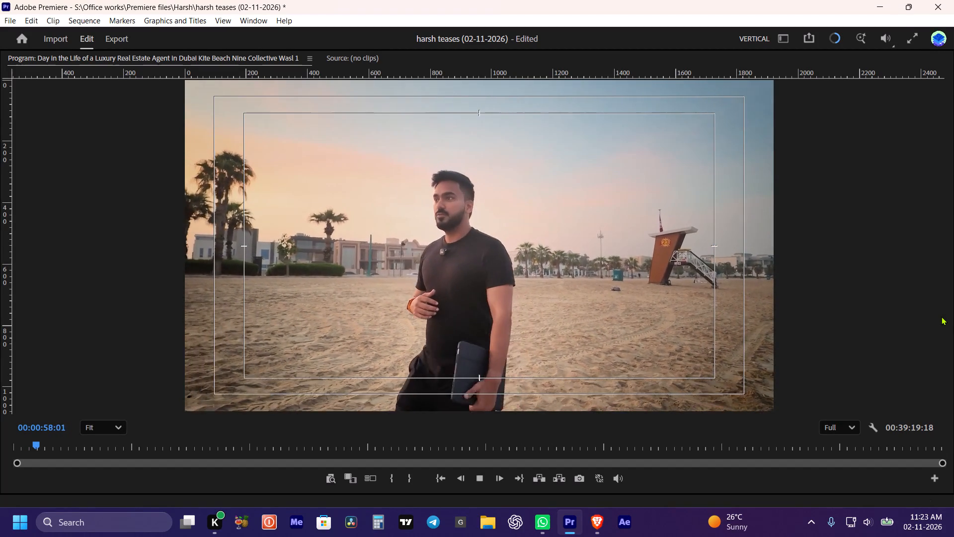
key("l")
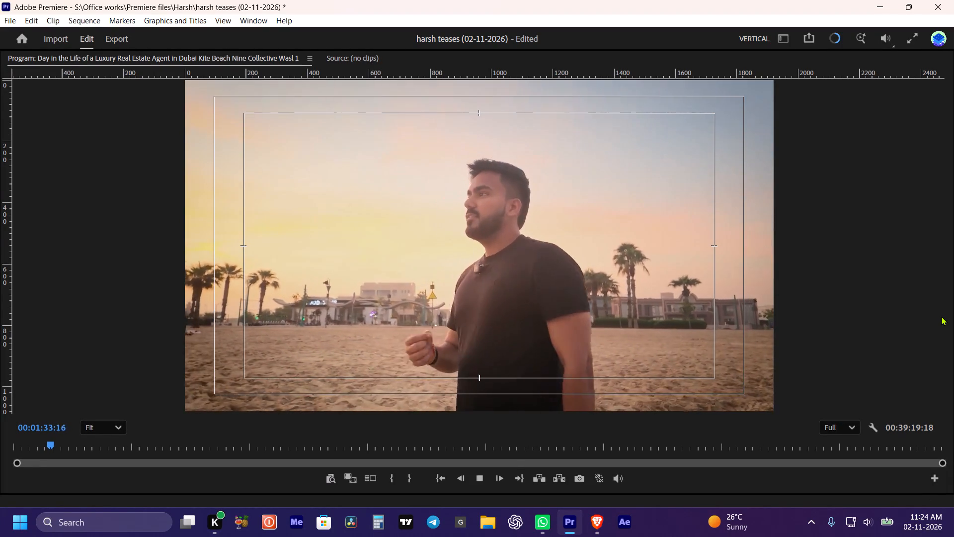
key("space")
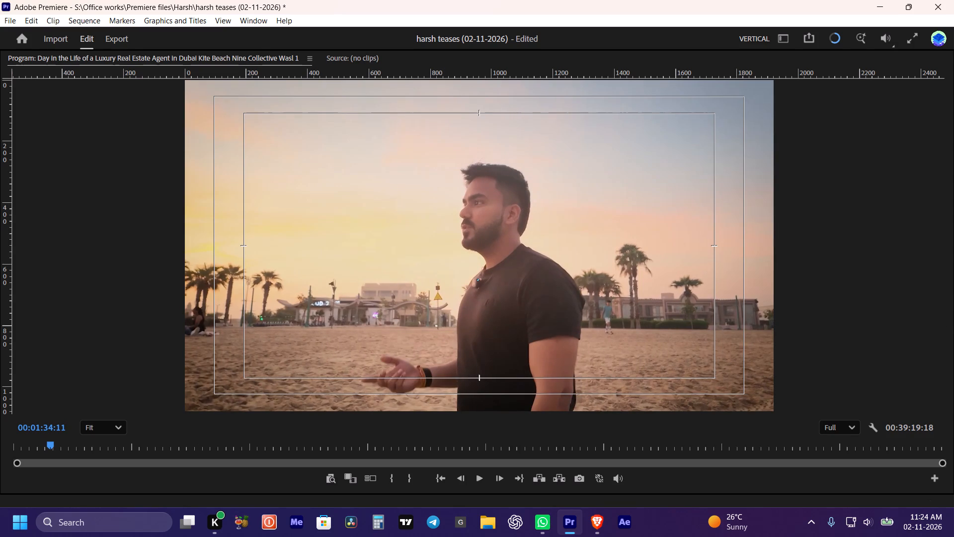
Jump to 00:06:00:00 and review the change from the car drive to the agent talking on the street.
left_click(43, 428)
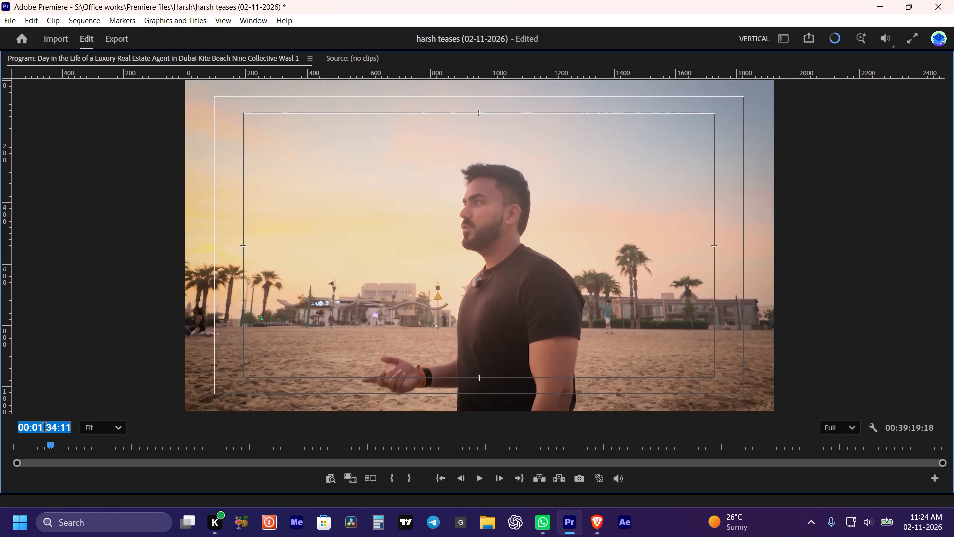
type("06..")
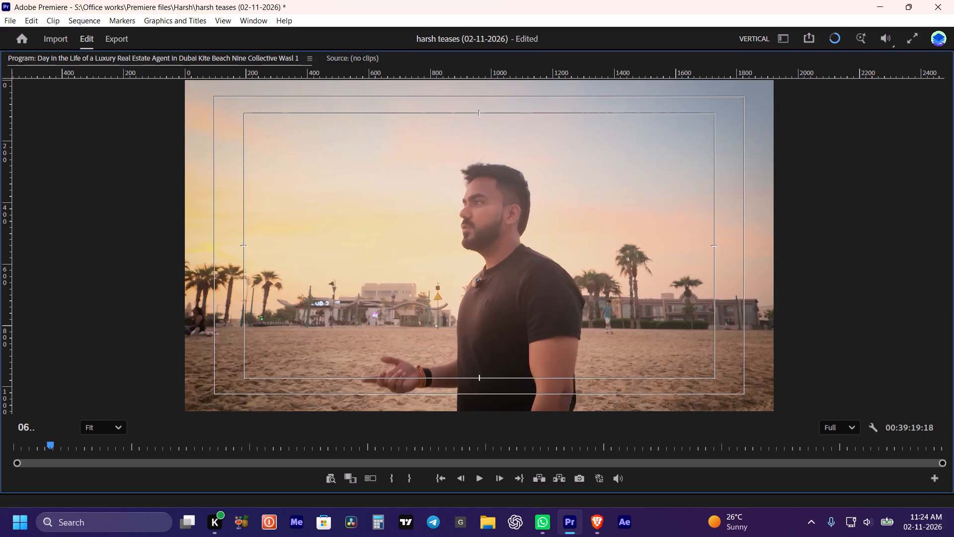
key("Return")
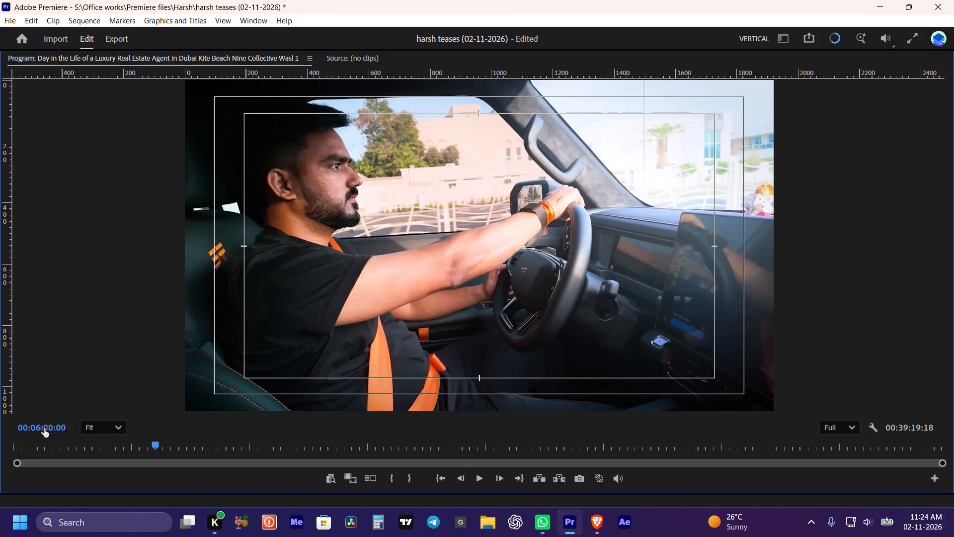
key("space")
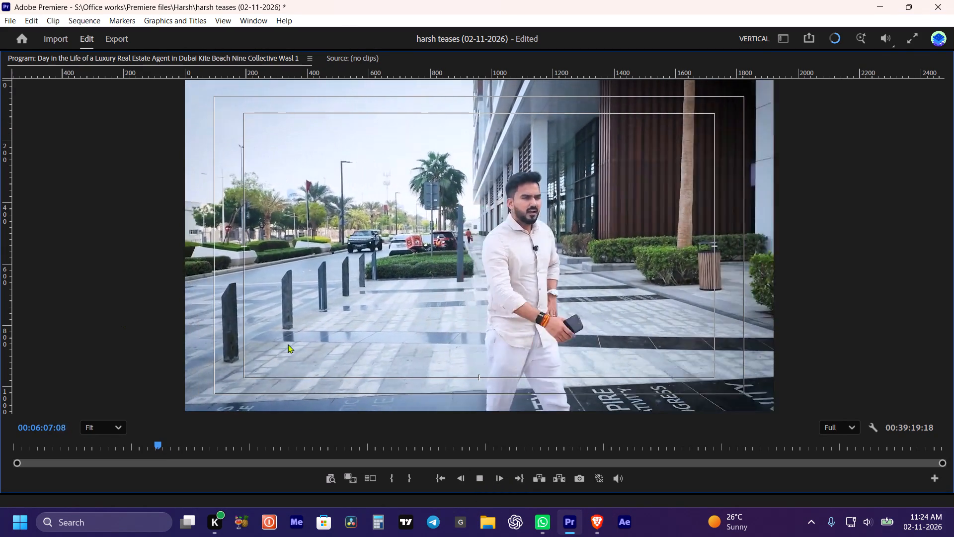
key("space")
key("space")
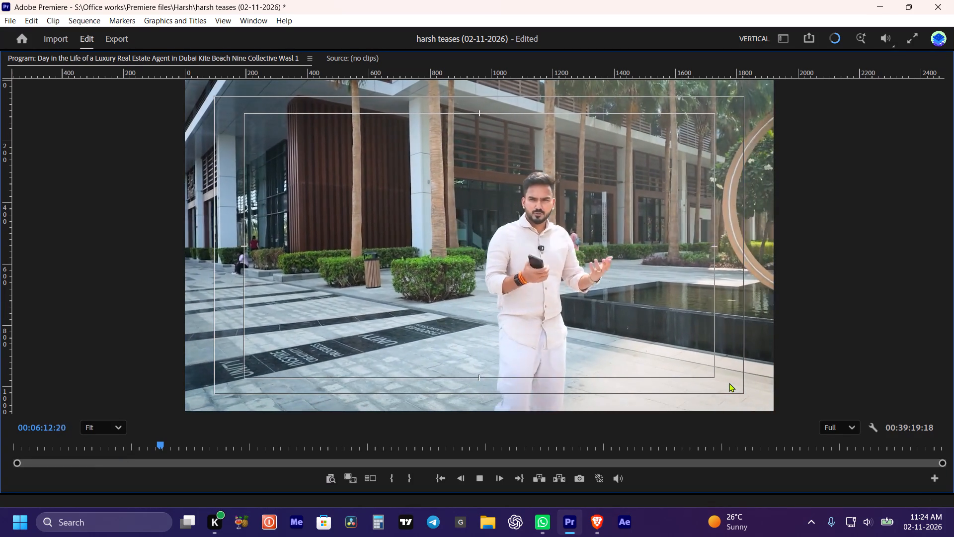
key("space")
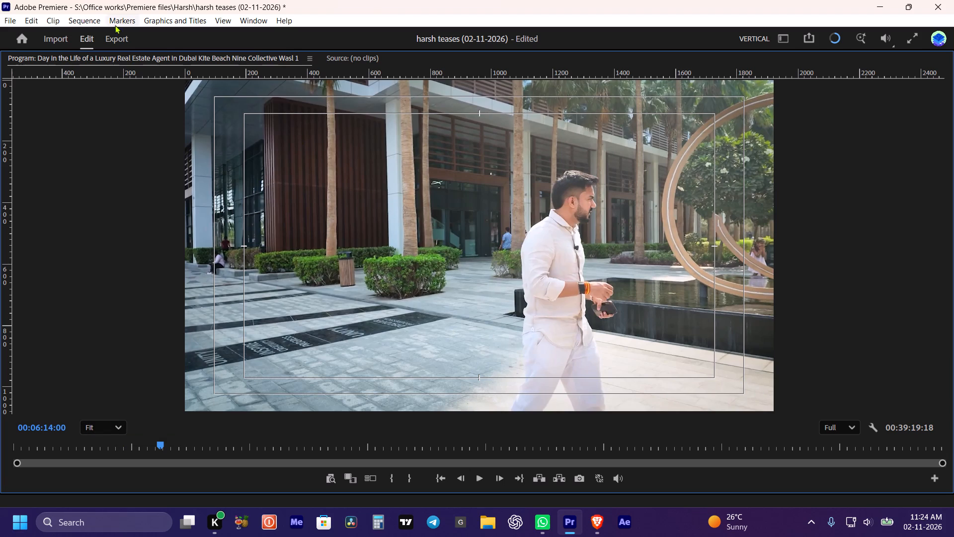
left_click_drag(160, 444, 155, 443)
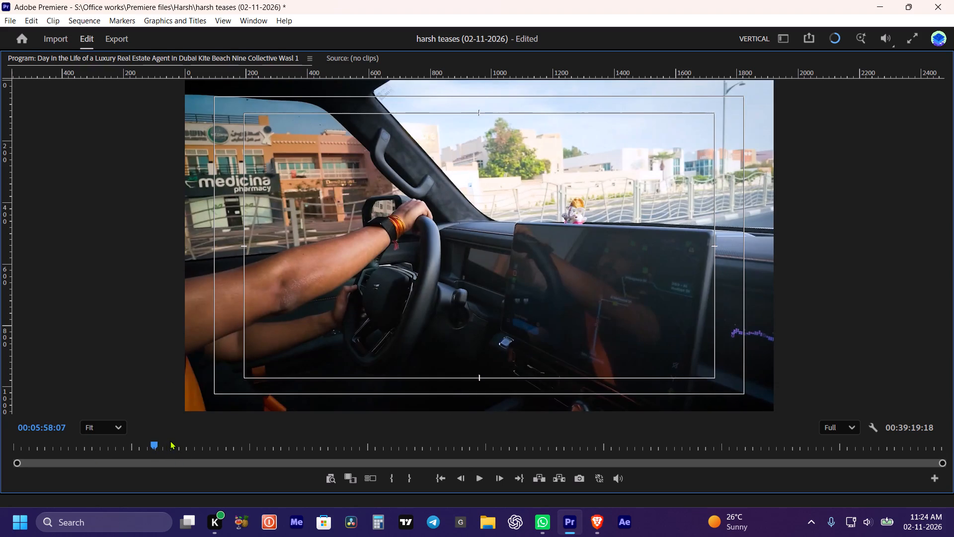
key("space")
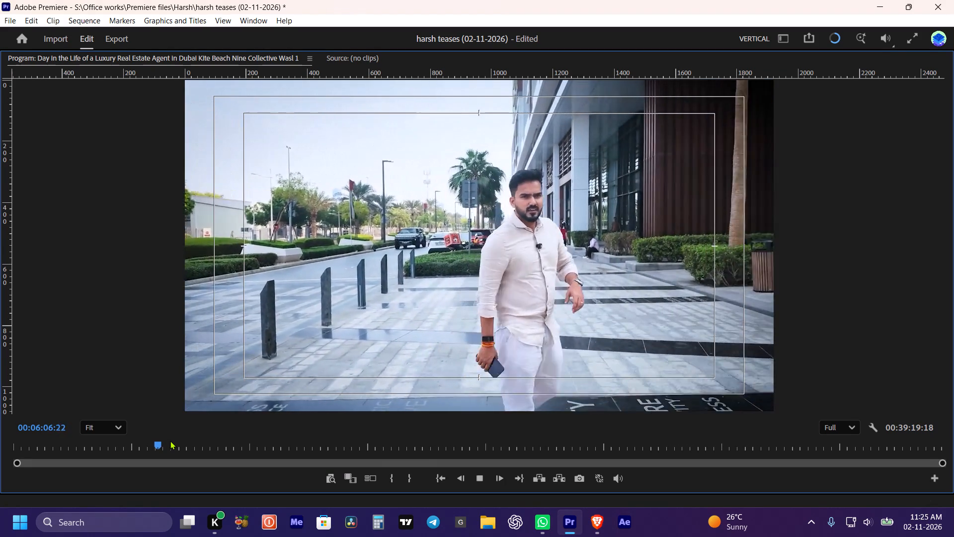
key("space")
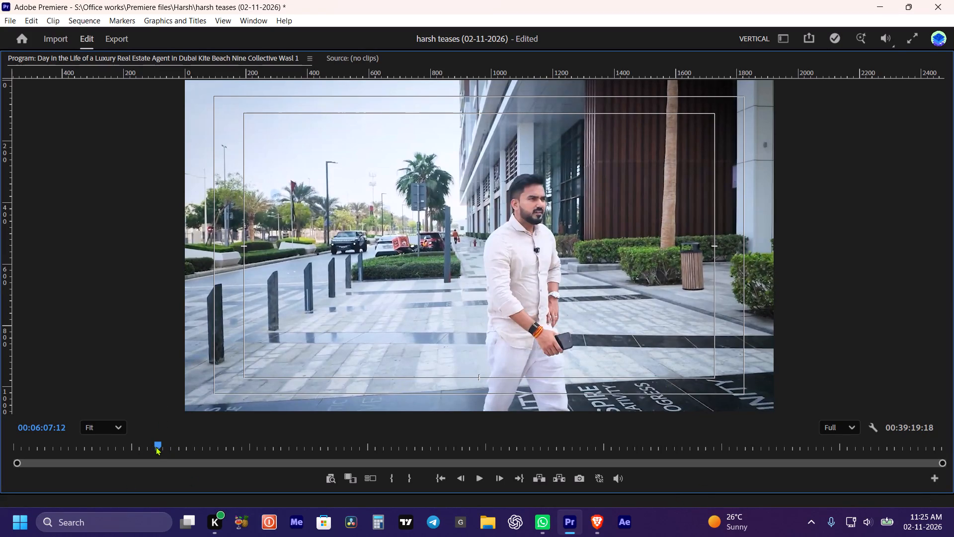
Restore the editing layout and park the playhead at 00:06:04:04, just before the agent's speech starts in the street scene.
key("grave")
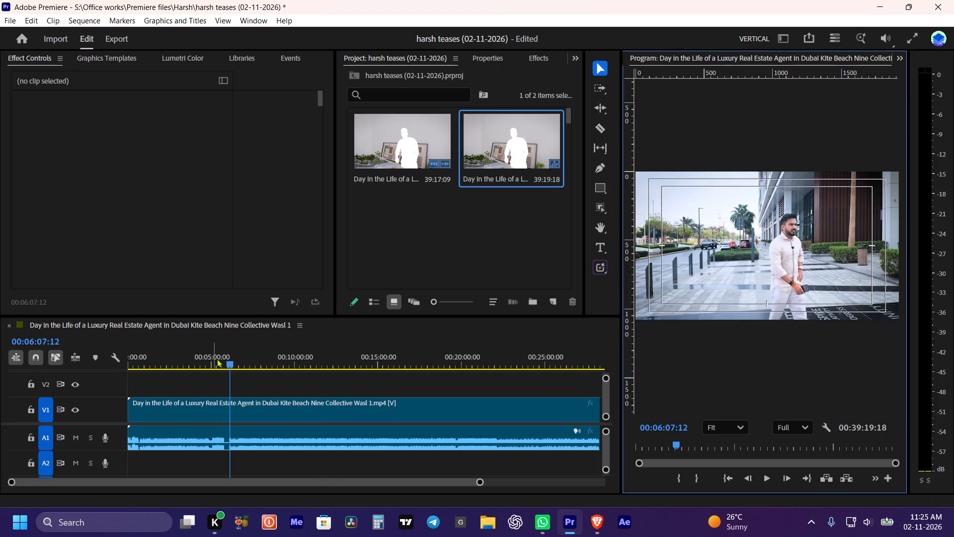
scroll(226, 391, "up", 16, "alt")
left_click(236, 362)
key("space")
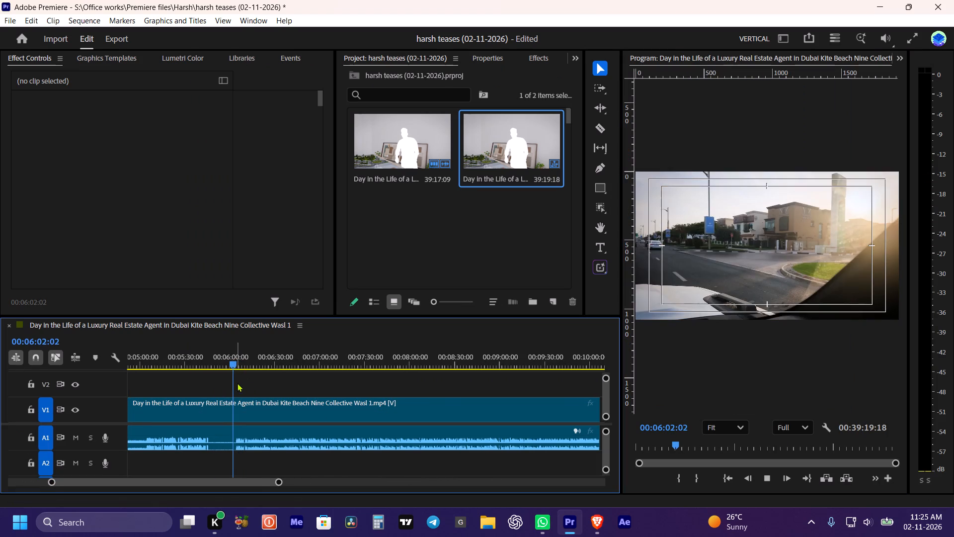
scroll(237, 387, "up", 19, "alt")
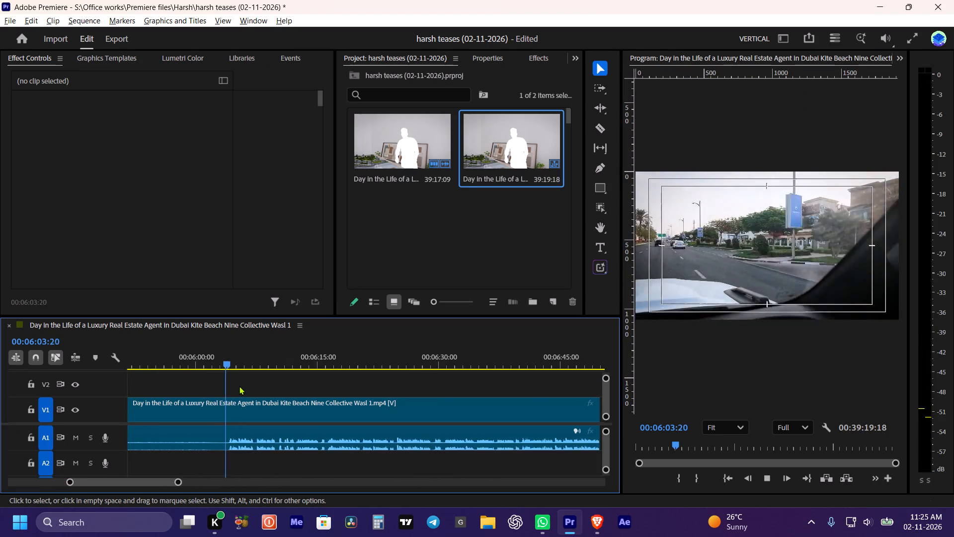
scroll(239, 386, "up", 12, "alt")
key("space")
scroll(279, 410, "up", 5, "alt")
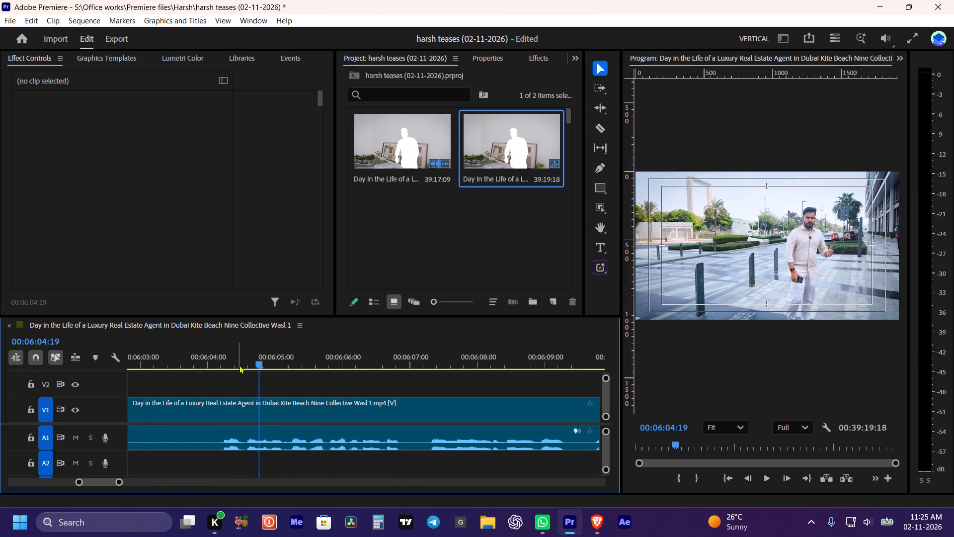
left_click_drag(238, 364, 221, 364)
Check the Dubai real estate sequence's frame rate and frame size settings.
right_click(407, 229)
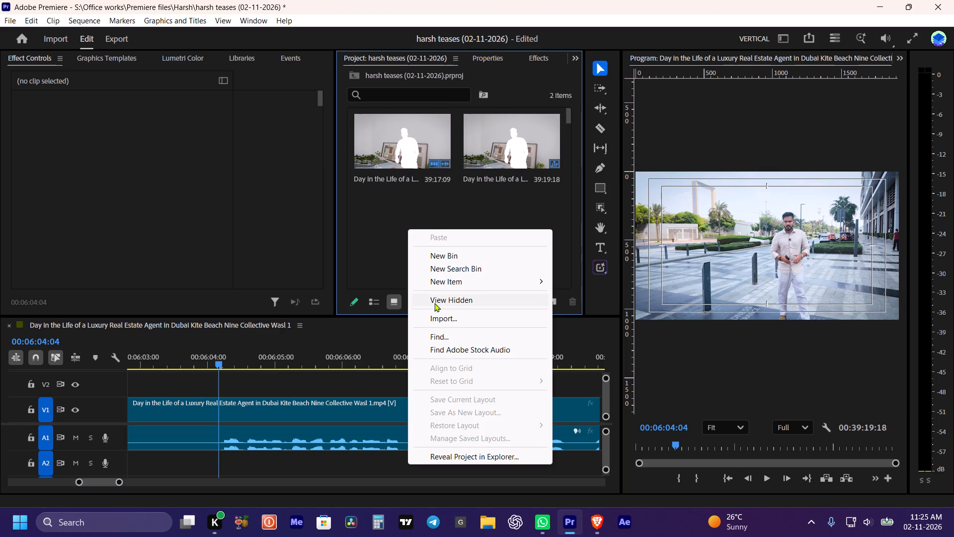
left_click(374, 245)
right_click(503, 155)
left_click_drag(549, 175, 553, 193)
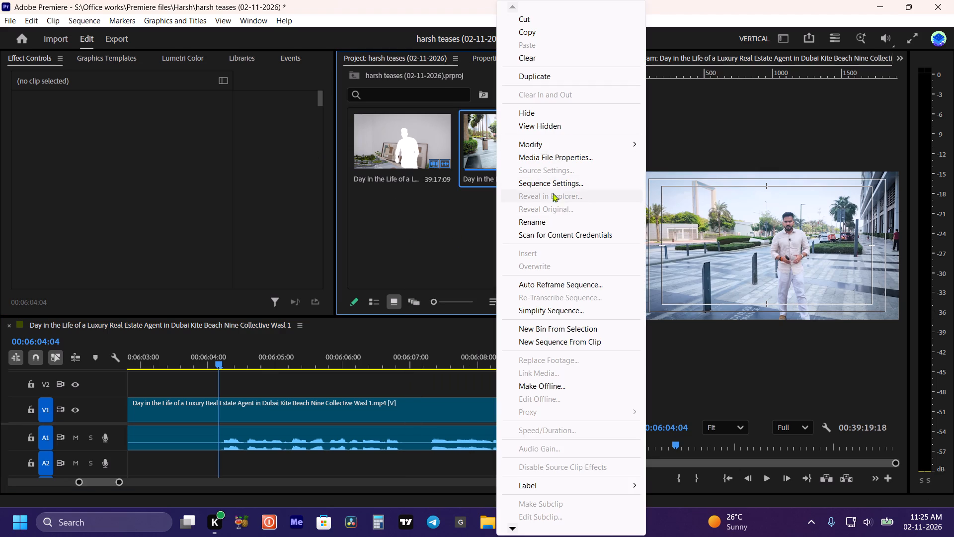
left_click_drag(553, 193, 552, 185)
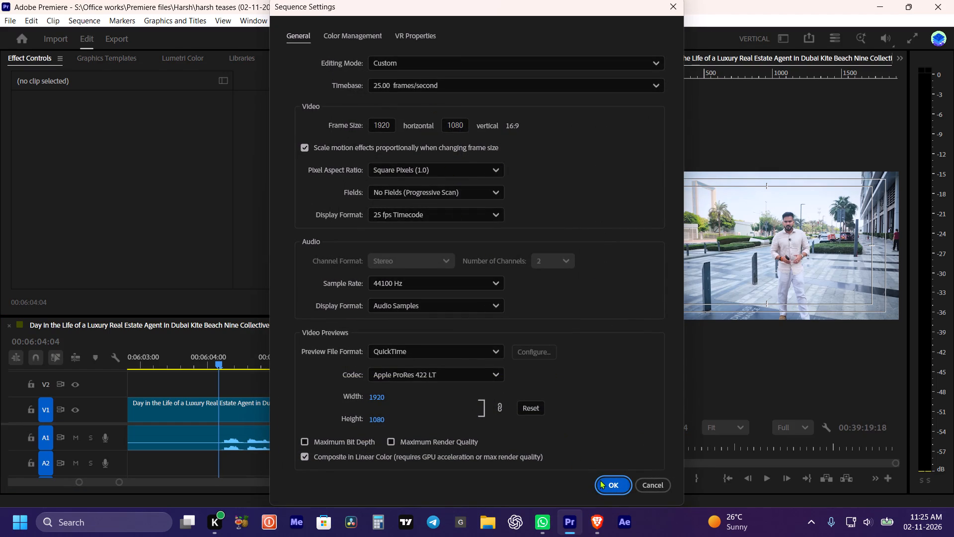
left_click(600, 480)
left_click_drag(480, 229, 484, 222)
Duplicate the Dubai real estate sequence in the media bin.
right_click(523, 147)
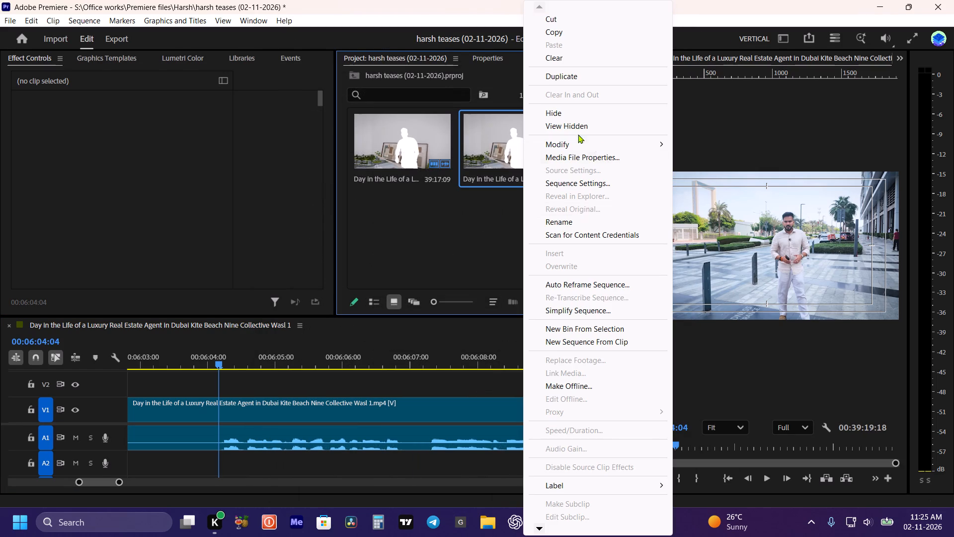
left_click(569, 77)
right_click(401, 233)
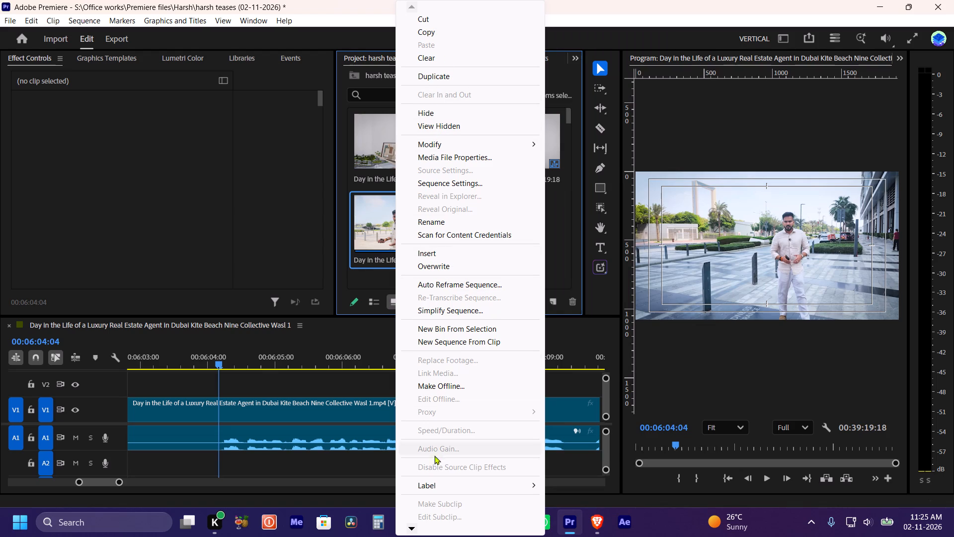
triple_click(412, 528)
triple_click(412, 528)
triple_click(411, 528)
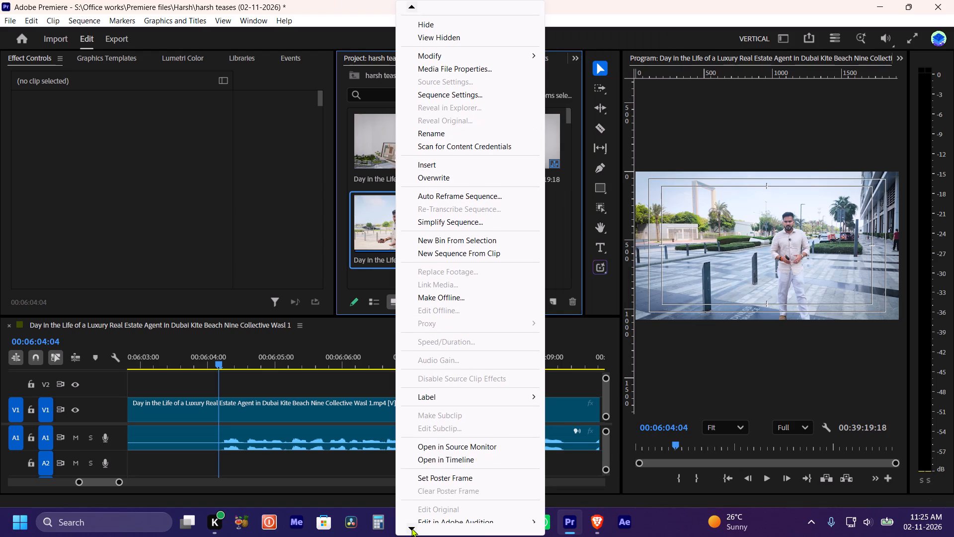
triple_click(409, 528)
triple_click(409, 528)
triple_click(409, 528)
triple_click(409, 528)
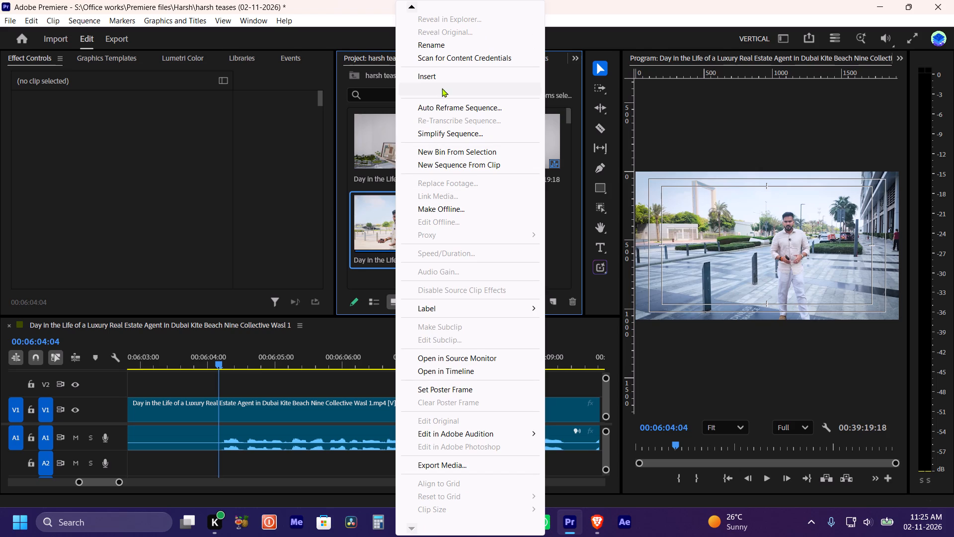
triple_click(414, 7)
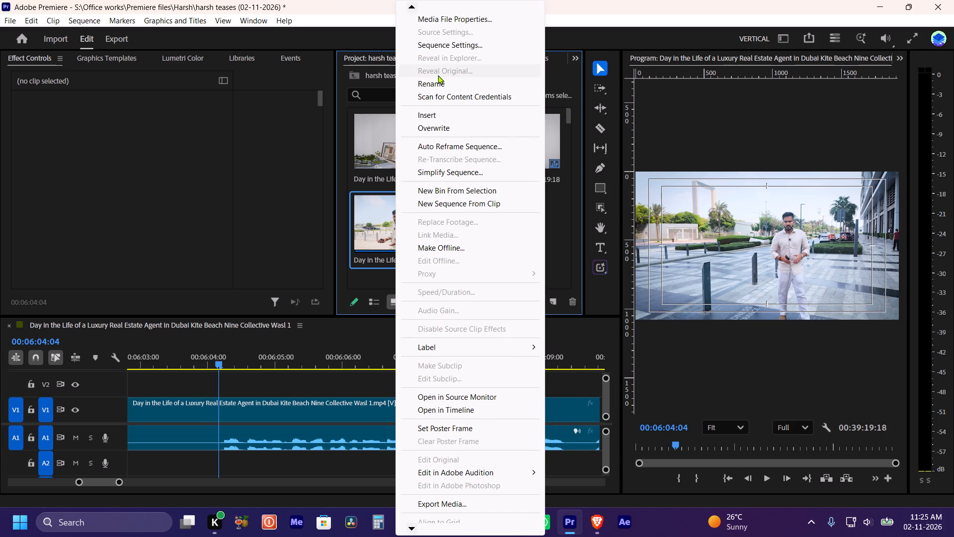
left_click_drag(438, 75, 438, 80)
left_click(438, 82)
Rename the duplicated sequence as Short.
right_click(420, 217)
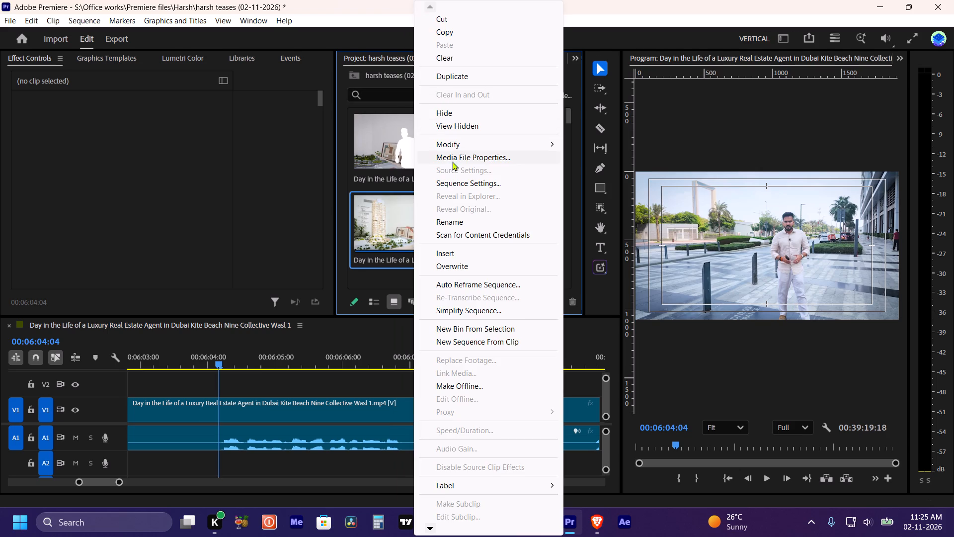
left_click(457, 219)
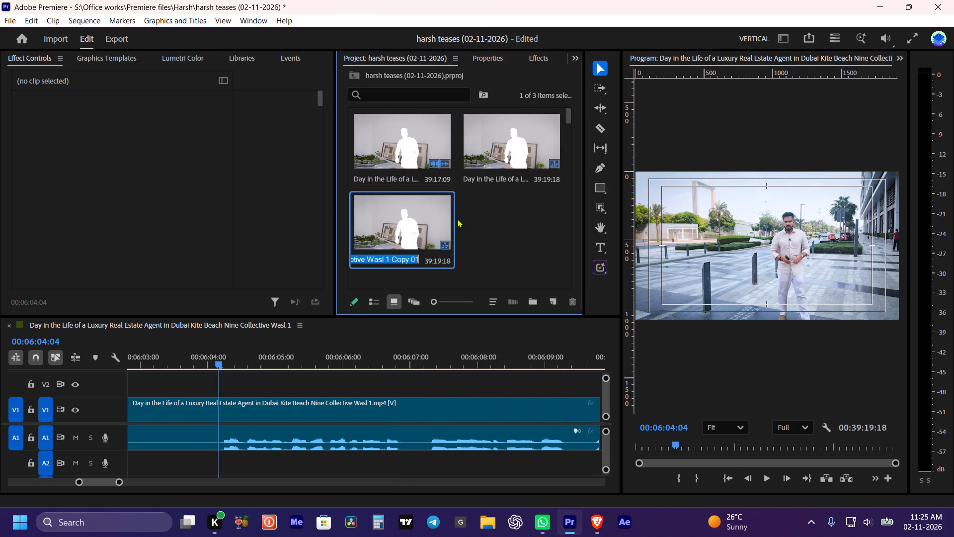
key("shift+s")
key("o")
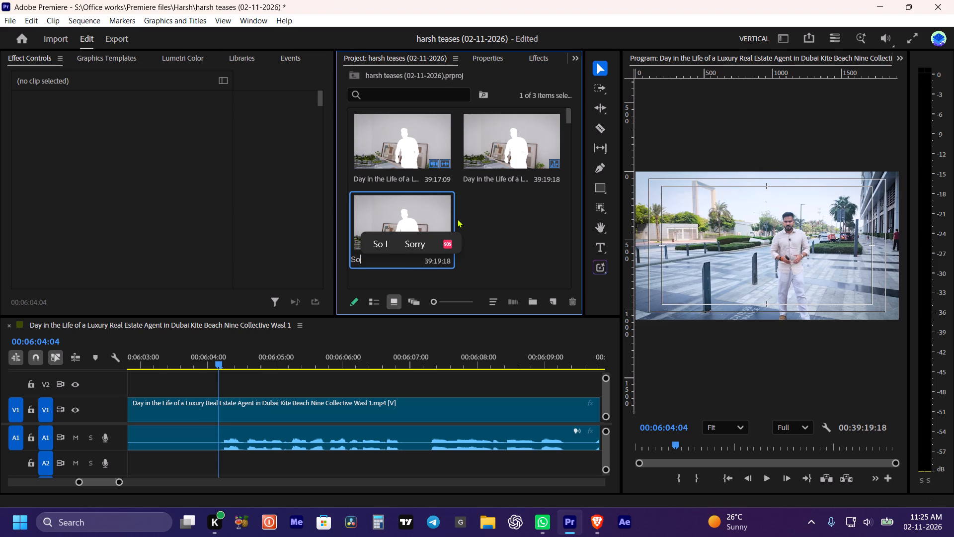
key("BackSpace")
type("horg")
key("BackSpace")
key("t")
key("Return")
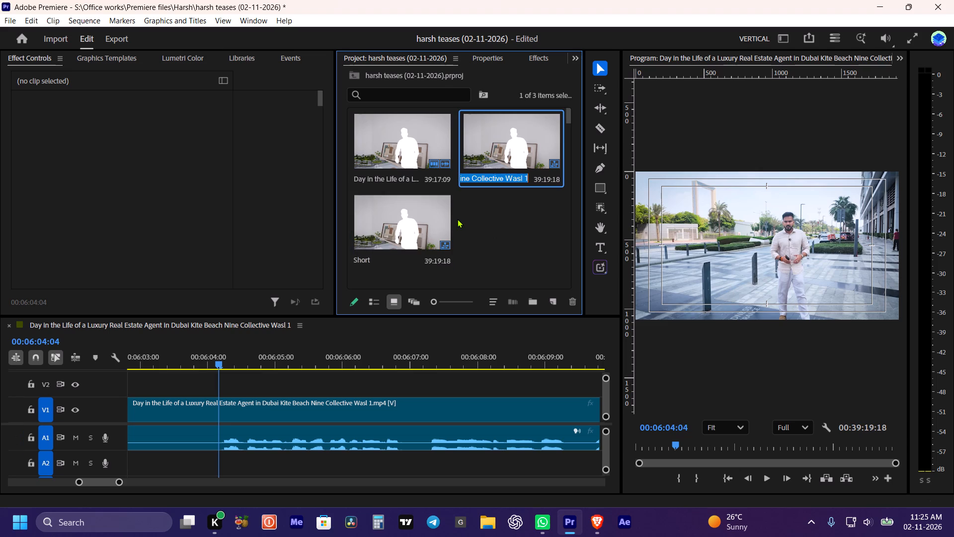
left_click(487, 241)
Set the Short sequence's frame size to 1080 horizontal by 1920 vertical and accept deleting its previews.
right_click(412, 215)
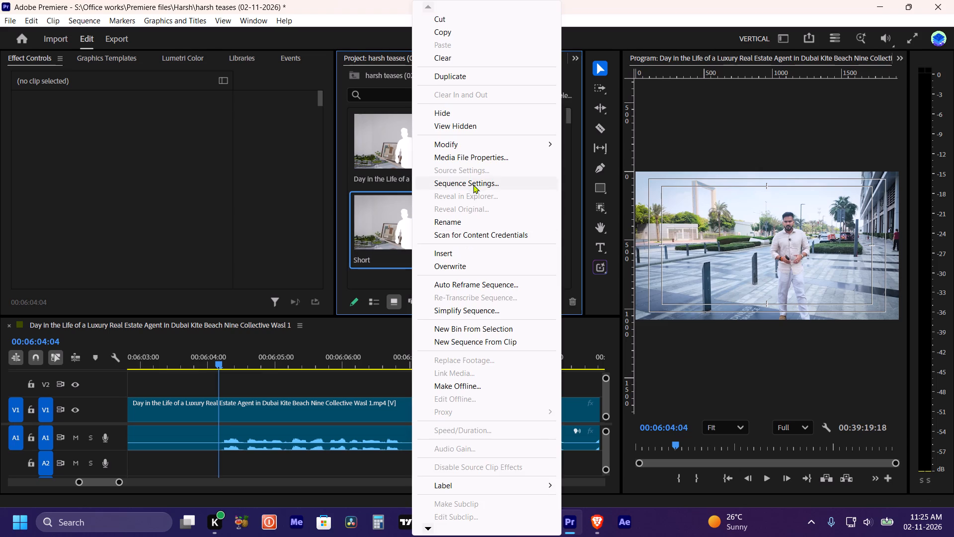
left_click(472, 184)
double_click(382, 127)
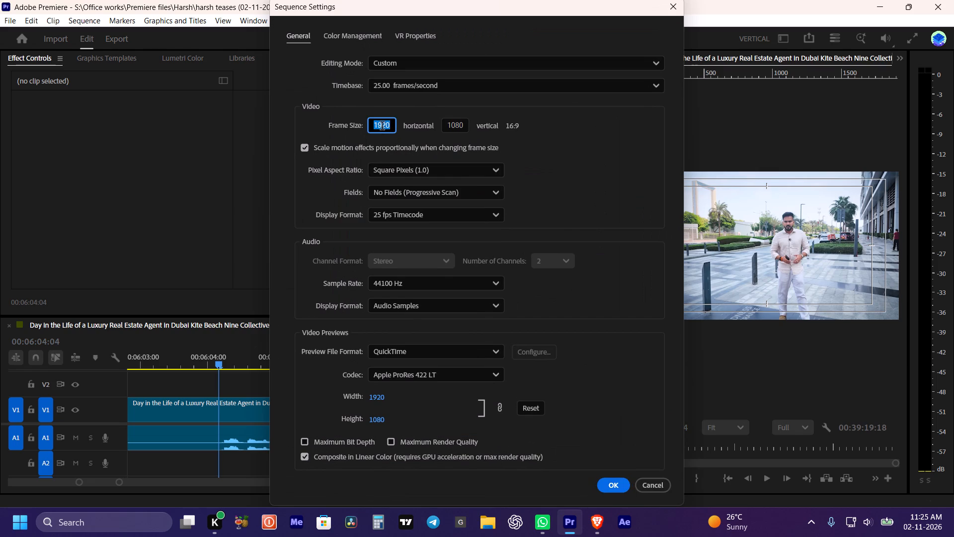
type("108")
key("0")
double_click(461, 123)
key("1")
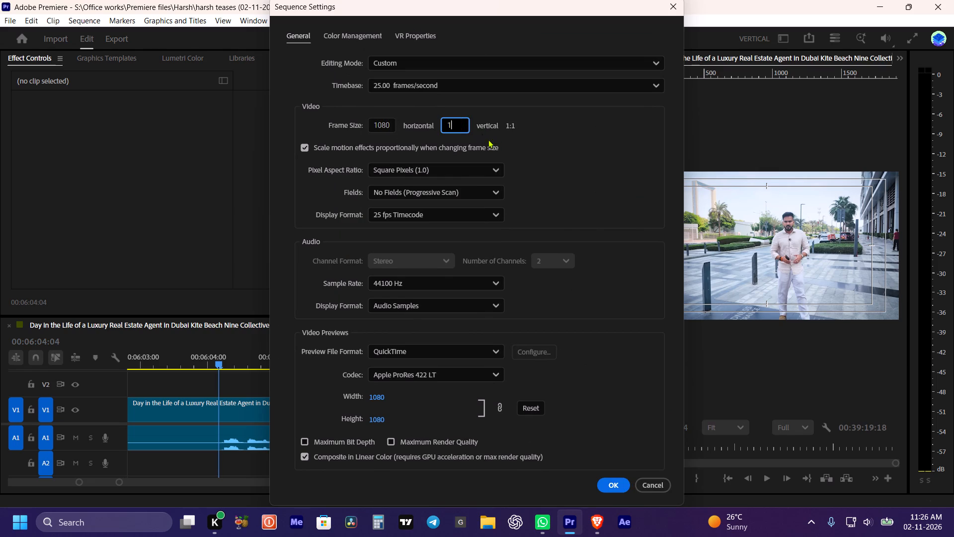
key("9")
key("2")
key("0")
left_click(602, 160)
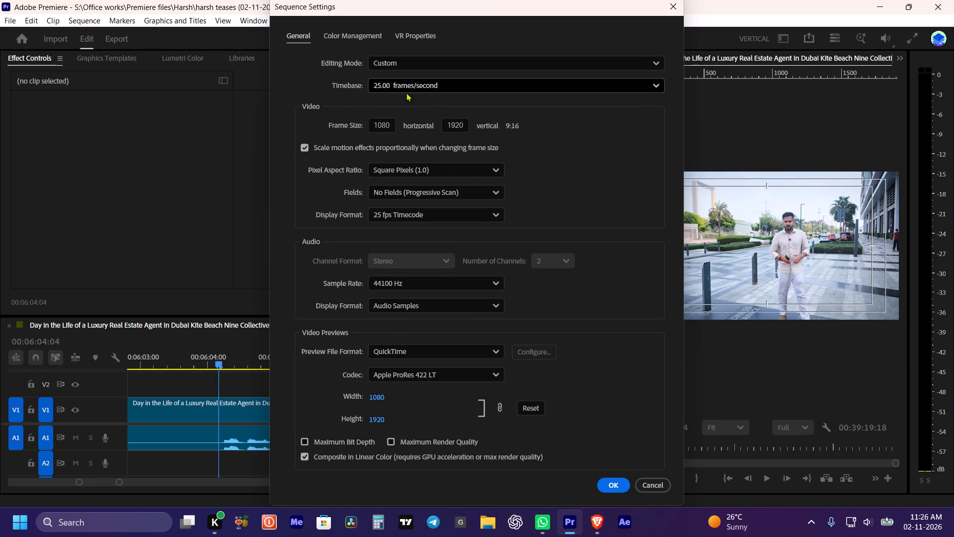
left_click_drag(607, 478, 599, 472)
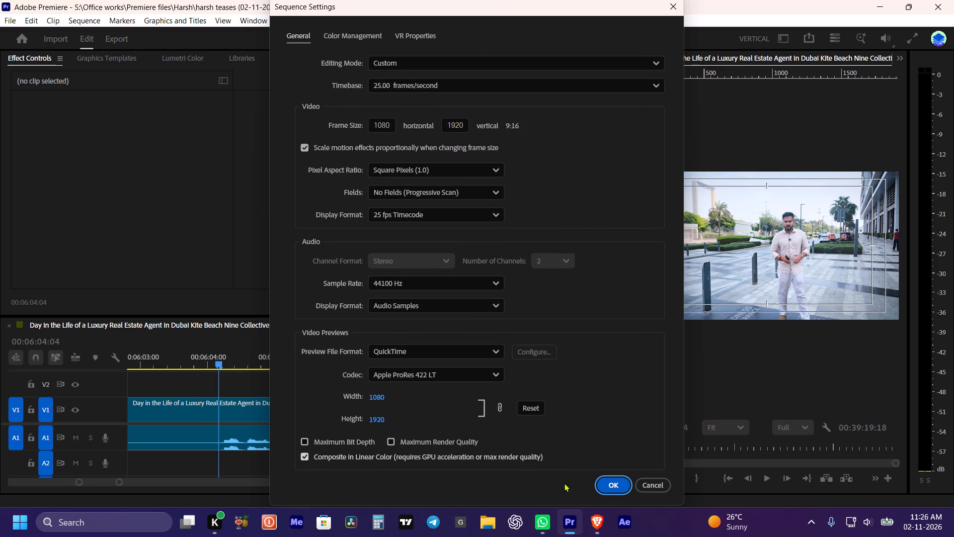
left_click(604, 484)
left_click(549, 321)
left_click(549, 313)
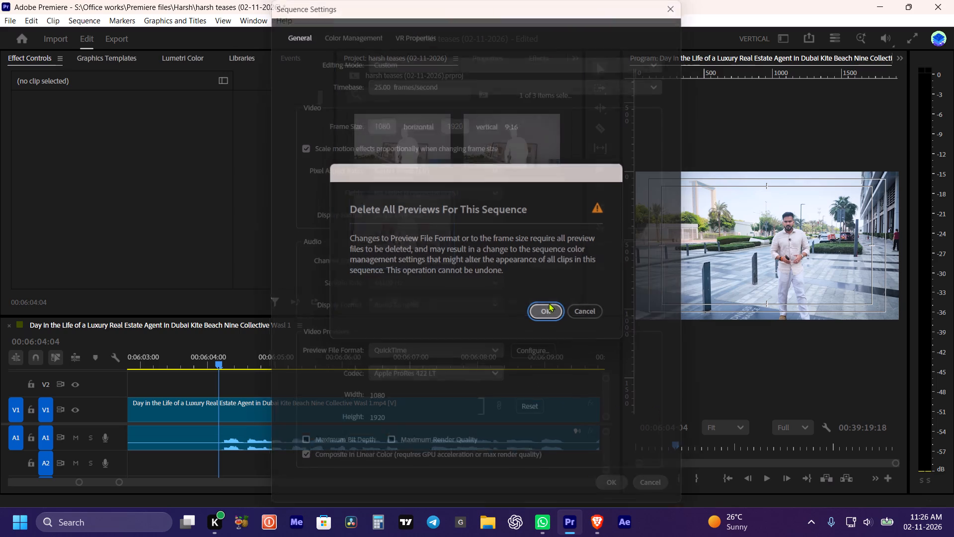
Open the Short sequence and delete its full-length video and audio clip.
double_click(405, 227)
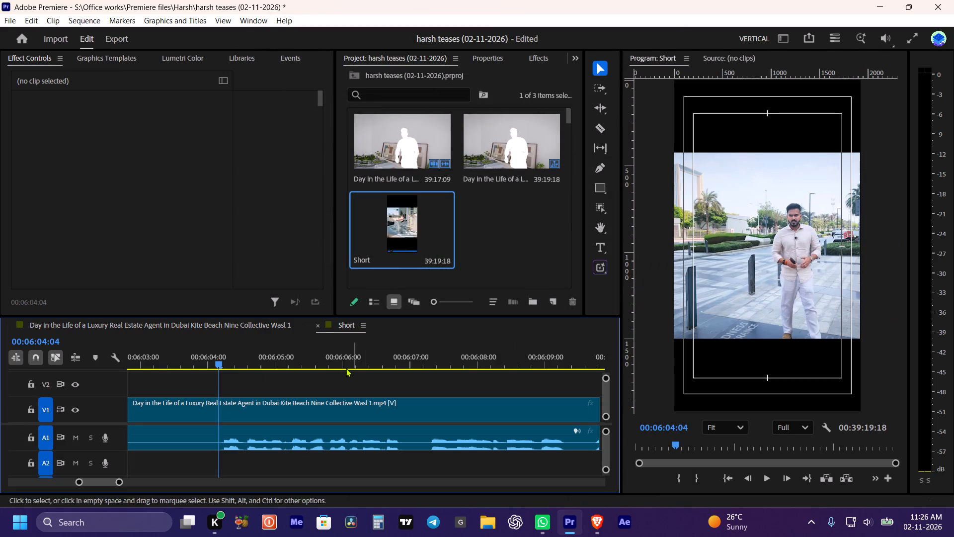
scroll(326, 365, "down", 12, "alt")
left_click_drag(322, 381, 348, 443)
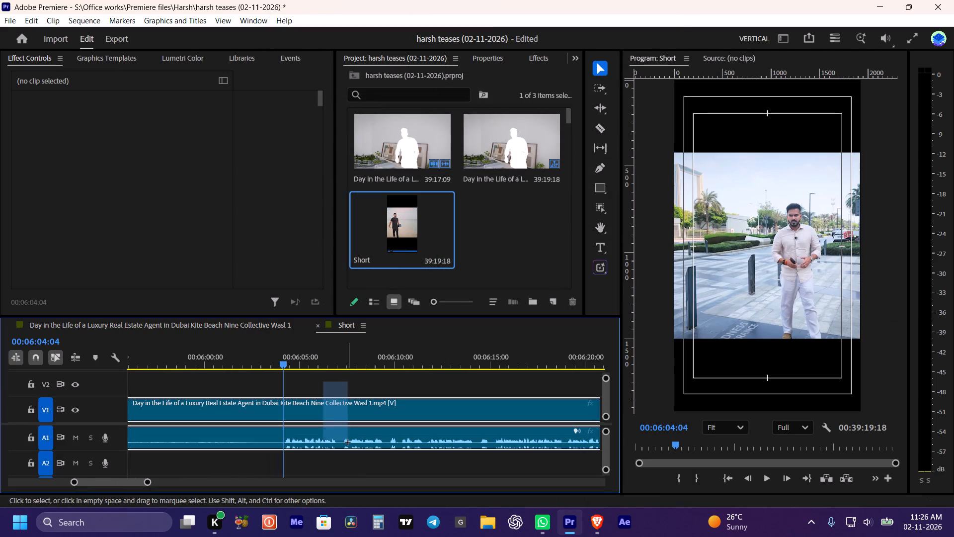
left_click_drag(348, 443, 348, 443)
key("Delete")
In the original Dubai real estate sequence, cut the video and audio at 00:06:04:05, where the agent's street speech starts.
left_click(105, 325)
key("space")
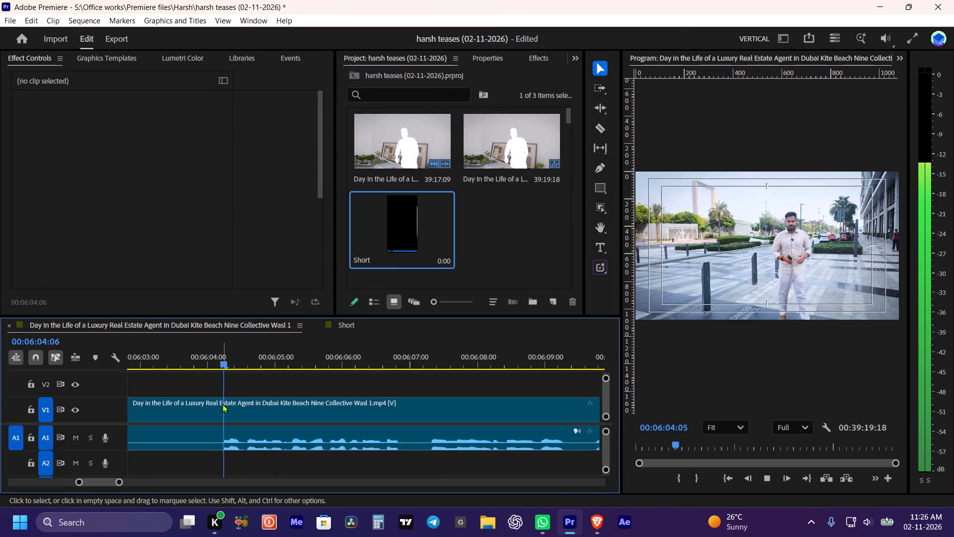
scroll(222, 404, "up", 6, "alt")
key("space")
left_click_drag(224, 356, 214, 358)
key("space")
key("space")
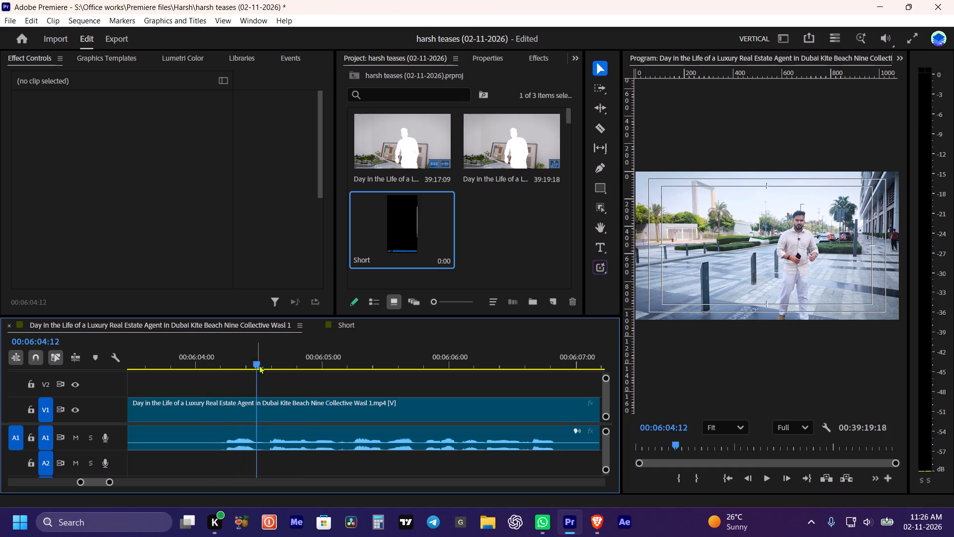
left_click_drag(232, 349, 223, 363)
key("space")
key("space")
left_click(230, 361)
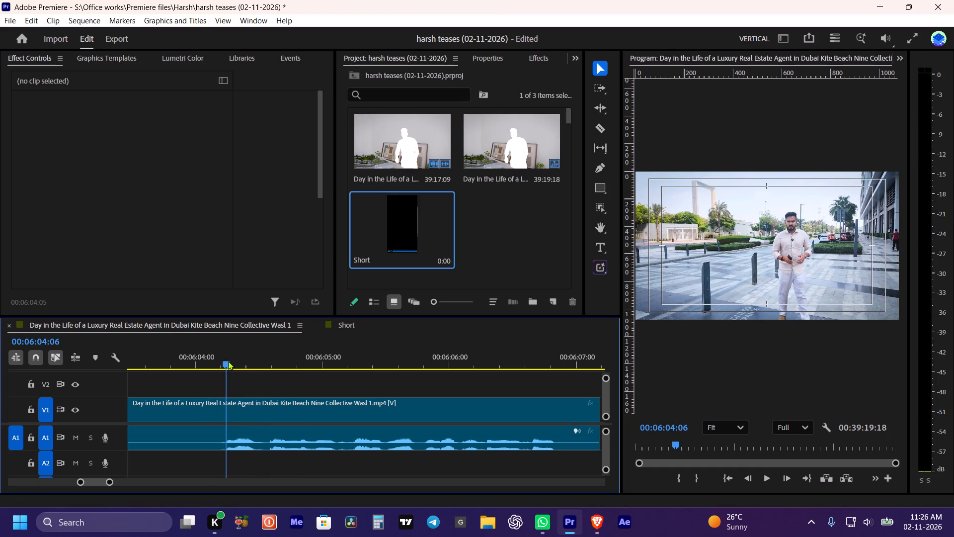
left_click_drag(249, 371, 233, 444)
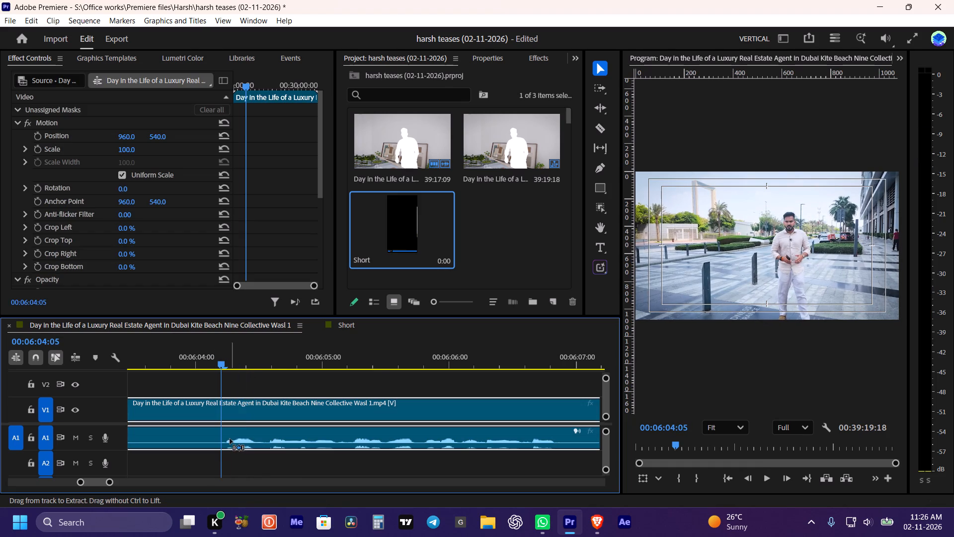
key("ctrl+k")
Find the pause after the agent's opening line and cut the video and audio at 00:06:06:24.
left_click(243, 434)
key("space")
scroll(249, 428, "down", 12, "alt")
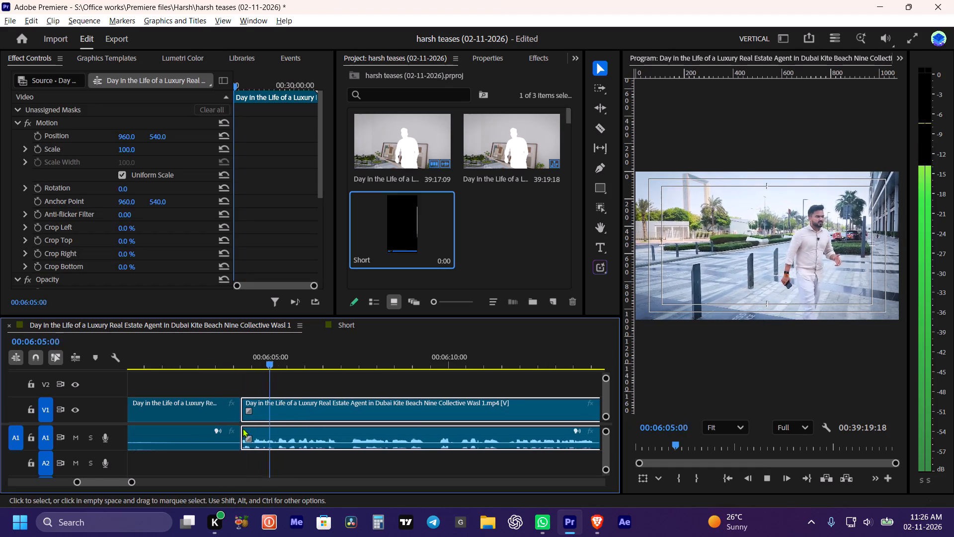
key("space")
scroll(120, 435, "up", 5, "alt")
scroll(250, 424, "down", 4, "alt")
key("space")
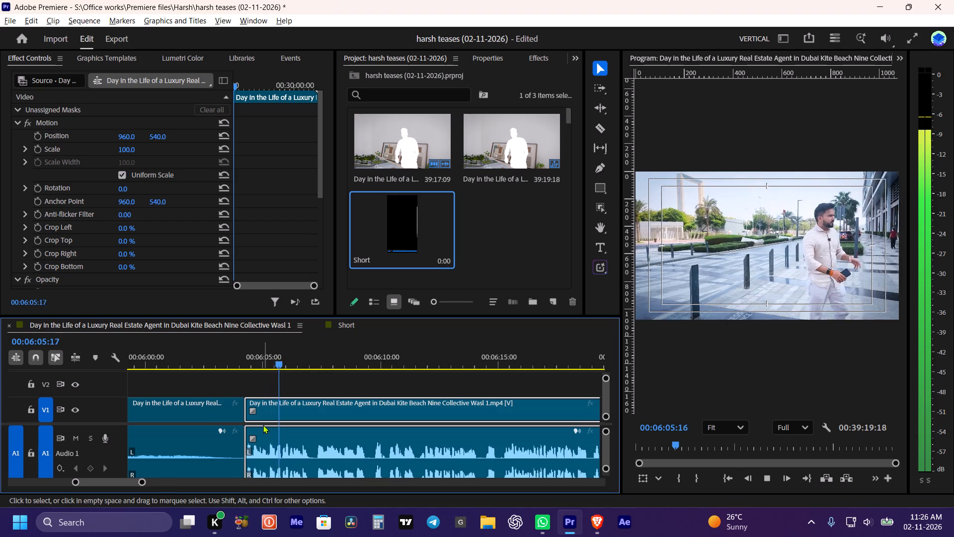
scroll(263, 425, "up", 4, "alt")
scroll(303, 429, "up", 10, "alt")
key("space")
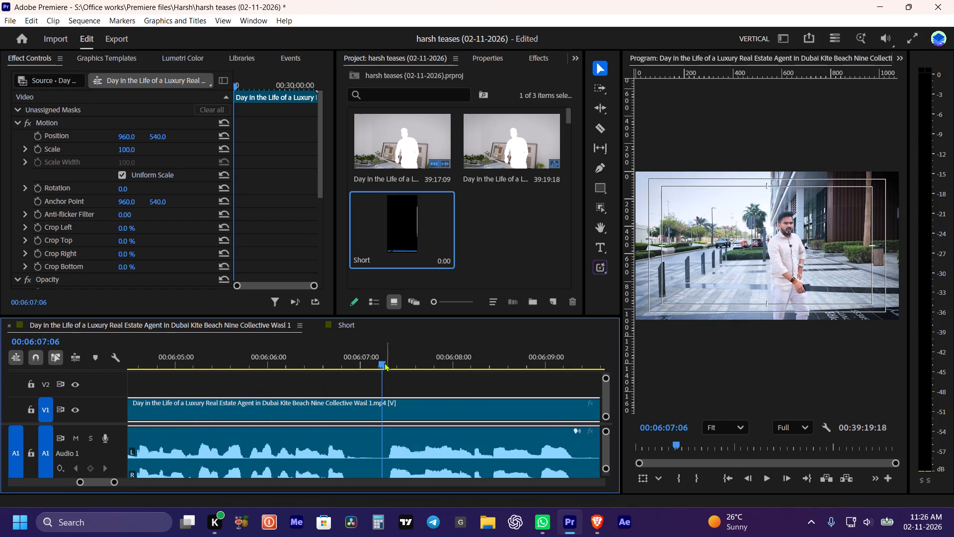
left_click_drag(383, 362, 357, 368)
scroll(362, 389, "up", 9, "alt")
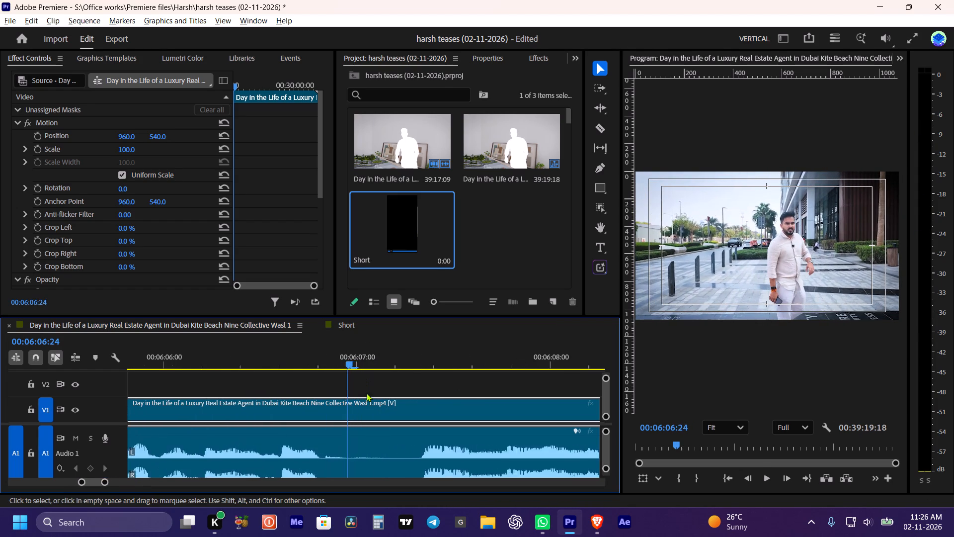
left_click_drag(341, 362, 297, 370)
key("space")
key("space")
left_click_drag(355, 367, 350, 374)
left_click_drag(388, 378, 382, 435)
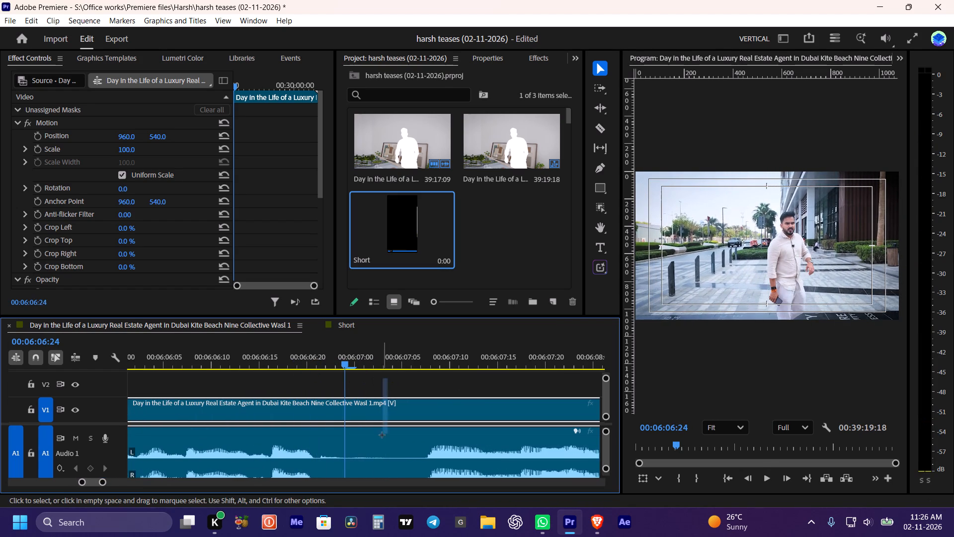
left_click_drag(382, 435, 380, 439)
key("ctrl+k")
Play on past the second cut and review the agent's following speech.
key("space")
scroll(379, 439, "down", 12, "alt")
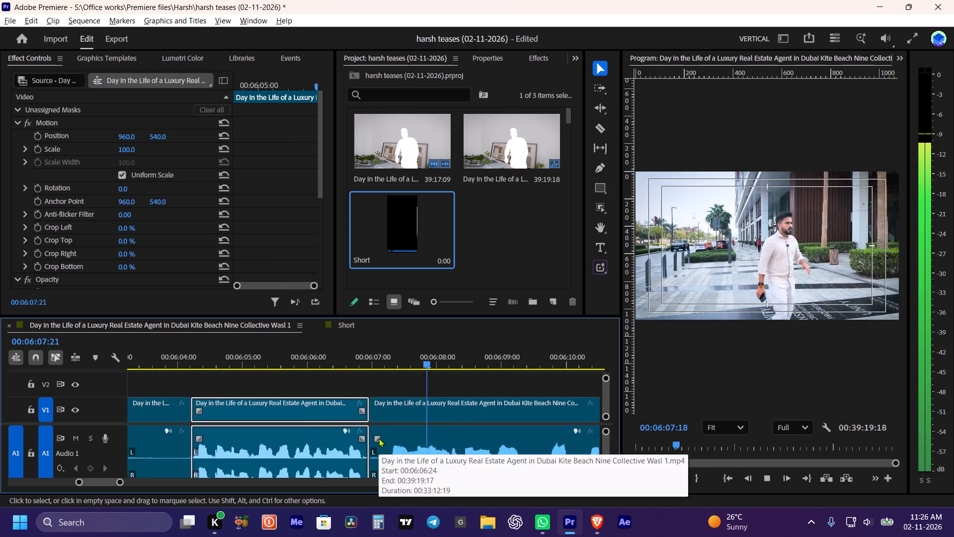
scroll(394, 440, "down", 7, "alt")
key("space")
left_click(379, 382)
key("space")
scroll(389, 382, "down", 6, "alt")
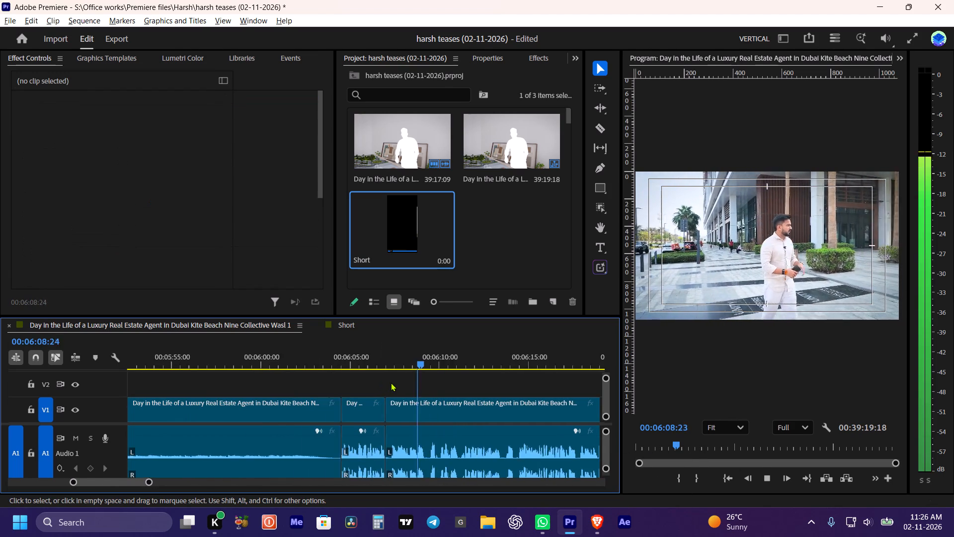
scroll(393, 383, "down", 11, "alt")
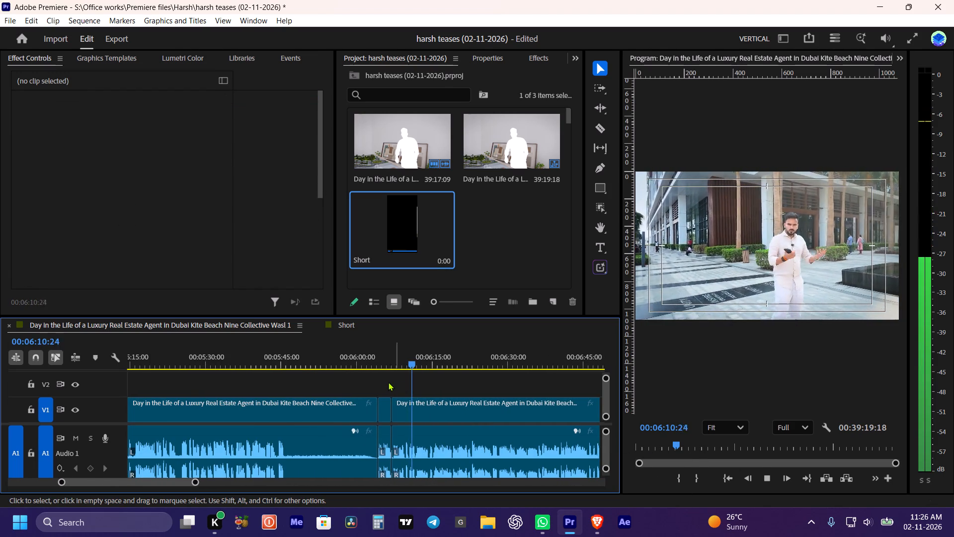
left_click(384, 381)
key("space")
Copy the short clip between the two cuts and paste it into the empty Short sequence.
left_click_drag(384, 380, 388, 429)
key("ctrl+c")
key("ctrl+c")
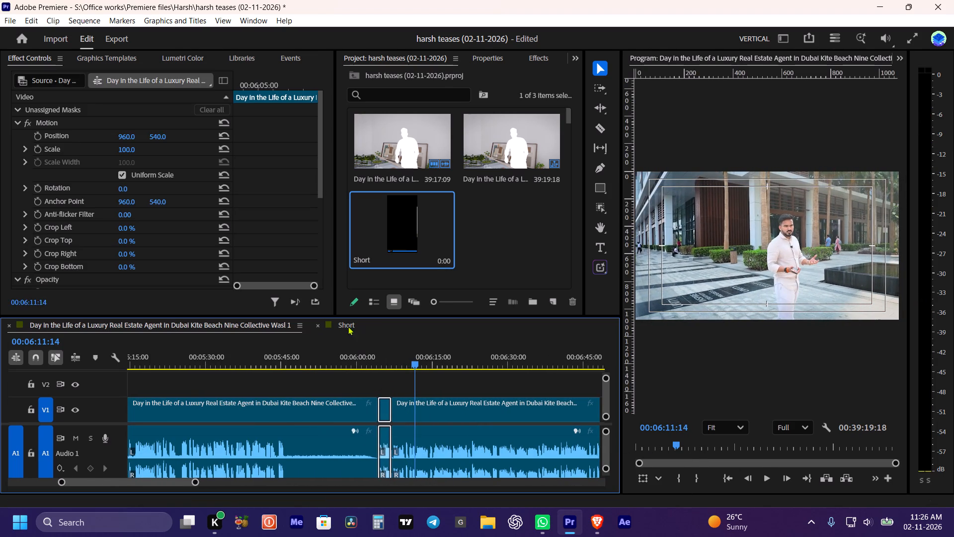
left_click(356, 323)
left_click_drag(331, 337, 148, 406)
left_click_drag(255, 365, 70, 401)
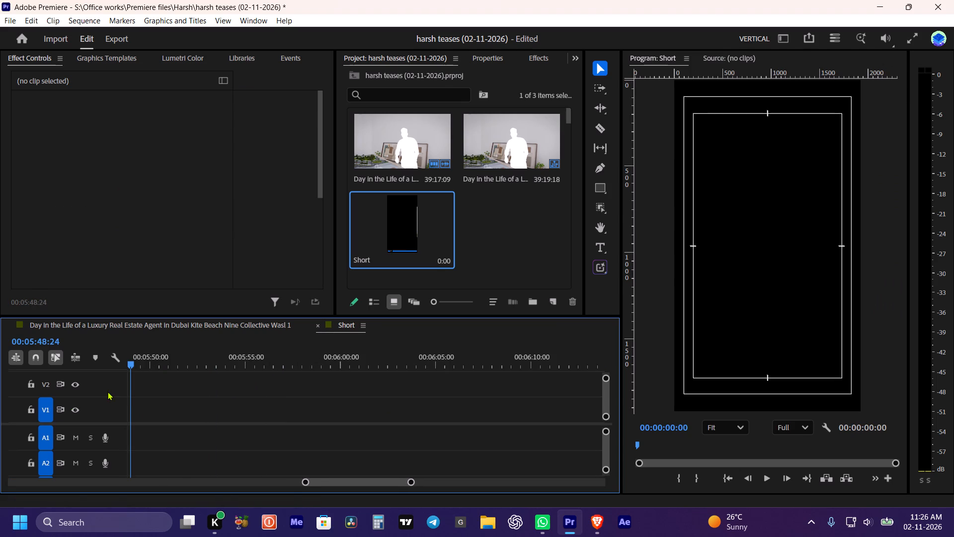
key("ctrl+v")
Close the gap before the pasted clip so it starts at the beginning of the Short sequence.
left_click_drag(169, 361, 65, 397)
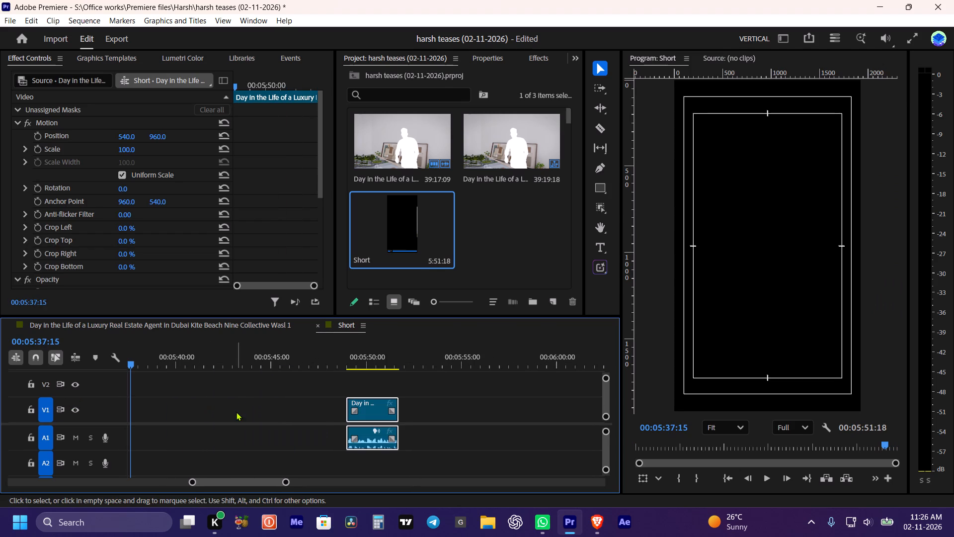
left_click(236, 412)
right_click(236, 412)
left_click(262, 418)
key("backslash")
Scale the pasted clip up to 206 so the footage fills the vertical frame.
key("space")
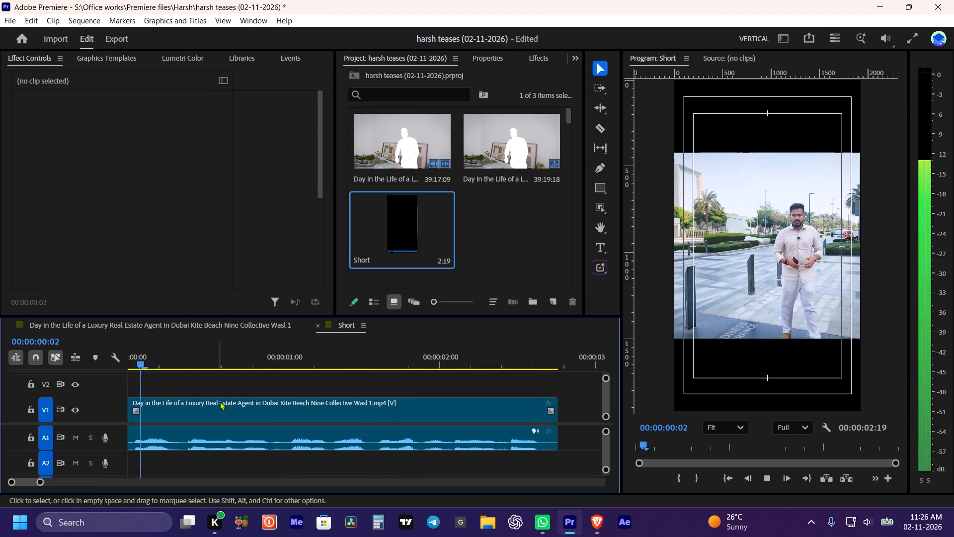
scroll(220, 401, "down", 6, "alt")
key("space")
left_click(232, 413)
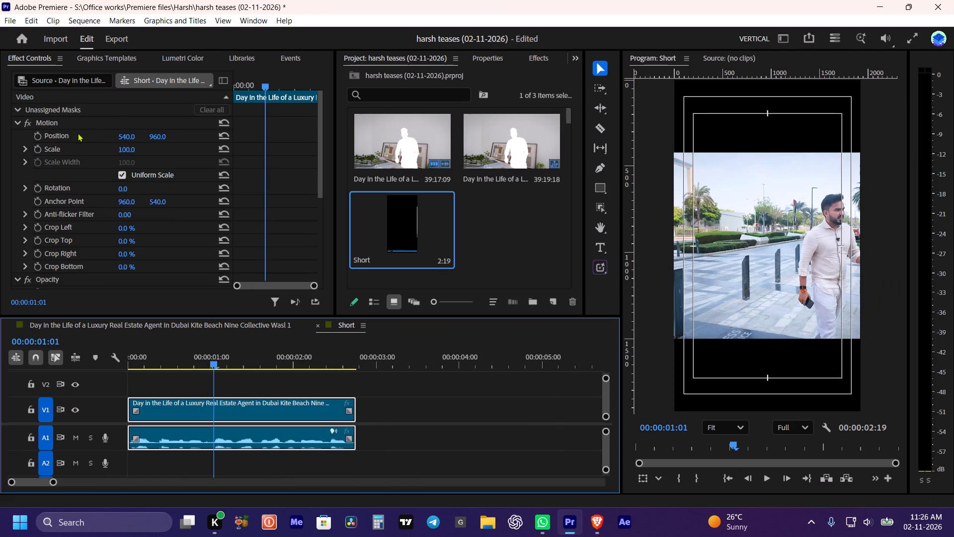
left_click_drag(127, 150, 148, 149)
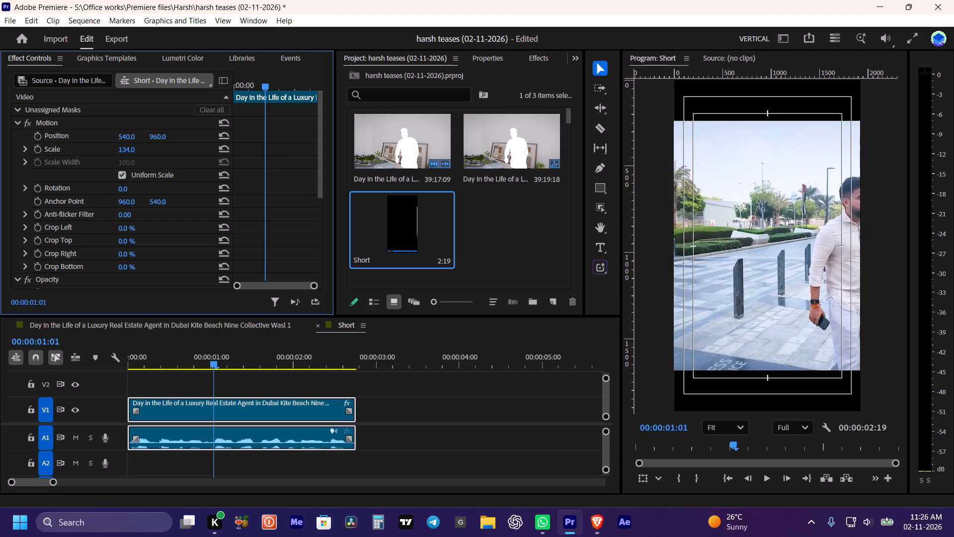
left_click_drag(148, 149, 197, 155)
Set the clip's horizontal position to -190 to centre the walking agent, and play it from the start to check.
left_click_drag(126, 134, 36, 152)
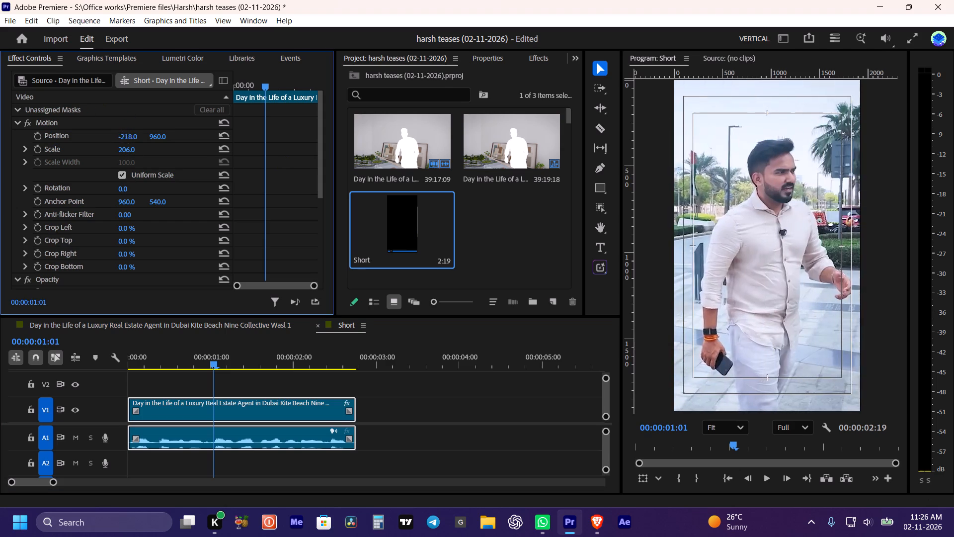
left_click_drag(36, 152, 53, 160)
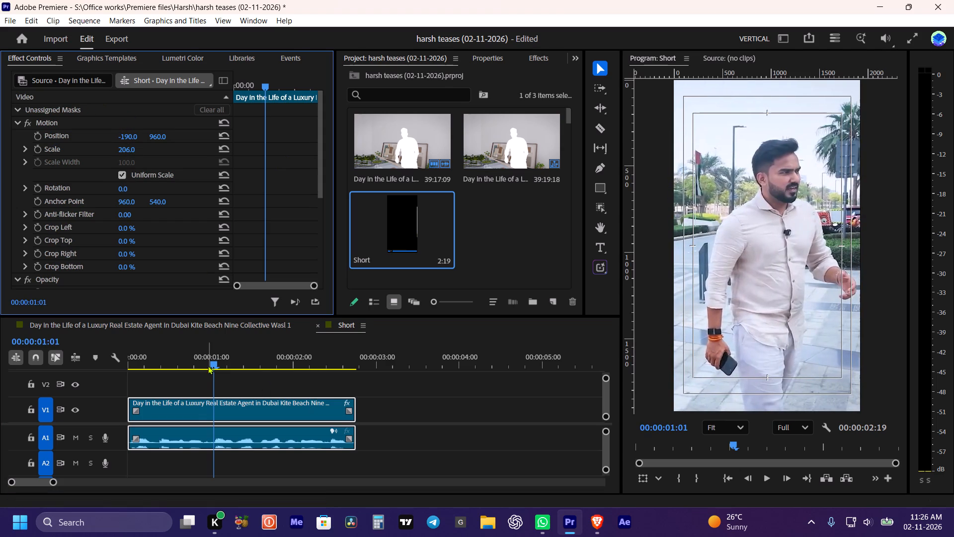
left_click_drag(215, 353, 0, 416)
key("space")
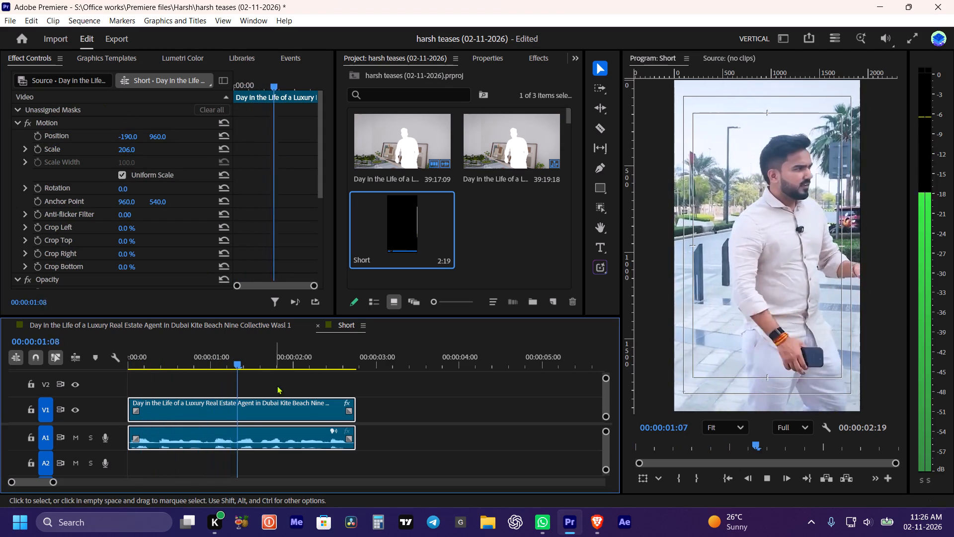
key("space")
At the clip's first frame, set the horizontal position to 185 to centre the agent, and play the opening to check.
left_click_drag(236, 358, 120, 388)
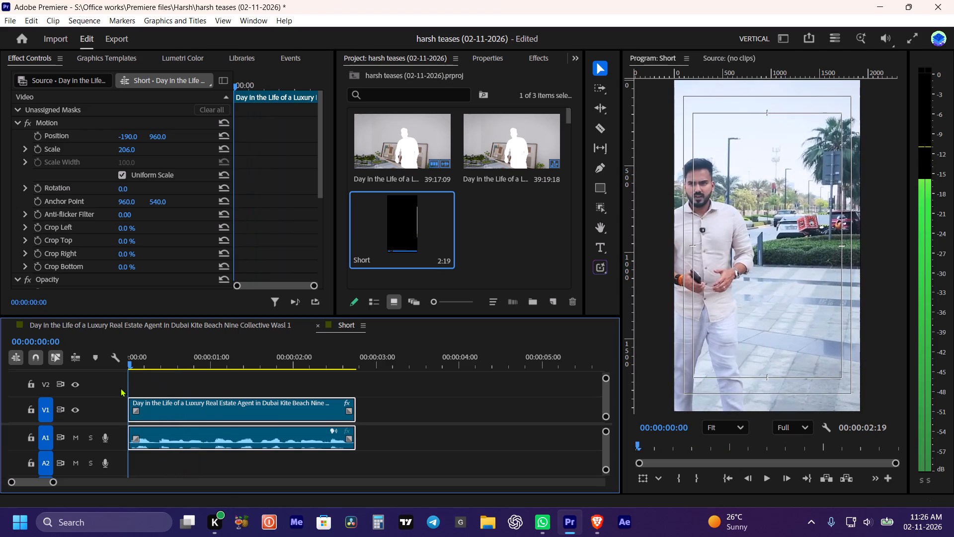
left_click_drag(120, 388, 122, 388)
left_click(155, 401)
left_click_drag(128, 135, 259, 145)
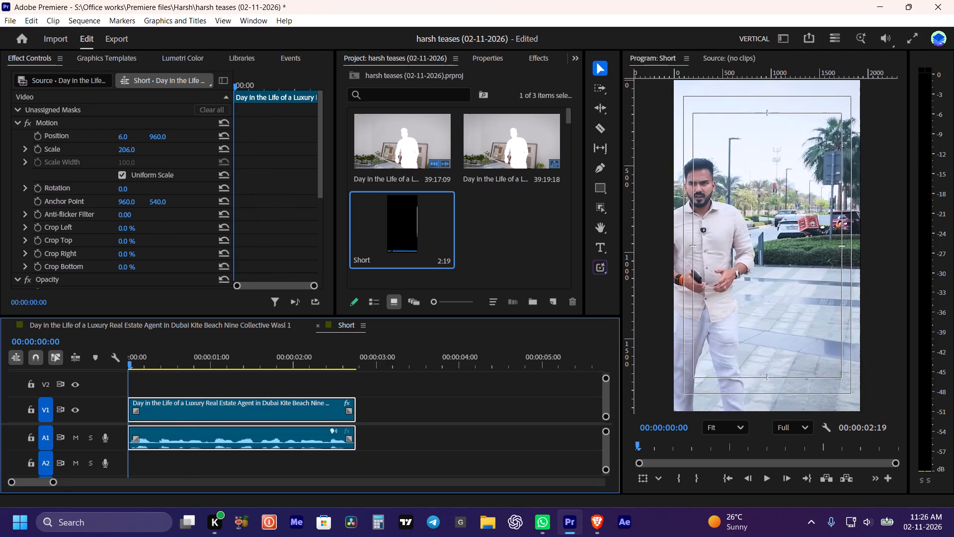
left_click_drag(259, 145, 362, 148)
left_click_drag(148, 363, 82, 380)
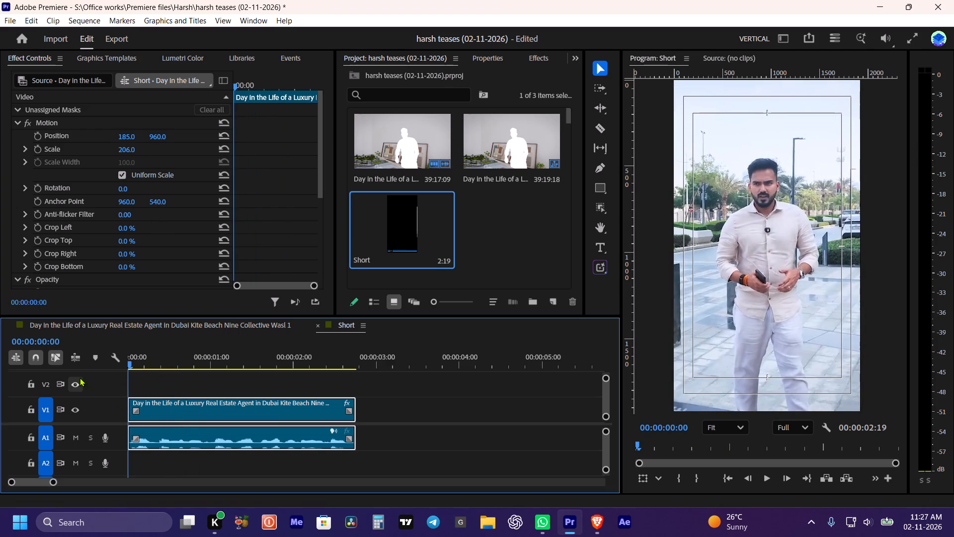
key("space")
key("space")
left_click_drag(179, 364, 130, 371)
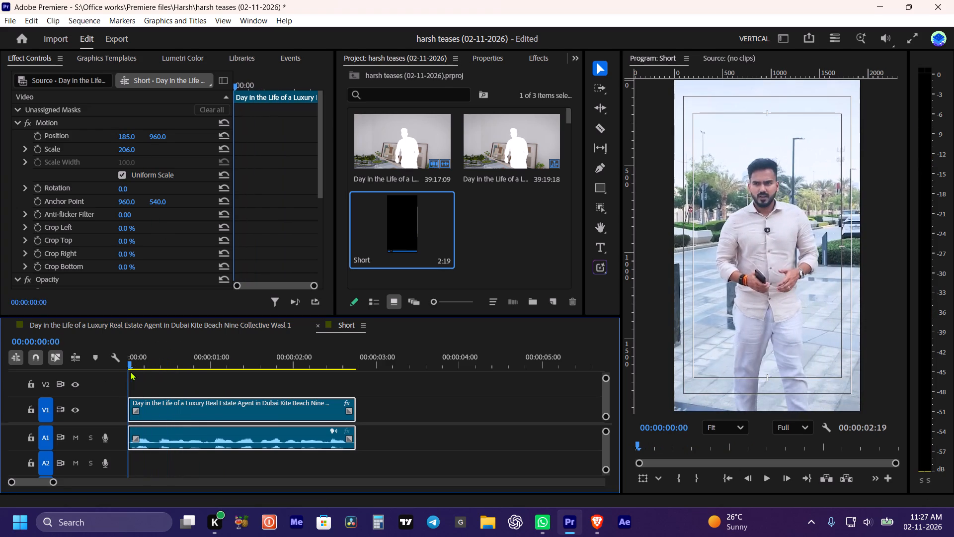
left_click_drag(130, 371, 130, 372)
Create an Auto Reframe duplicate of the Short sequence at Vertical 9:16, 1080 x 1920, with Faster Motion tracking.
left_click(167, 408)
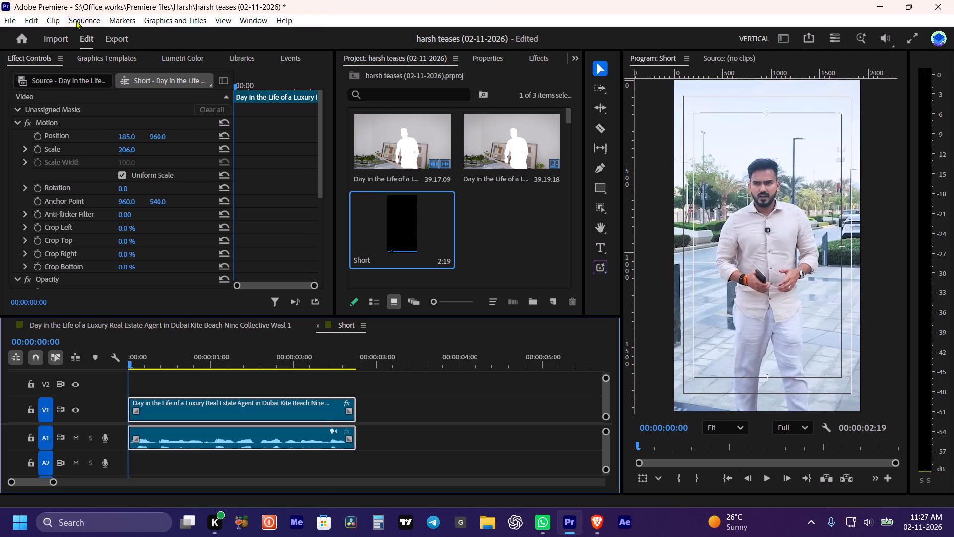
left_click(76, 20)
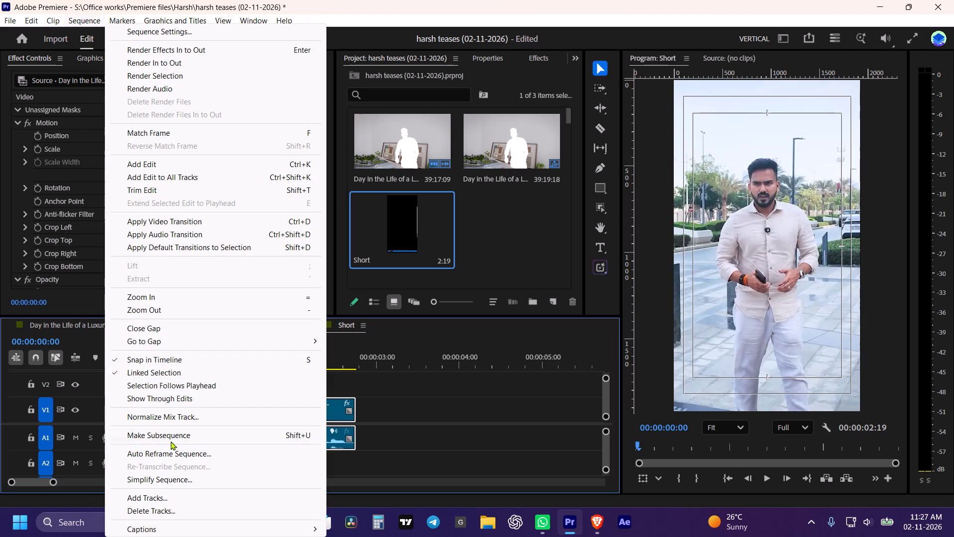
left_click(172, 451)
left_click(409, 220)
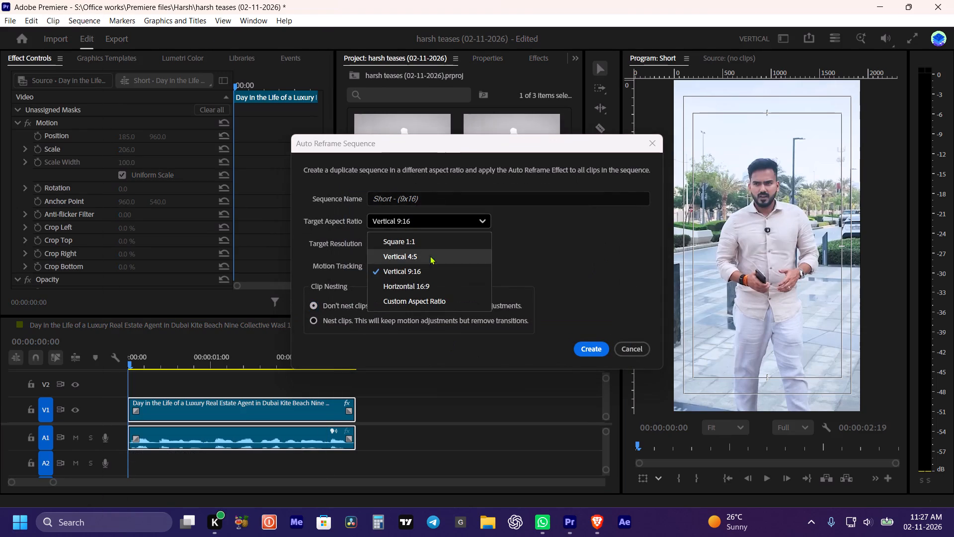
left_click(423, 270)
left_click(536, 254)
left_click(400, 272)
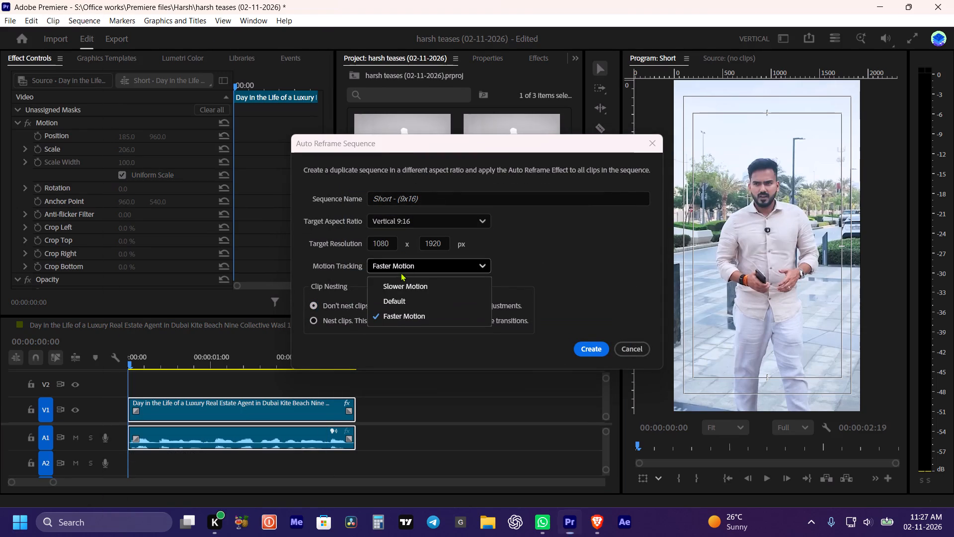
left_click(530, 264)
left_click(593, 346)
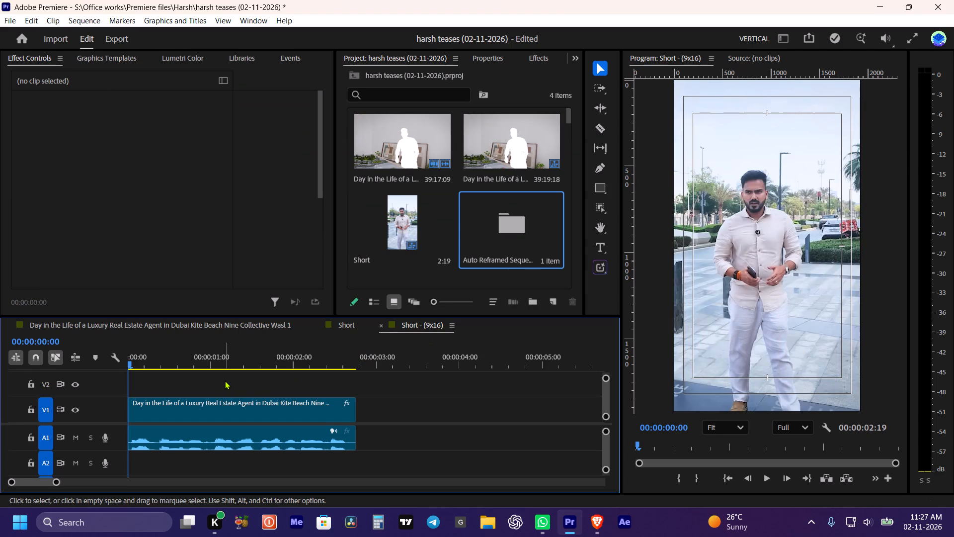
Review how the Short - (9x16) sequence keeps the agent framed and examine its clip's Auto Reframe settings.
key("space")
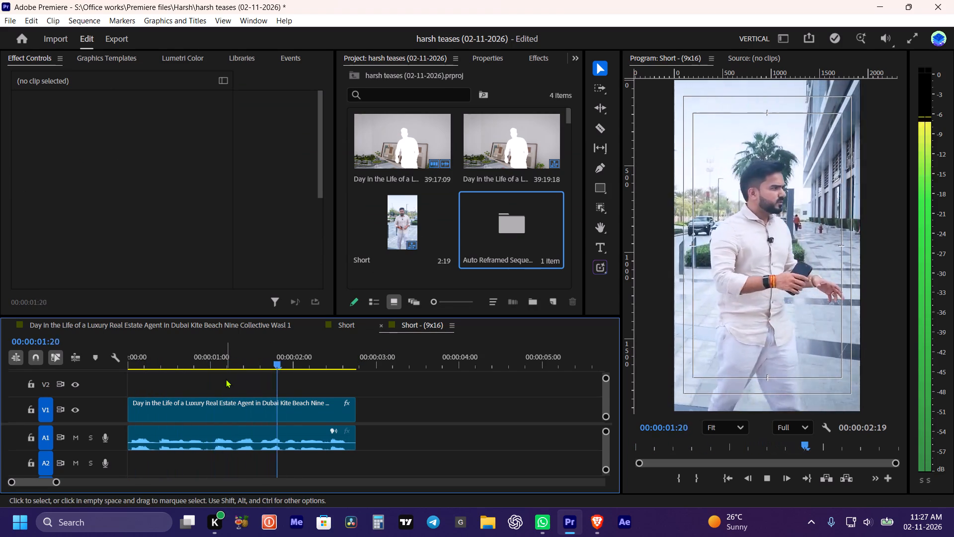
left_click_drag(325, 349, 321, 350)
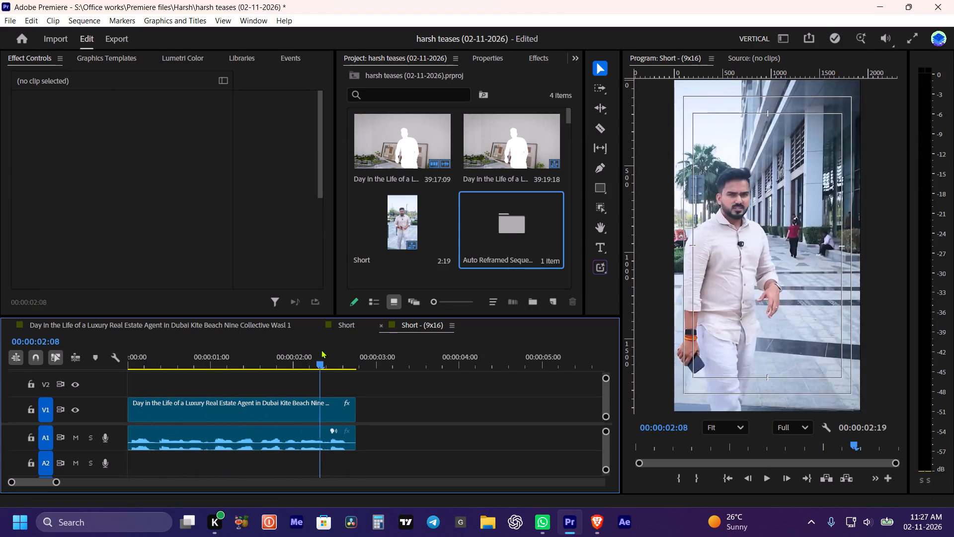
left_click_drag(321, 350, 308, 359)
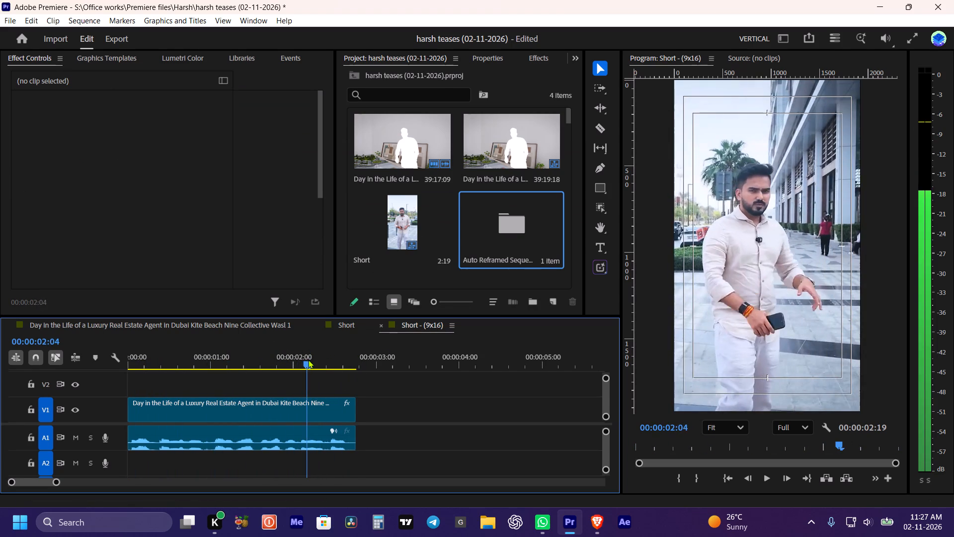
left_click_drag(308, 359, 333, 364)
double_click(512, 213)
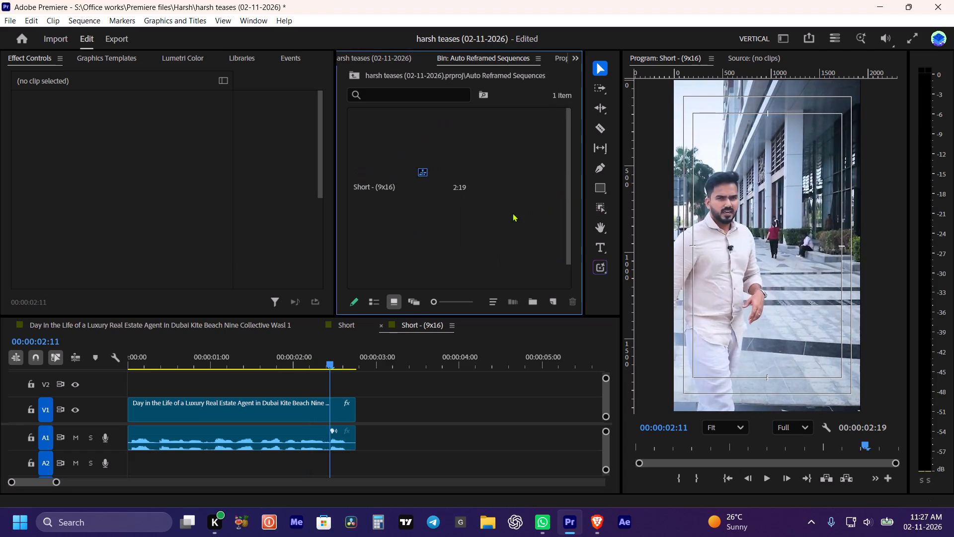
double_click(416, 145)
key("space")
key("space")
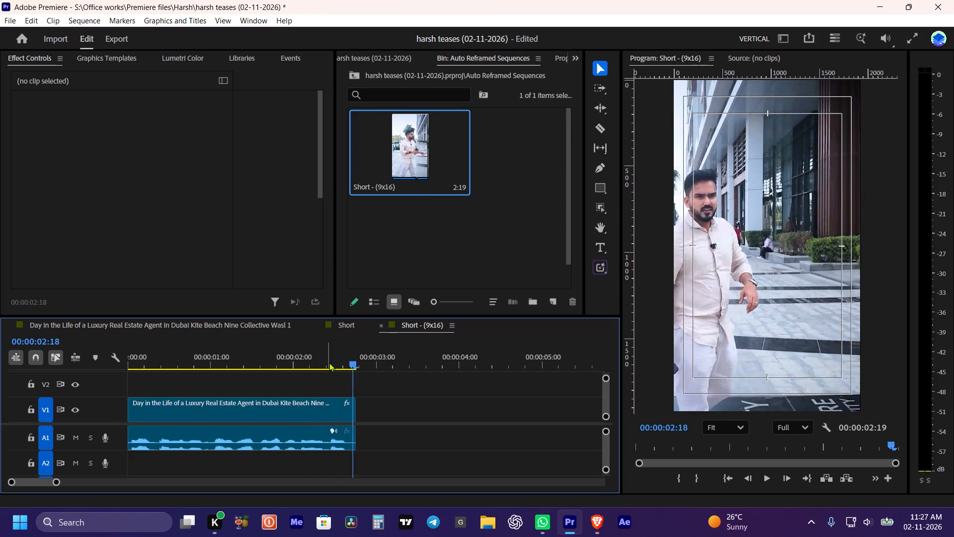
left_click_drag(329, 362, 63, 399)
key("space")
key("space")
left_click(172, 407)
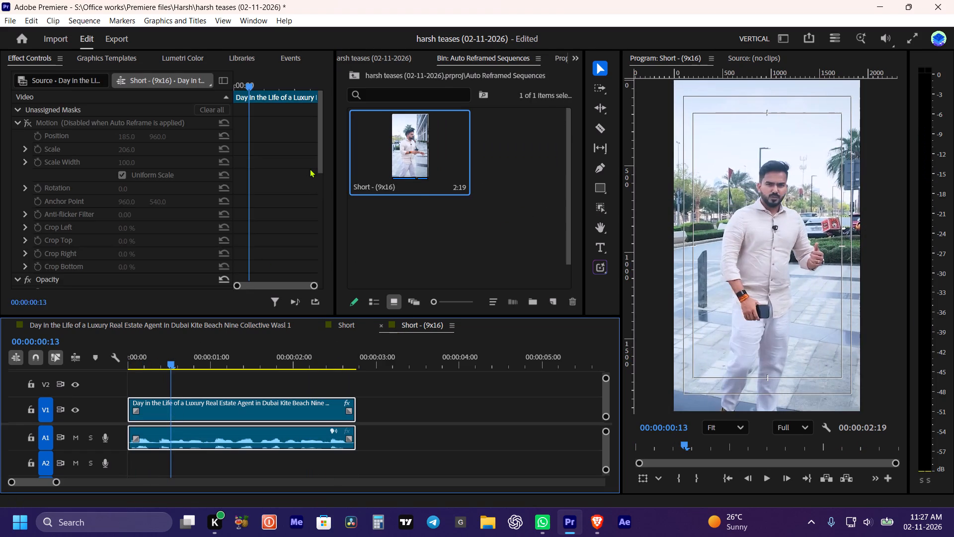
scroll(310, 169, "down", 20)
scroll(310, 169, "down", 14)
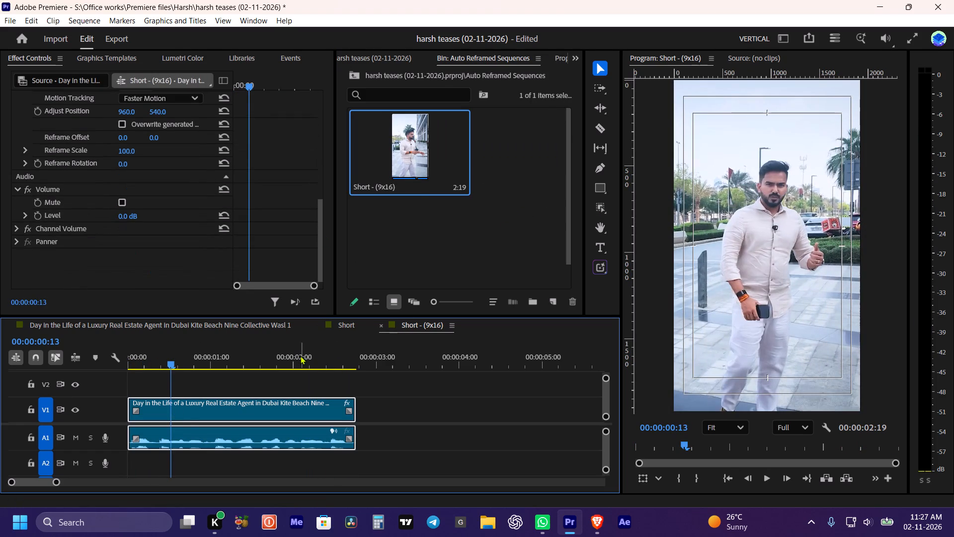
key("space")
key("space")
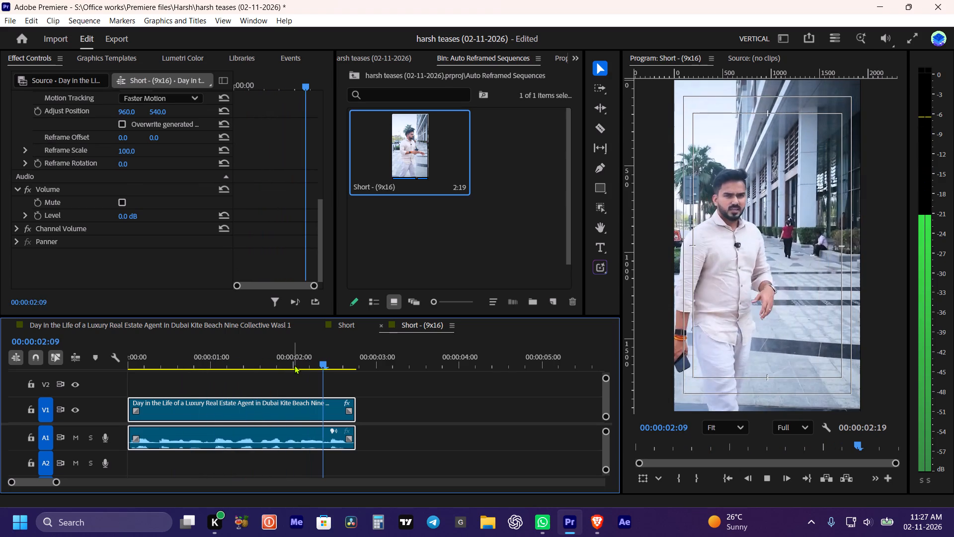
left_click_drag(321, 359, 293, 358)
scroll(308, 372, "up", 5)
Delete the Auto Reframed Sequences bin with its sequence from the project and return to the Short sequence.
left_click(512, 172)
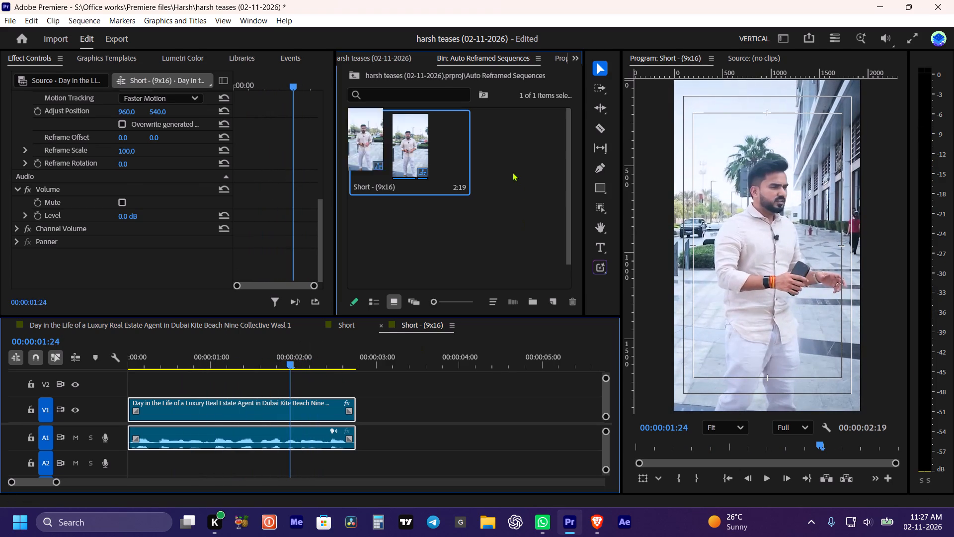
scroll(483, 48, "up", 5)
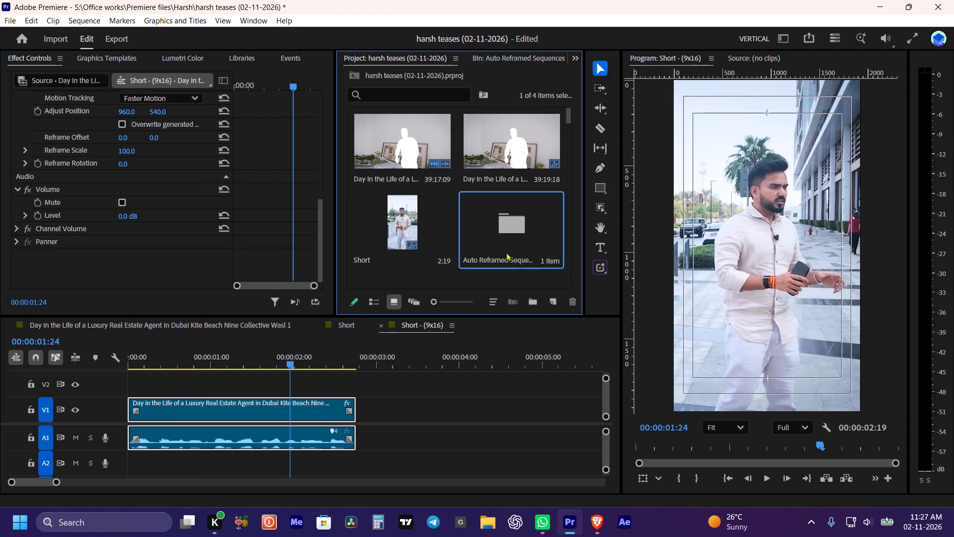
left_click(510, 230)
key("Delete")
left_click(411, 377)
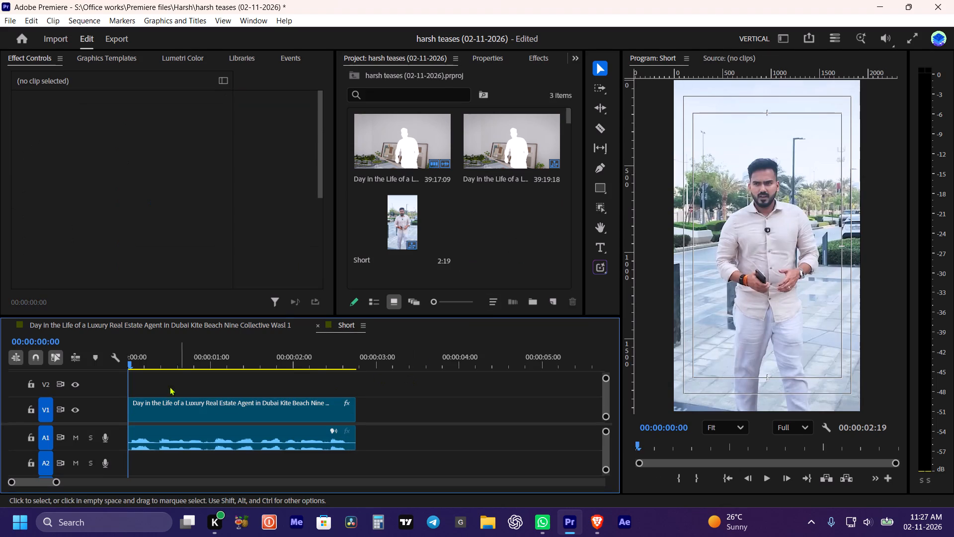
Review the agent's movement in Short, then start Position keyframing on the clip at 00:00:00:00.
key("space")
key("space")
left_click_drag(224, 354, 50, 395)
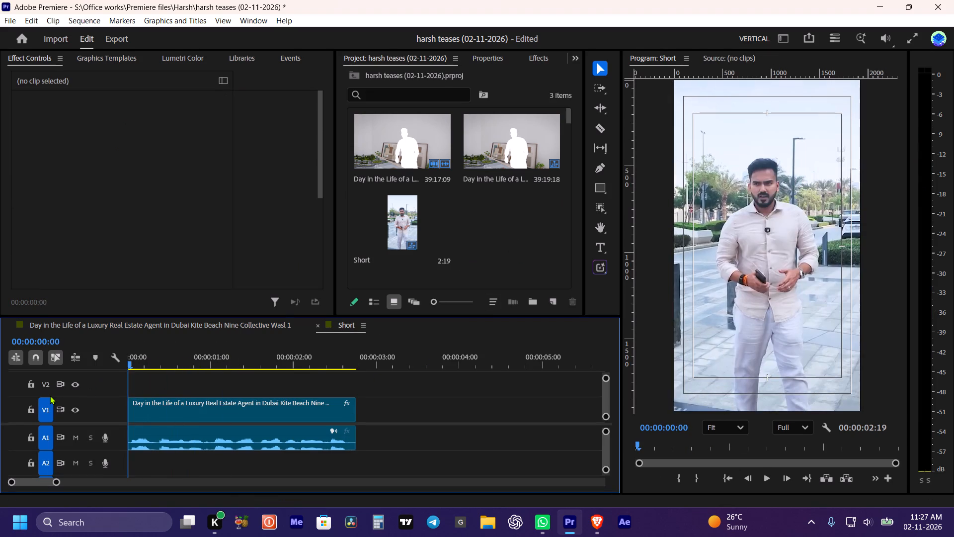
key("space")
key("space")
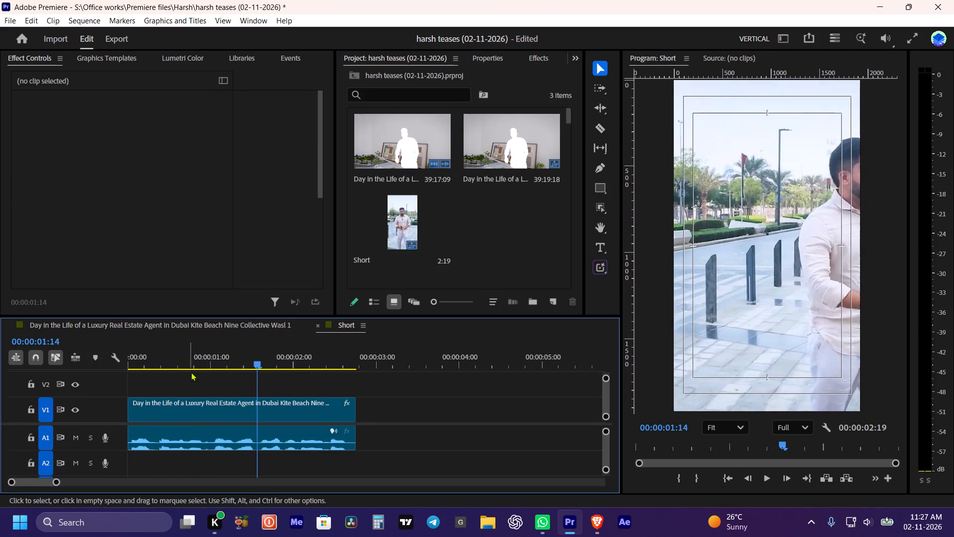
left_click_drag(199, 356, 158, 379)
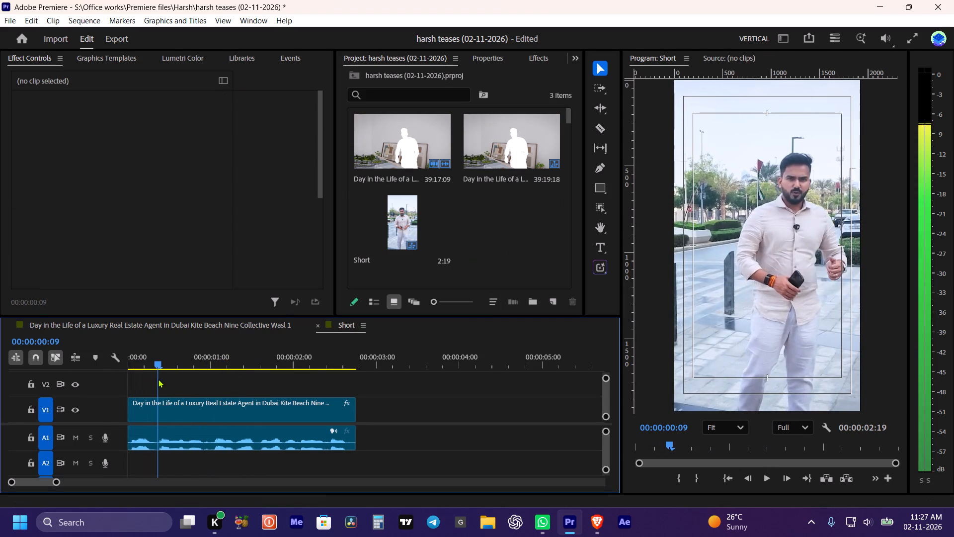
left_click_drag(158, 379, 121, 377)
left_click(153, 417)
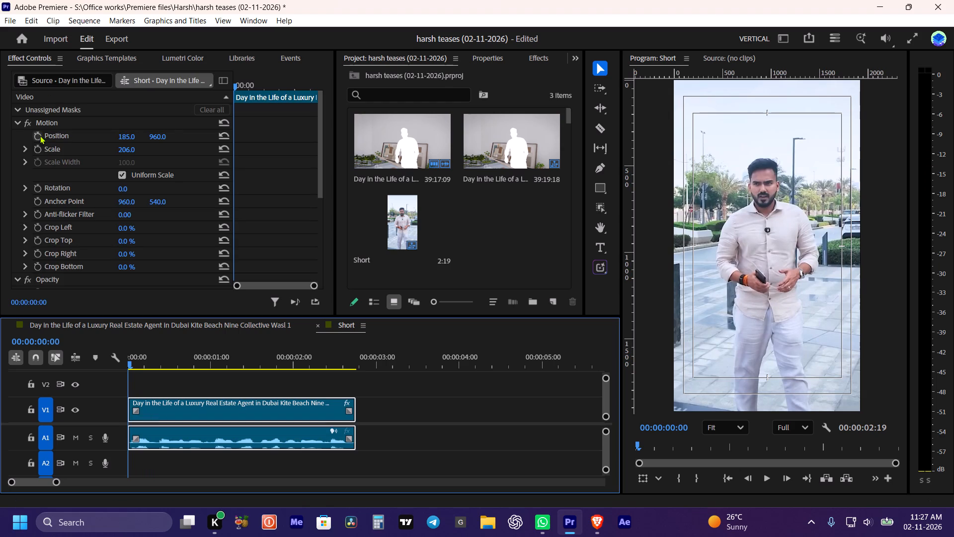
left_click(38, 130)
left_click(39, 133)
Add a Position keyframe at 00:00:00:23 with the horizontal value -227 to follow the agent.
key("space")
key("space")
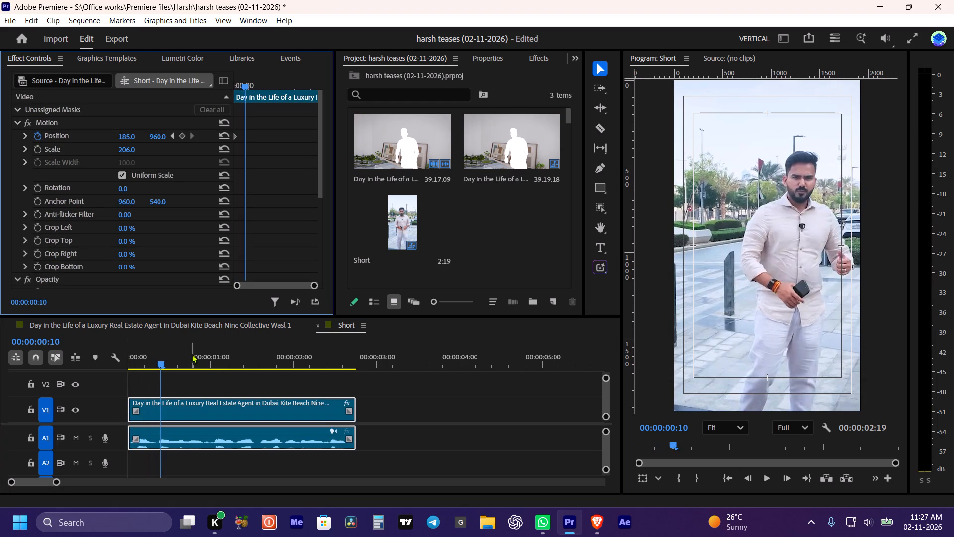
left_click_drag(174, 358, 208, 364)
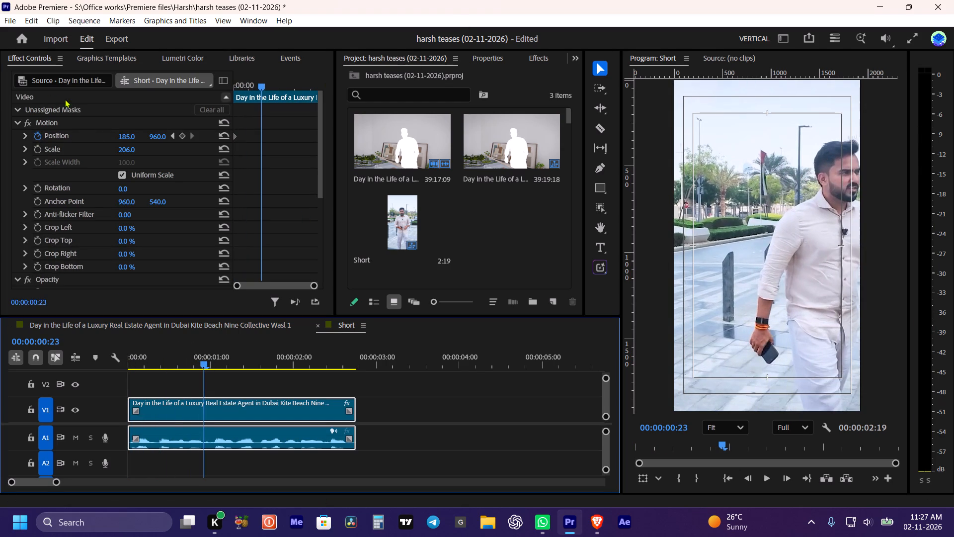
left_click(125, 136)
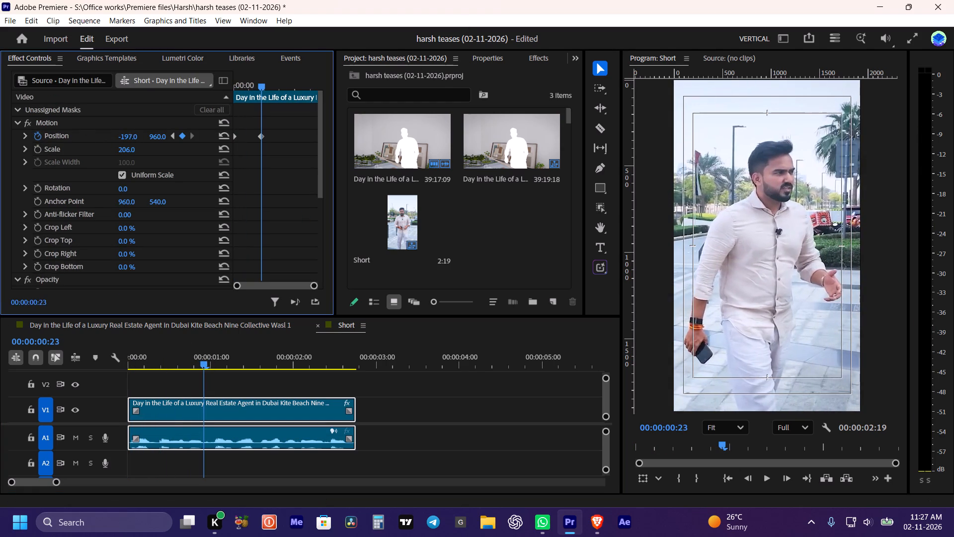
Add a Position keyframe at 00:00:01:19 on the Short clip with the horizontal value -343 to recentre the agent.
key("space")
key("space")
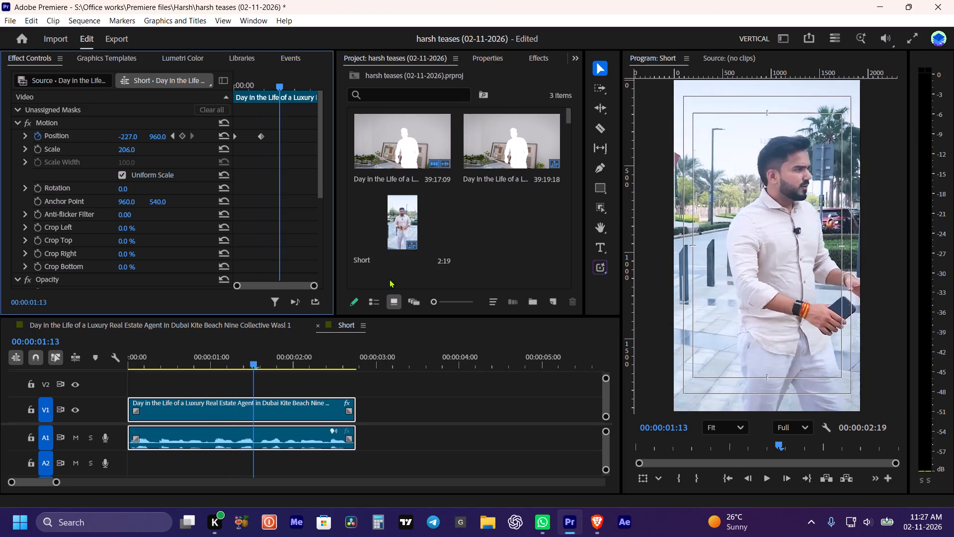
key("space")
key("space")
left_click_drag(312, 361, 311, 364)
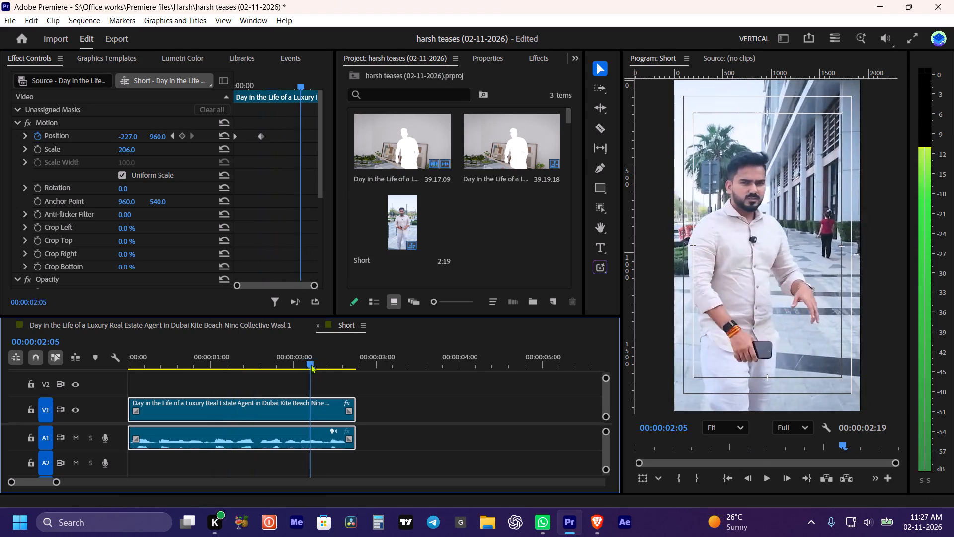
left_click_drag(311, 364, 305, 365)
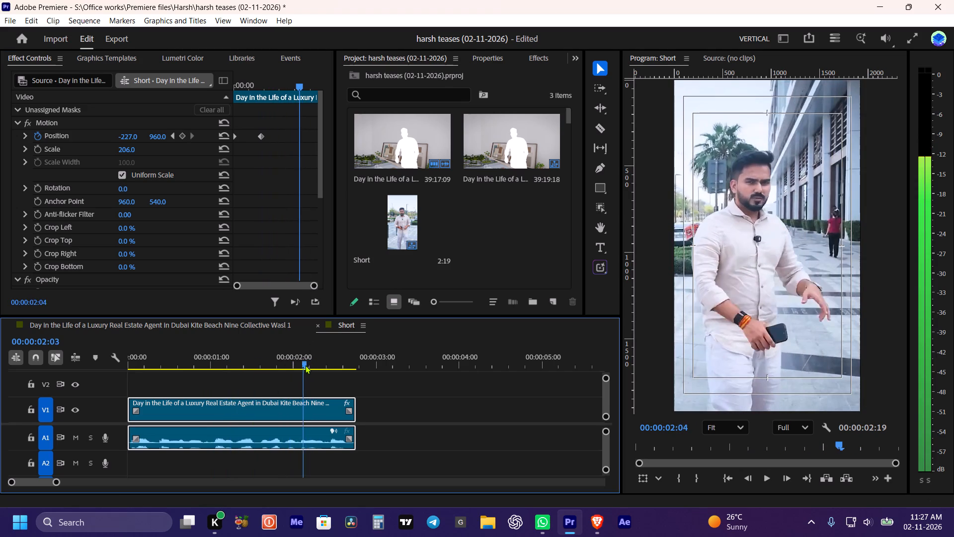
left_click_drag(305, 365, 254, 354)
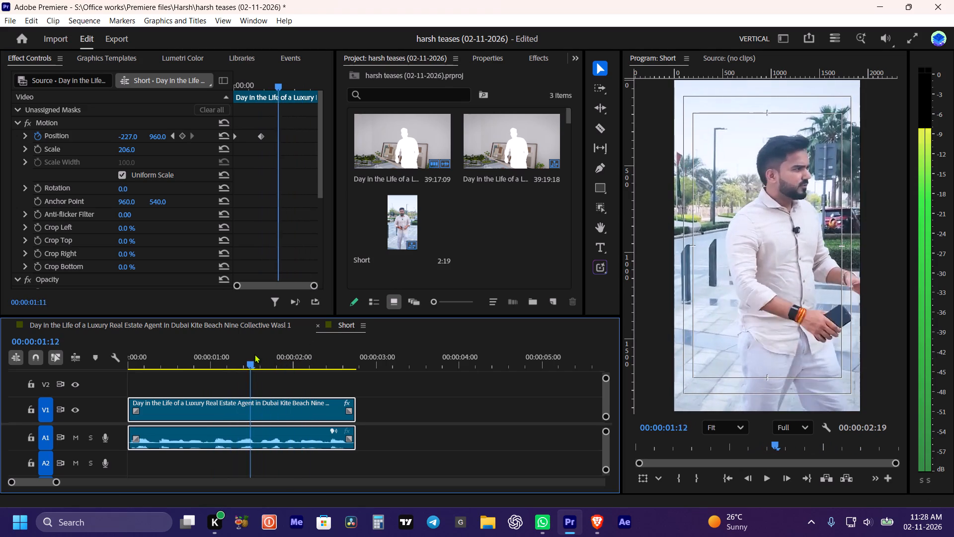
left_click_drag(254, 354, 275, 358)
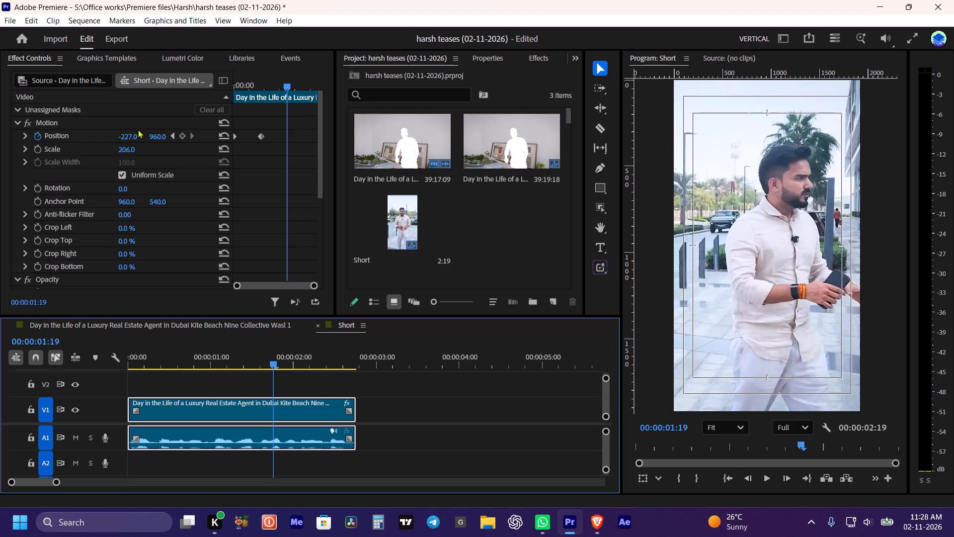
left_click_drag(125, 134, 136, 135)
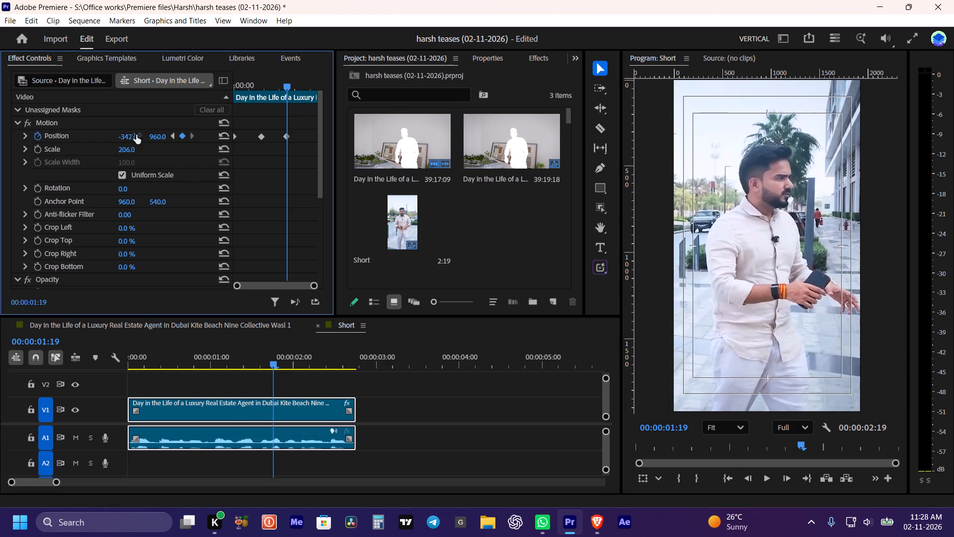
left_click_drag(136, 135, 53, 148)
Add a Position keyframe at 00:00:02:18, near the clip's end, with the horizontal value 210.
left_click_drag(299, 359, 347, 363)
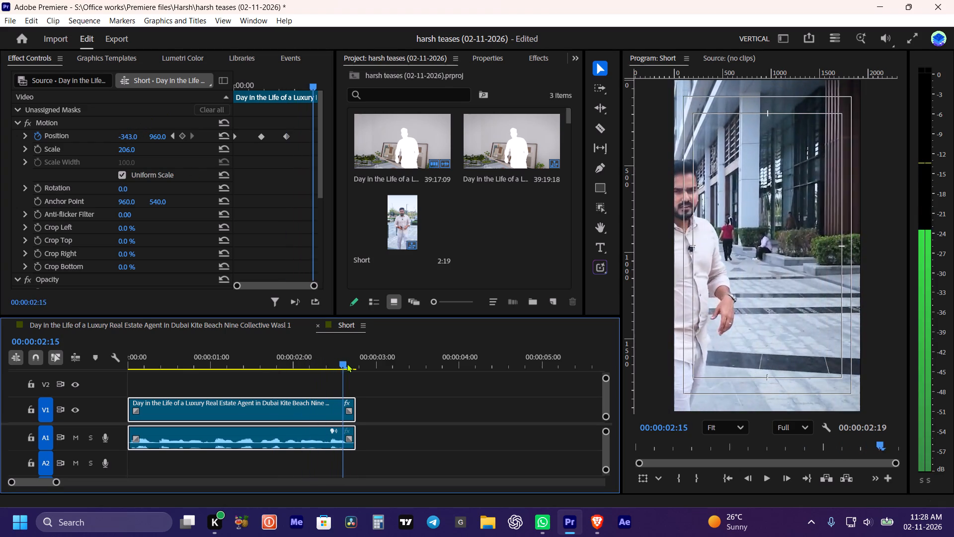
left_click_drag(347, 363, 351, 363)
key("Left")
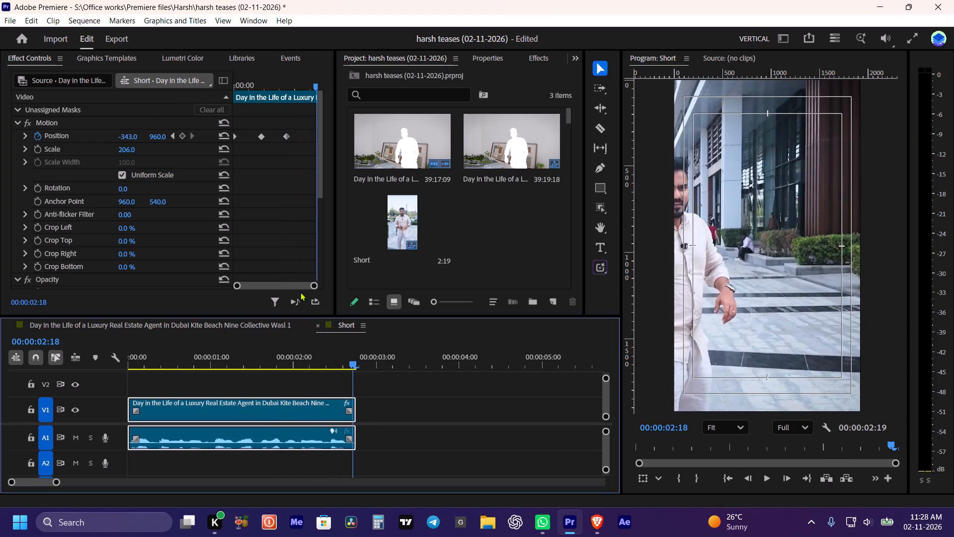
left_click_drag(126, 135, 446, 142)
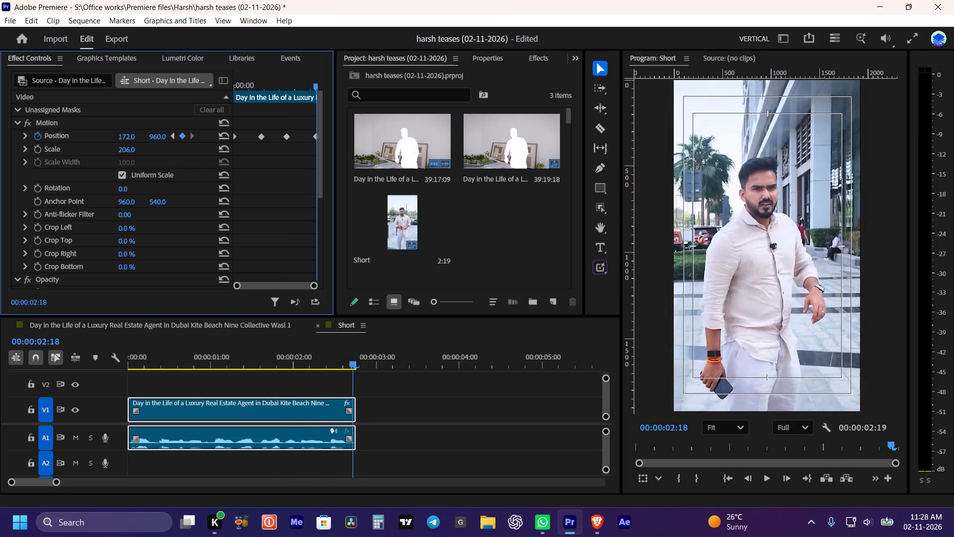
left_click_drag(446, 142, 470, 143)
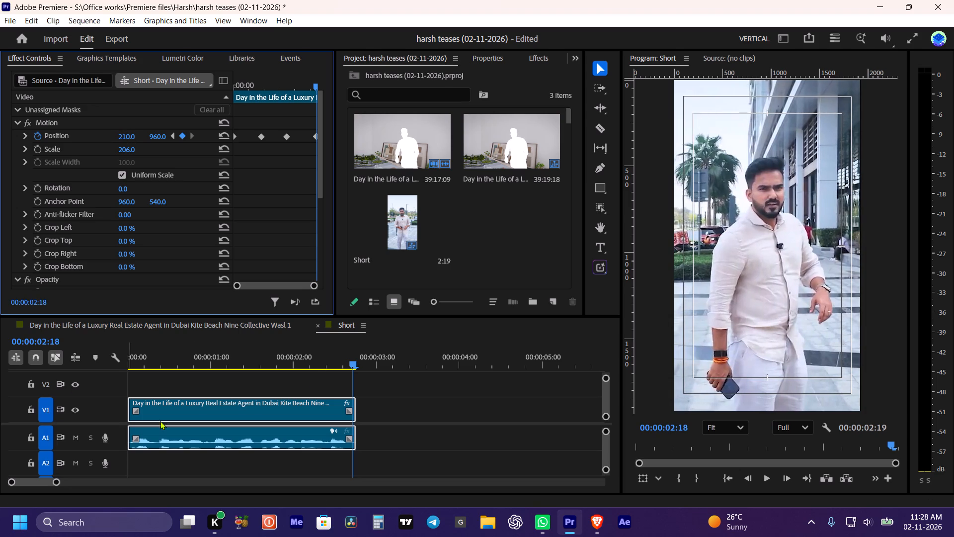
Play back the Short sequence repeatedly from its start to check how the Position keyframes follow the agent.
left_click_drag(314, 358, 84, 395)
key("space")
left_click(439, 405)
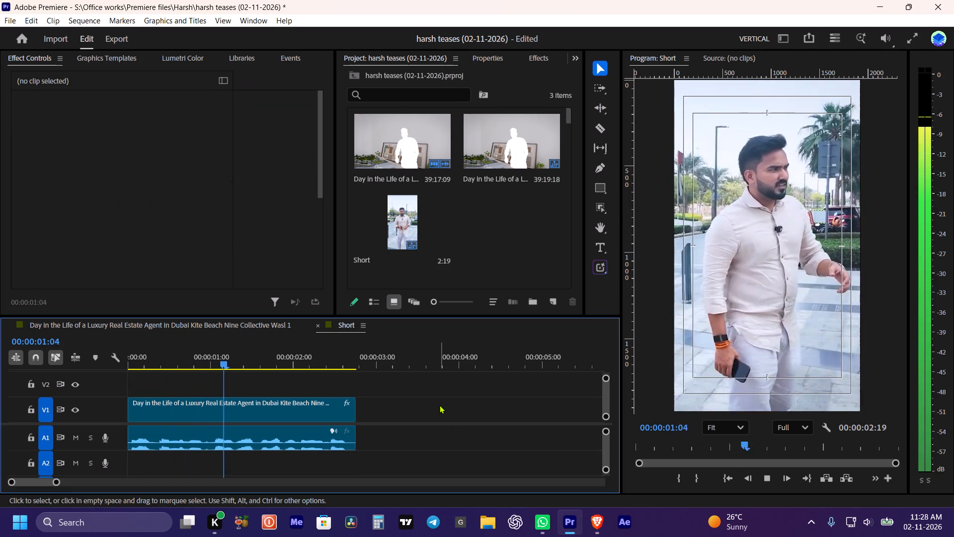
key("space")
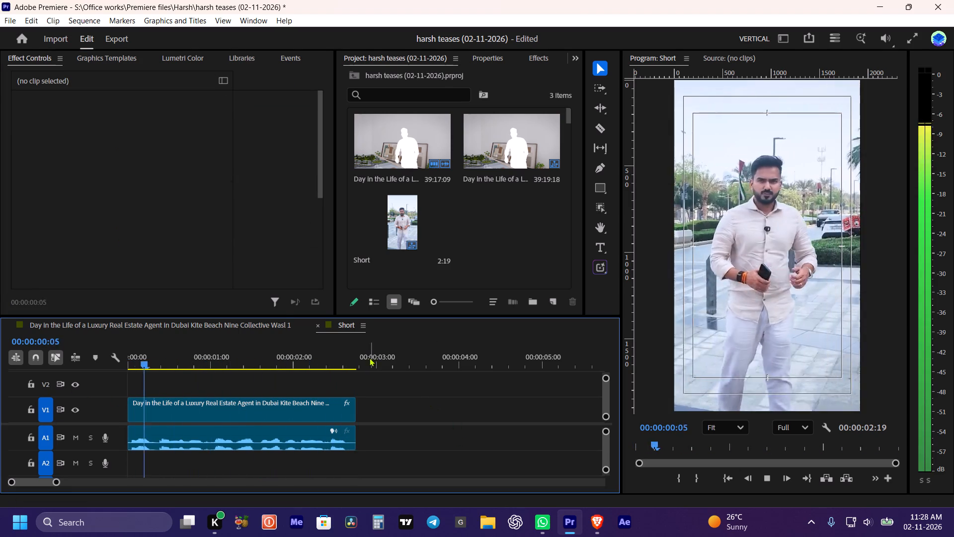
left_click_drag(303, 364, 286, 363)
key("space")
key("space")
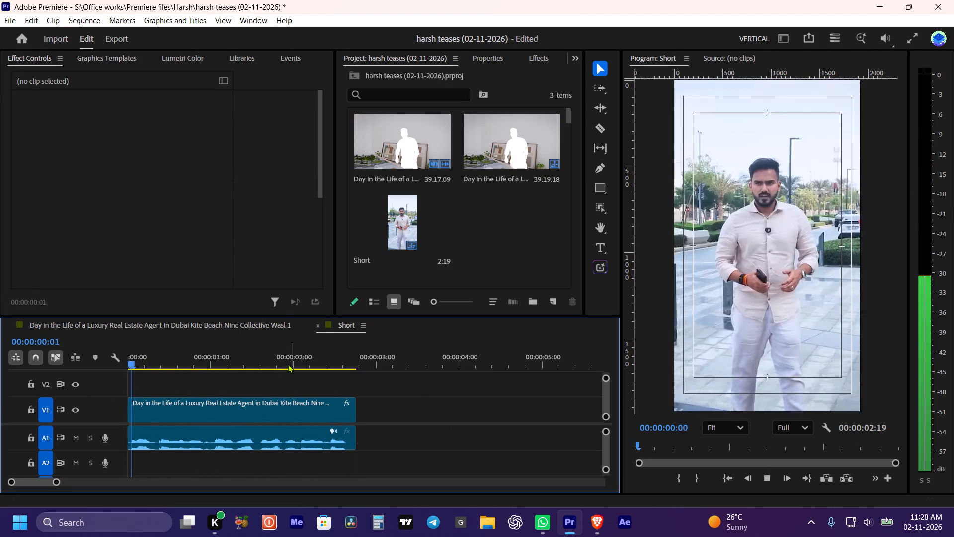
left_click_drag(282, 360, 239, 367)
key("space")
key("space")
left_click_drag(256, 366, 106, 394)
key("space")
scroll(239, 399, "down", 4, "alt")
left_click(310, 408)
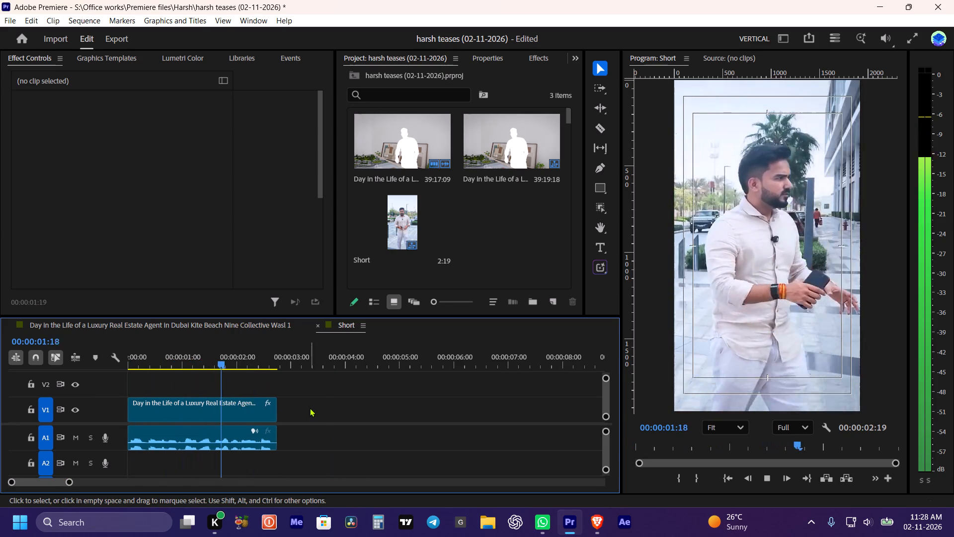
key("space")
key("space")
key("space")
left_click_drag(251, 355, 115, 382)
key("space")
scroll(302, 408, "down", 3, "alt")
left_click(302, 408)
key("space")
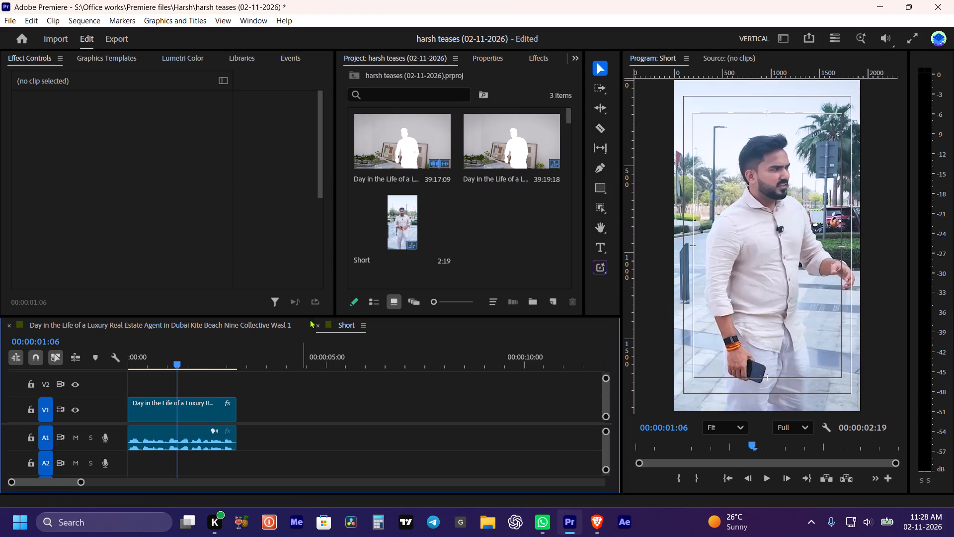
Save the project.
key("ctrl+s")
key("space")
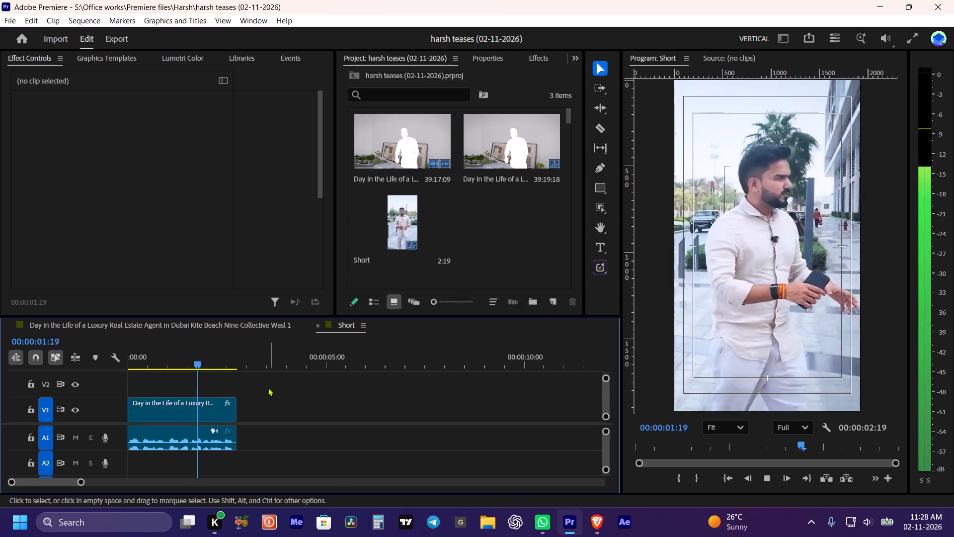
scroll(254, 377, "down", 5, "alt")
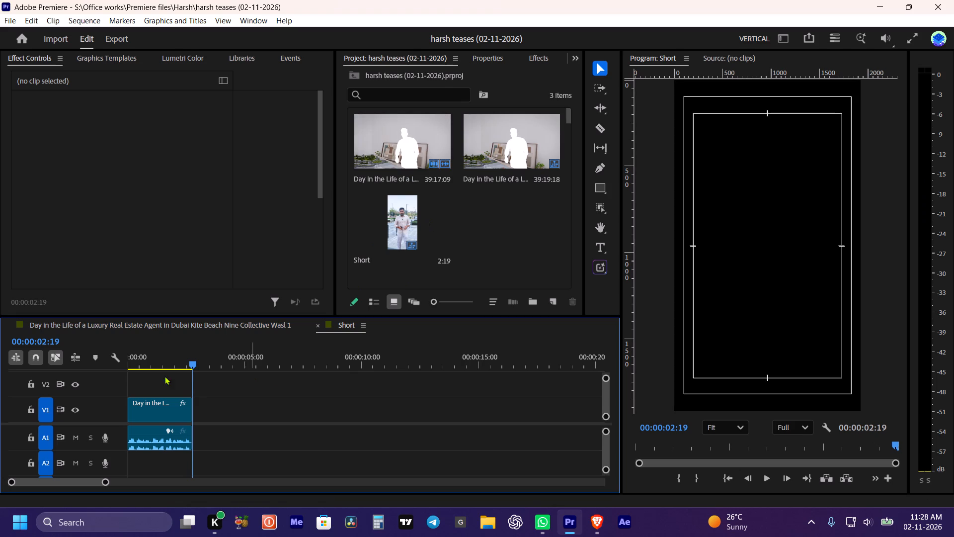
In the Day in the Life sequence, rejoin the cuts on both sides of the short segment near 00:06:05.
left_click(83, 325)
scroll(332, 428, "down", 12, "alt")
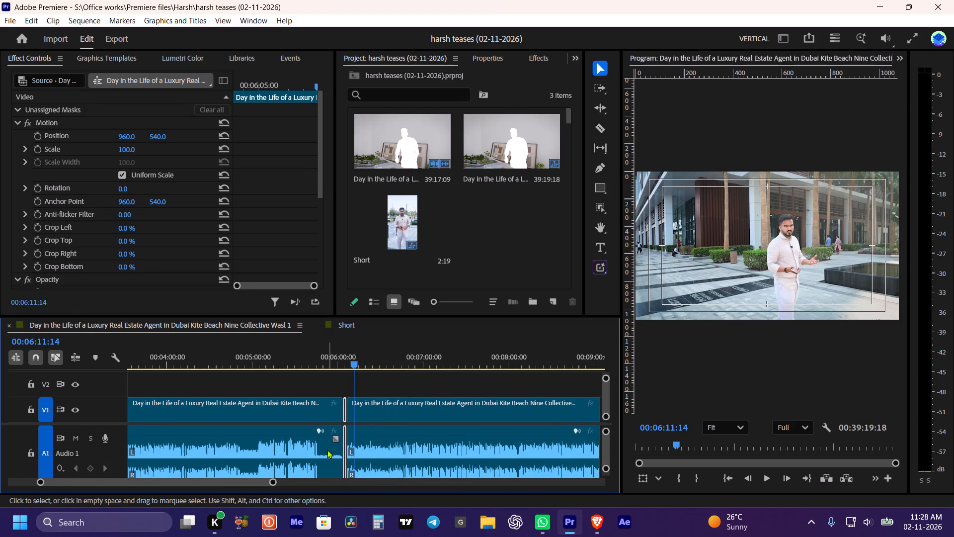
key("ctrl+z")
key("ctrl+shift+z")
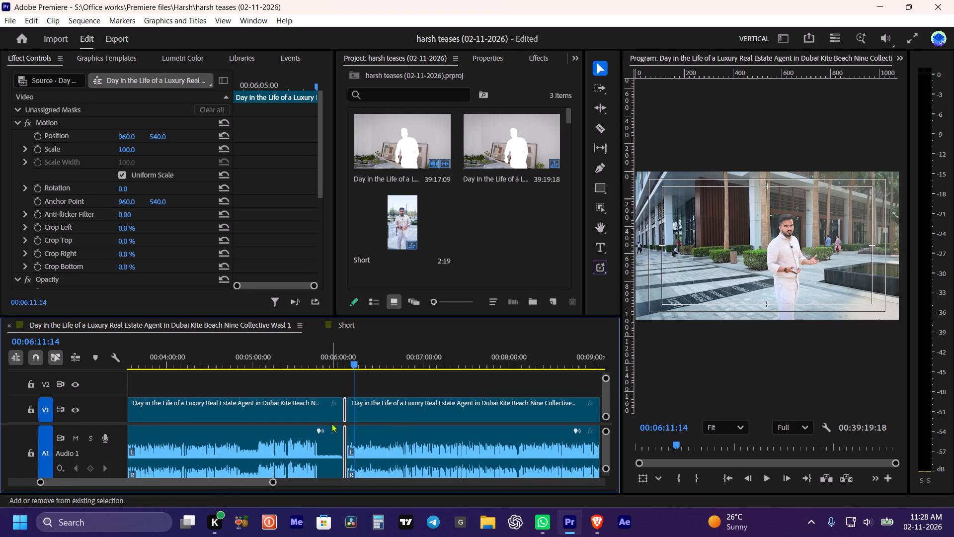
key("ctrl+shift+z")
scroll(340, 413, "up", 13, "alt")
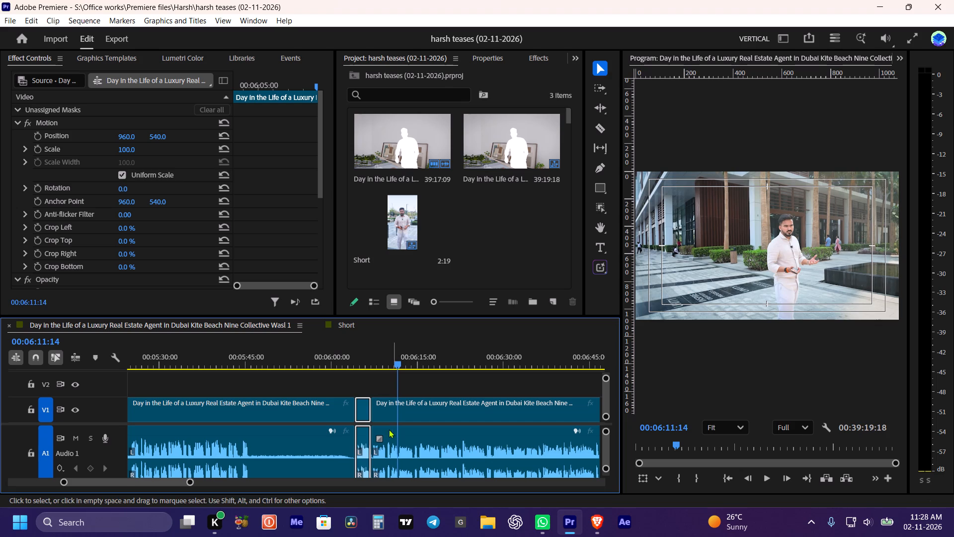
right_click(351, 407)
left_click(399, 498)
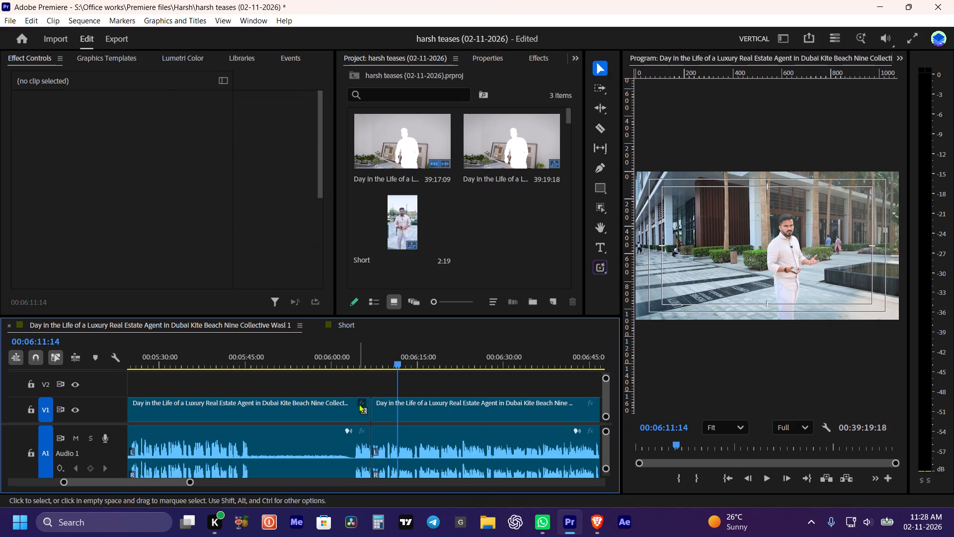
right_click_drag(369, 403, 384, 410)
scroll(435, 485, "down", 6)
left_click(311, 379)
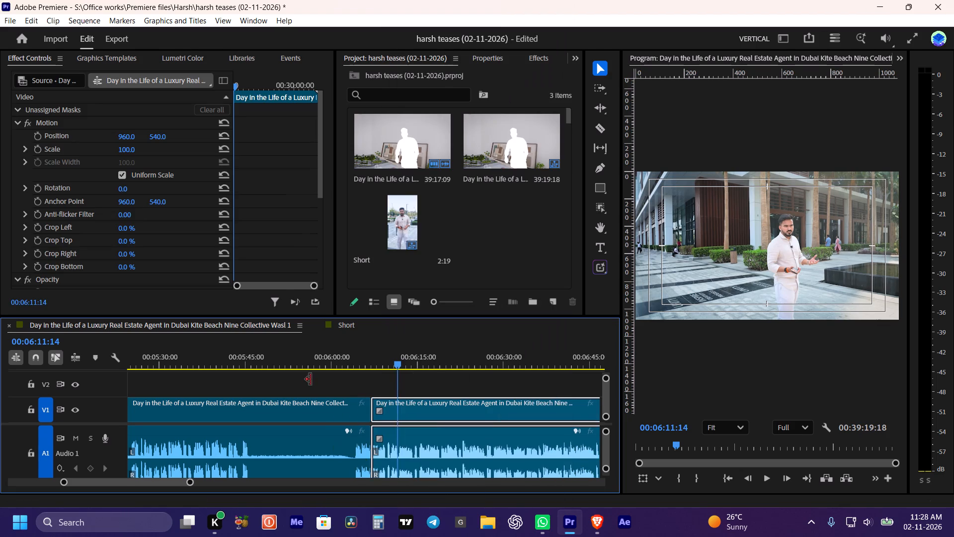
right_click(372, 419)
left_click(401, 415)
scroll(392, 416, "down", 6, "alt")
scroll(302, 404, "down", 7, "alt")
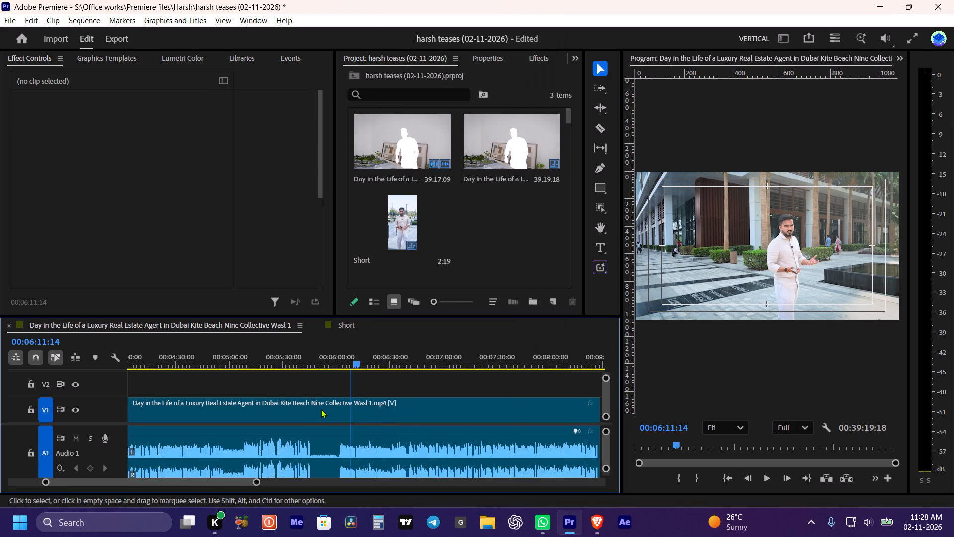
Examine the Day in the Life sequence around 00:01:03 and 00:05:48 for usable teaser material.
scroll(321, 409, "down", 4, "alt")
left_click_drag(243, 359, 124, 387)
scroll(374, 357, "down", 11, "alt")
key("space")
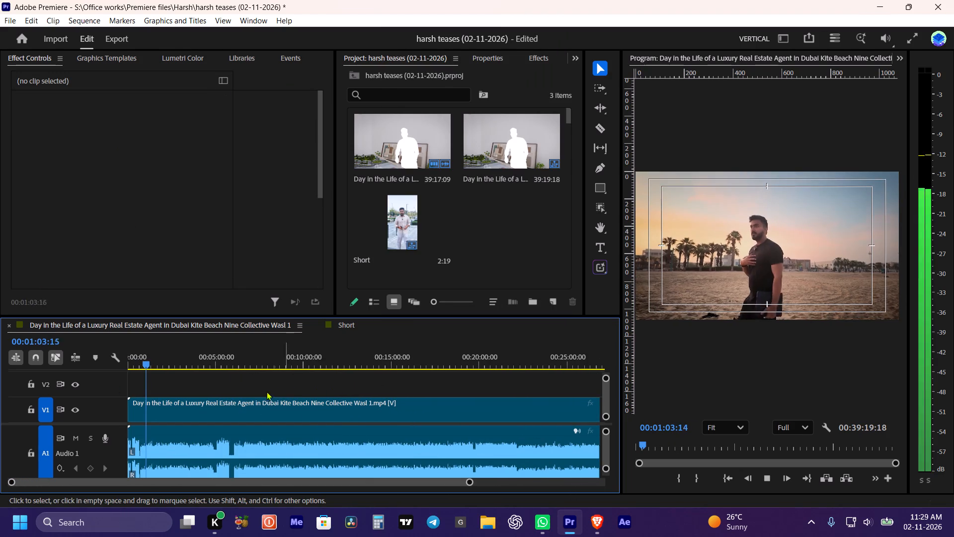
scroll(255, 396, "up", 7)
key("space")
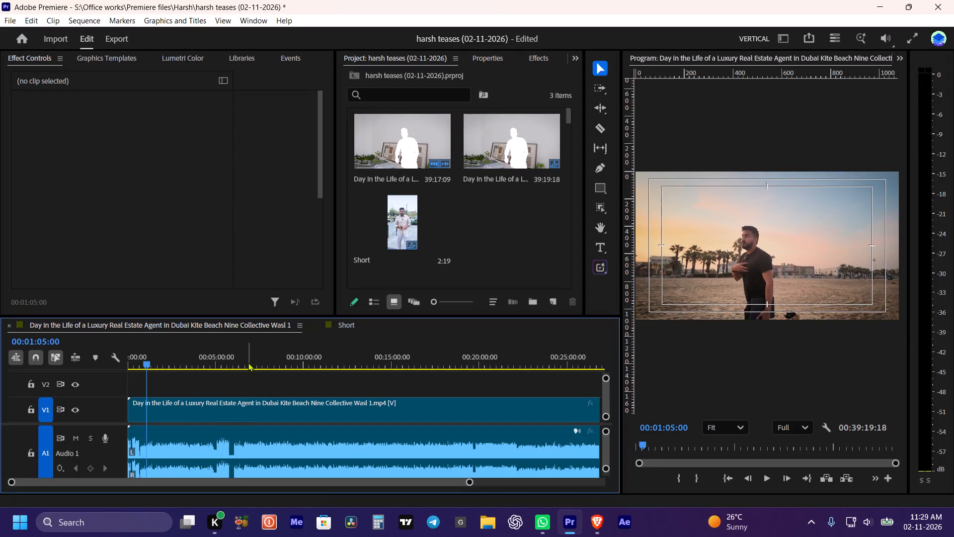
left_click_drag(239, 360, 231, 359)
key("space")
scroll(233, 375, "up", 16, "alt")
scroll(211, 378, "up", 5, "alt")
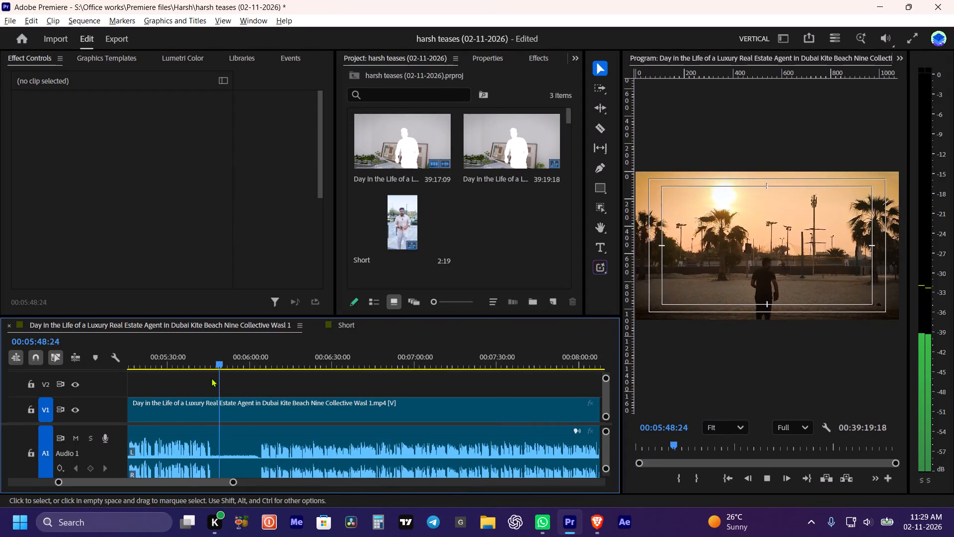
scroll(211, 378, "up", 5, "alt")
scroll(258, 390, "up", 5, "alt")
left_click(288, 384)
scroll(288, 384, "down", 5, "alt")
key("space")
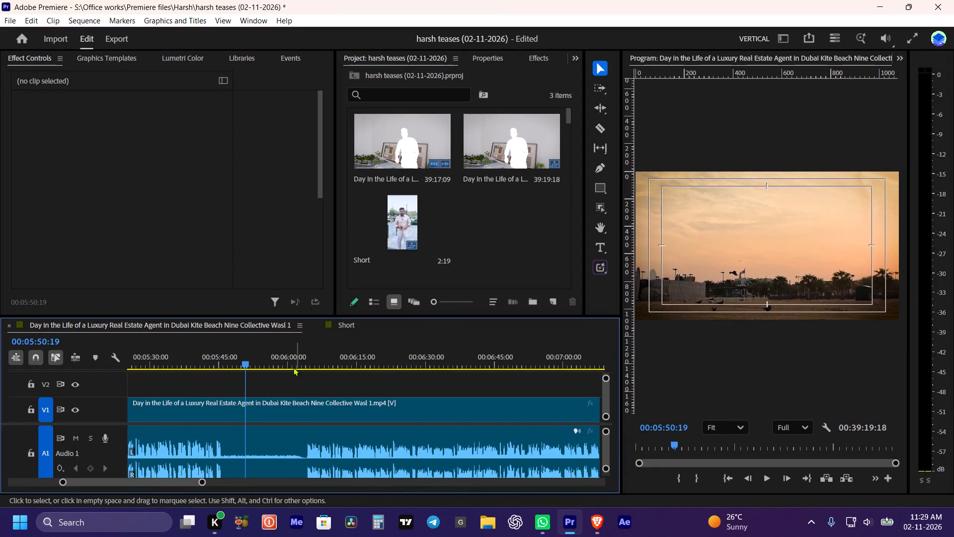
Play the agent's speech in the Day in the Life sequence from about 00:06:04 to assess it for the teaser.
left_click_drag(289, 362, 307, 368)
key("space")
scroll(310, 369, "up", 11, "alt")
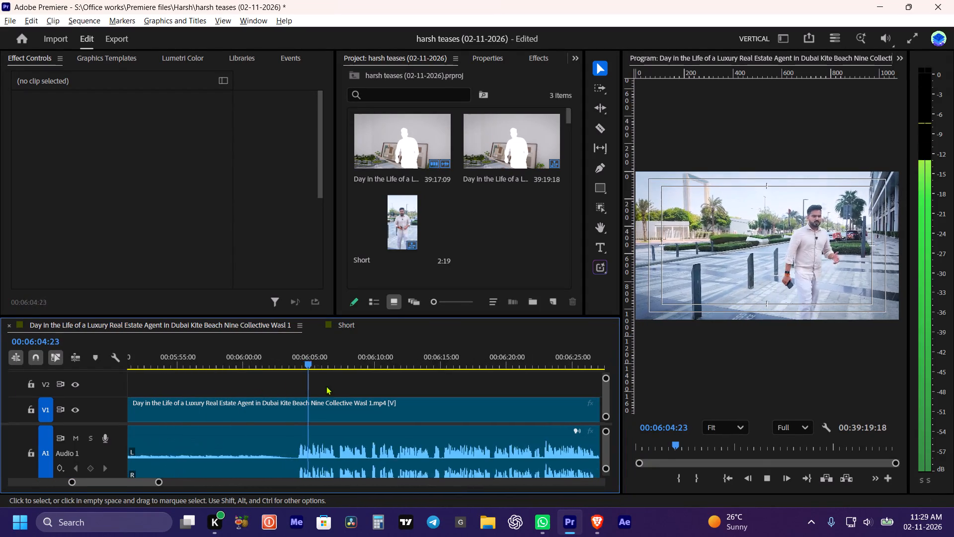
scroll(326, 386, "up", 4, "alt")
scroll(319, 389, "up", 3)
scroll(295, 398, "down", 6)
scroll(294, 398, "up", 6, "alt")
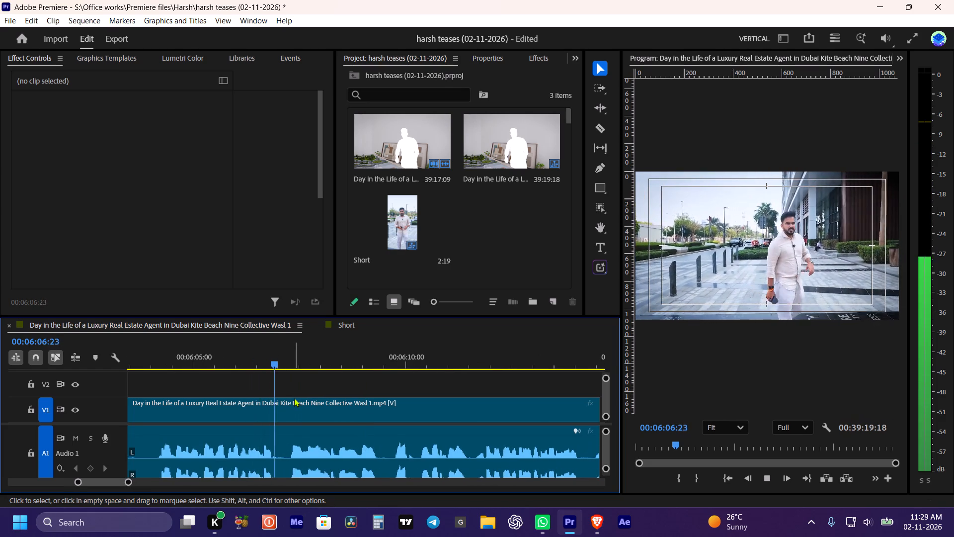
key("space")
key("space")
scroll(358, 430, "down", 6, "alt")
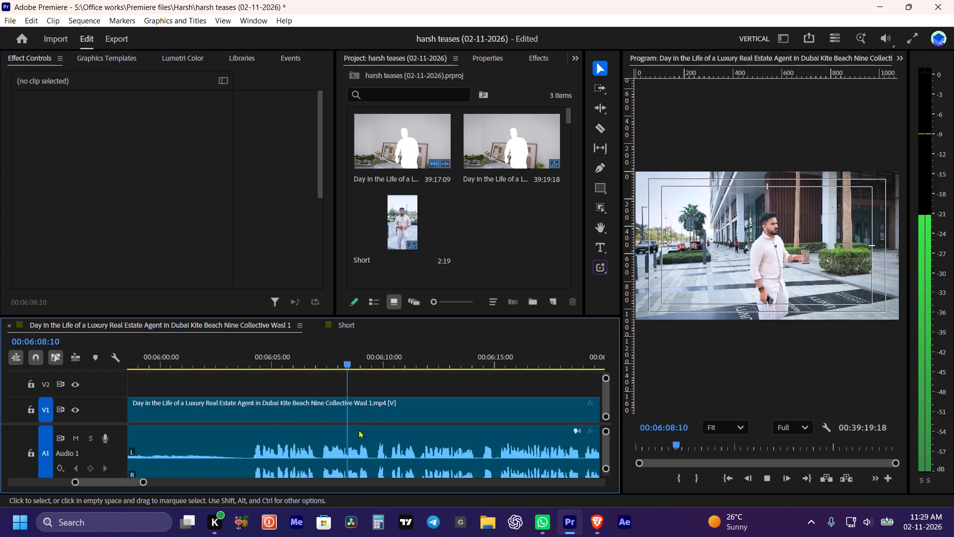
key("space")
scroll(358, 430, "down", 20)
scroll(358, 430, "down", 2)
scroll(299, 430, "down", 7)
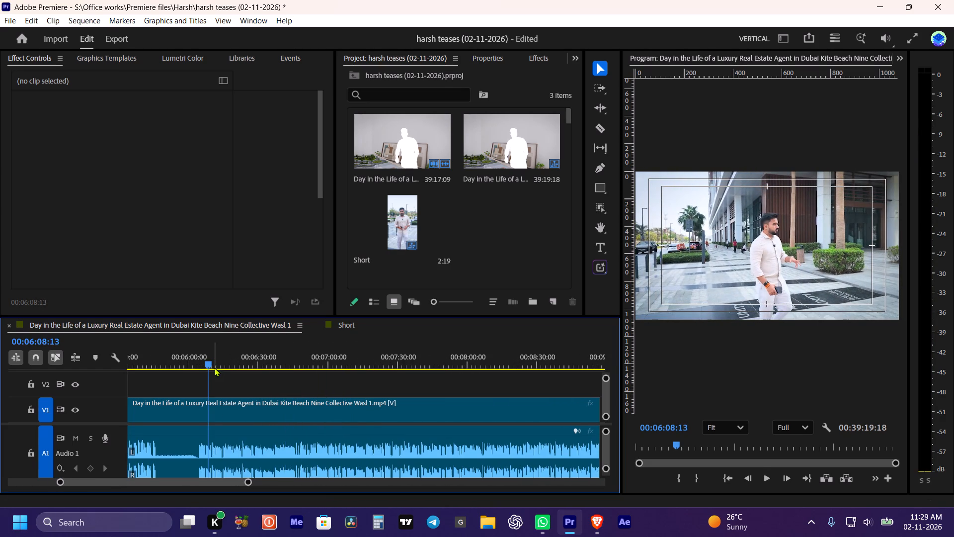
Examine the Day in the Life footage between about 00:06:22 and 00:08:08 for usable speech.
left_click_drag(212, 362, 241, 378)
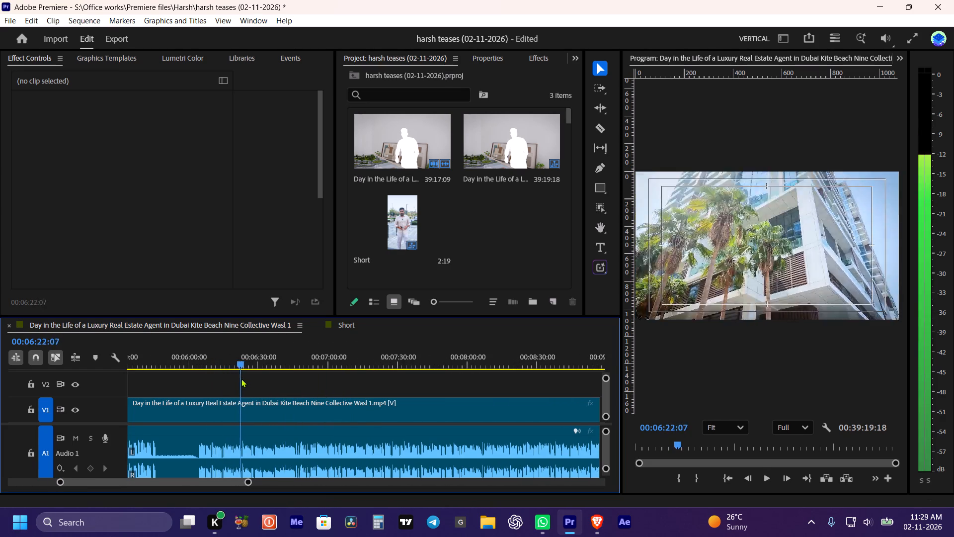
left_click_drag(241, 378, 299, 396)
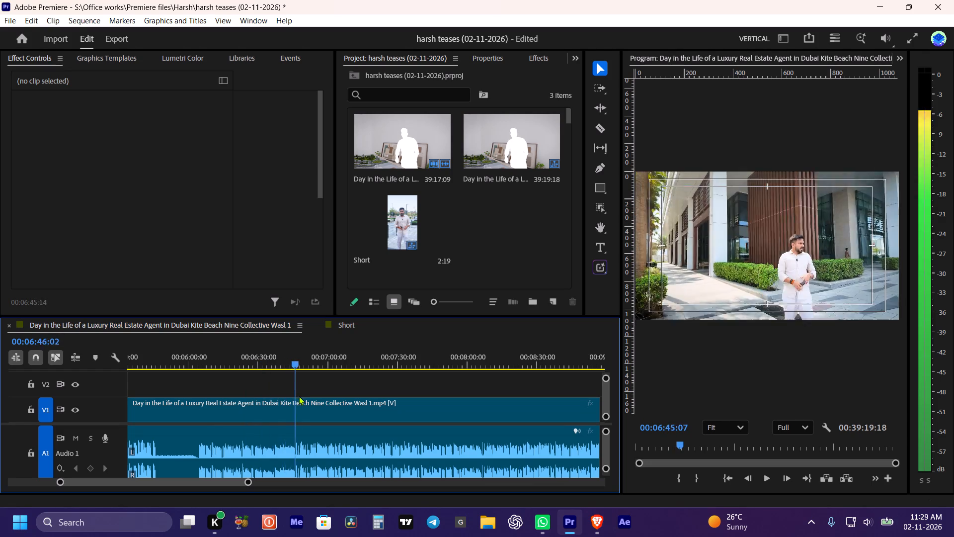
left_click_drag(299, 396, 289, 399)
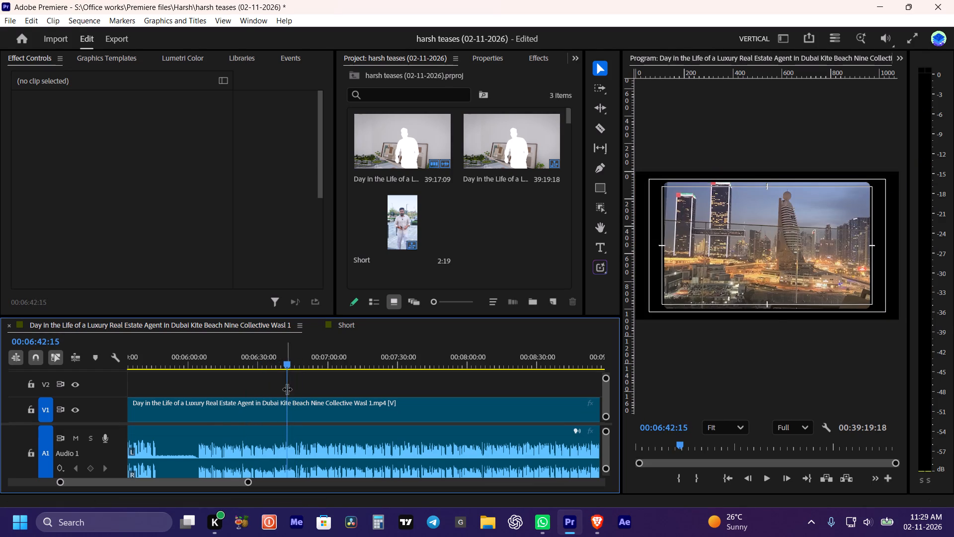
scroll(302, 407, "up", 4, "alt")
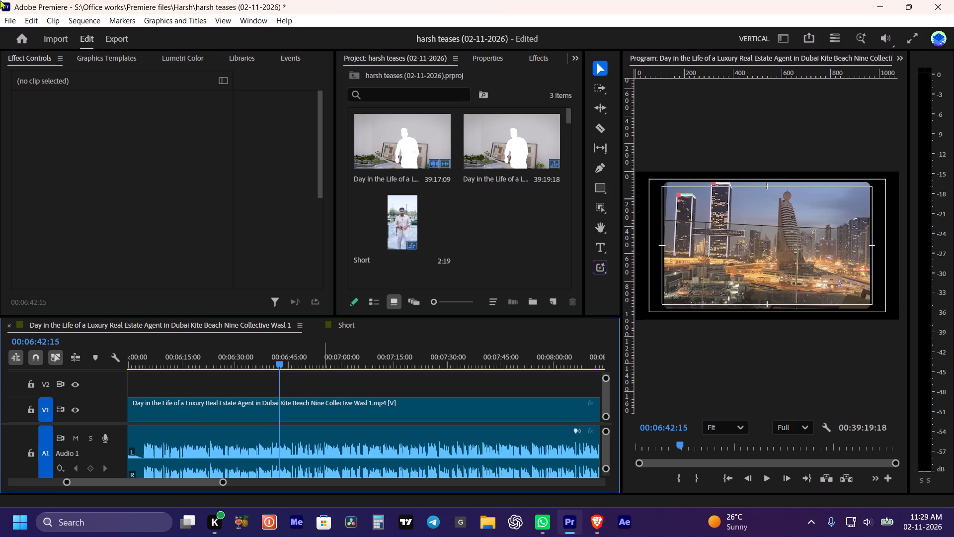
key("space")
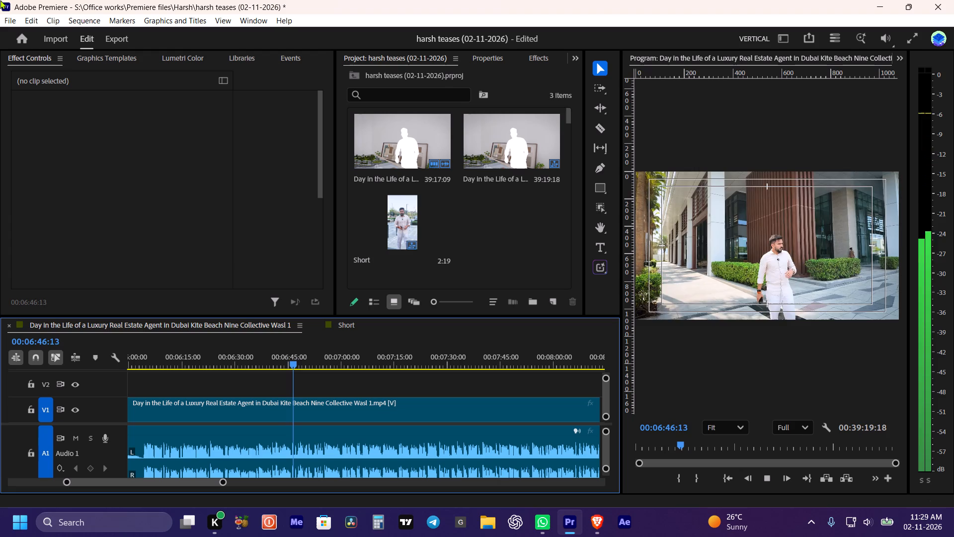
scroll(319, 413, "up", 6, "alt")
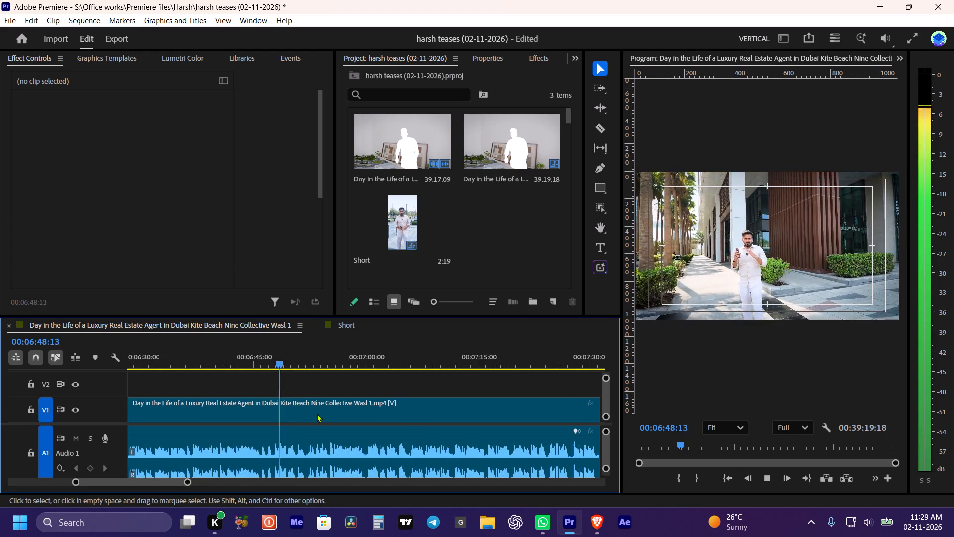
scroll(317, 413, "up", 18, "alt")
scroll(267, 425, "down", 14, "alt")
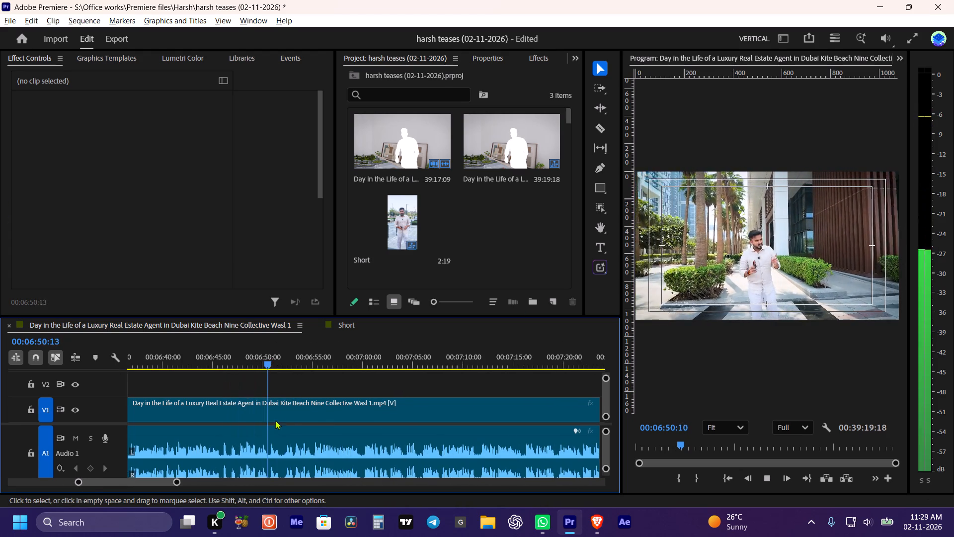
key("space")
scroll(284, 368, "down", 6, "alt")
left_click_drag(279, 364, 283, 364)
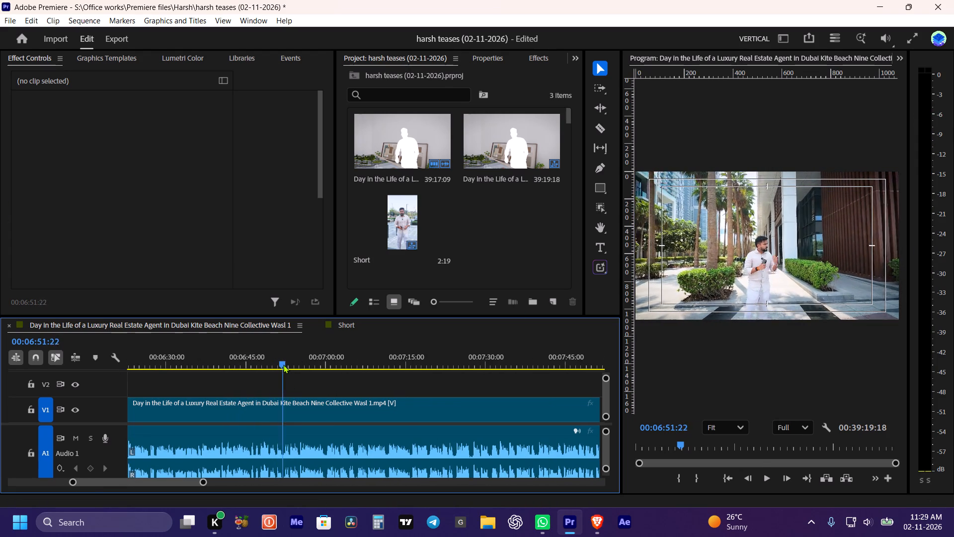
left_click_drag(283, 364, 500, 402)
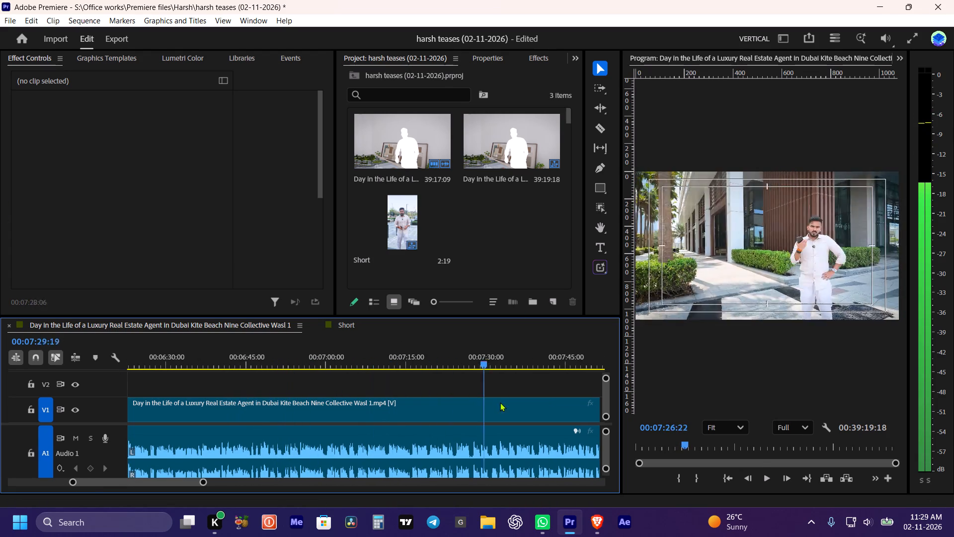
left_click_drag(500, 402, 447, 402)
scroll(441, 403, "down", 9, "alt")
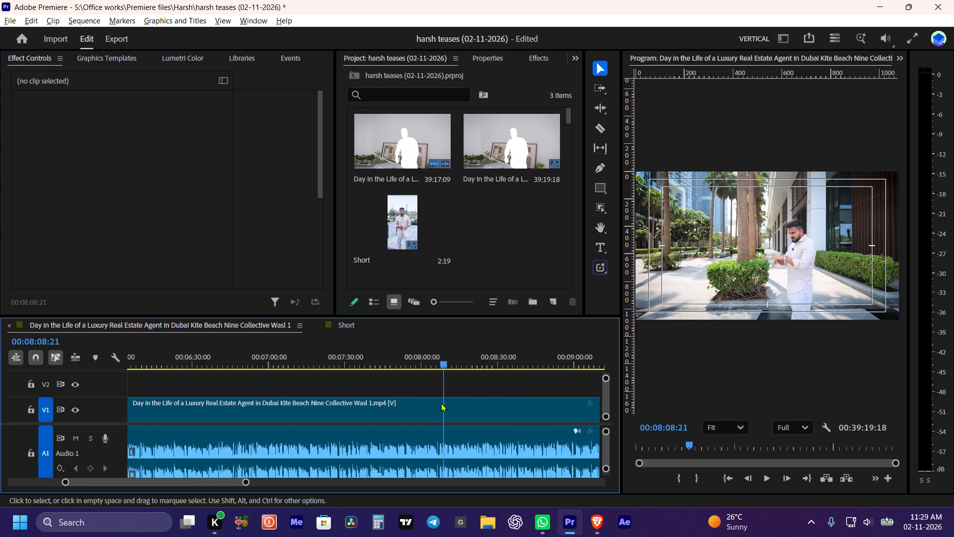
scroll(441, 403, "down", 11, "alt")
left_click(428, 361)
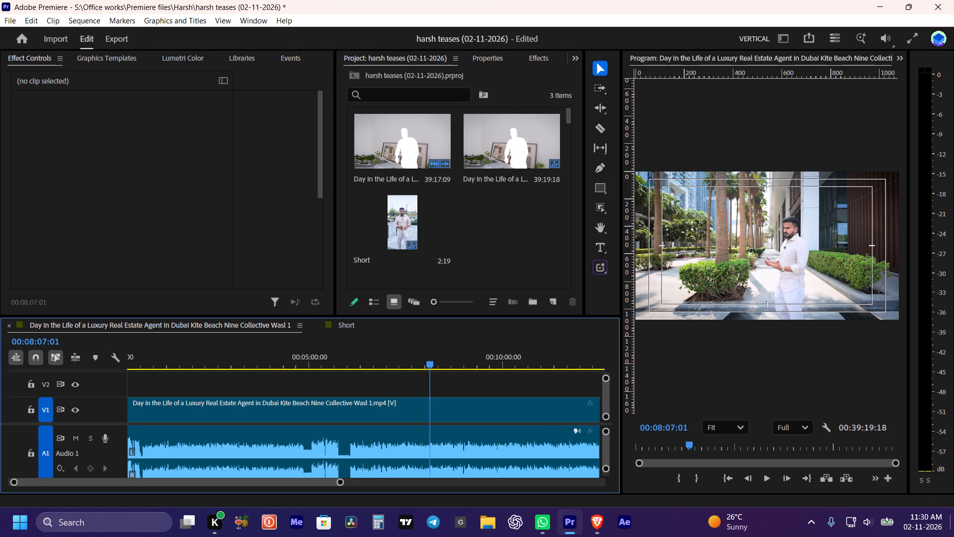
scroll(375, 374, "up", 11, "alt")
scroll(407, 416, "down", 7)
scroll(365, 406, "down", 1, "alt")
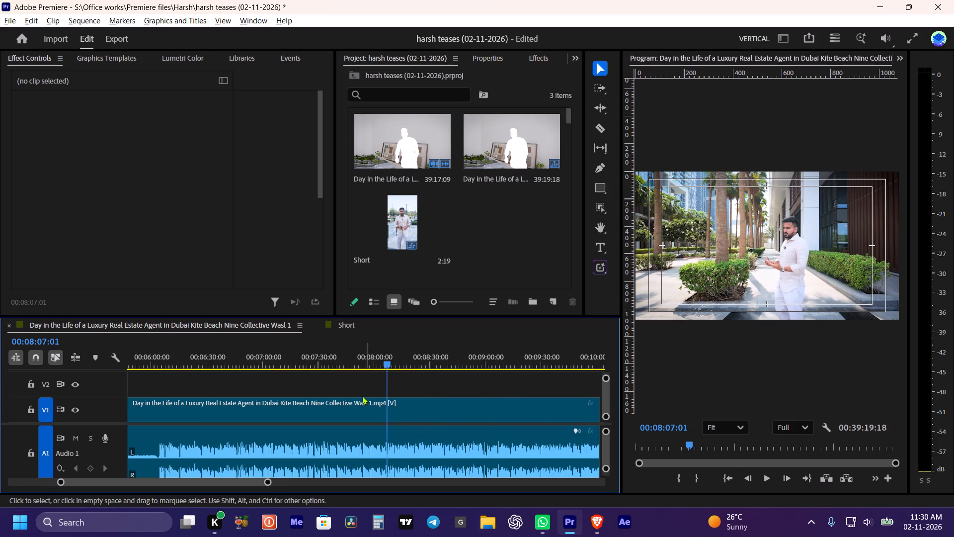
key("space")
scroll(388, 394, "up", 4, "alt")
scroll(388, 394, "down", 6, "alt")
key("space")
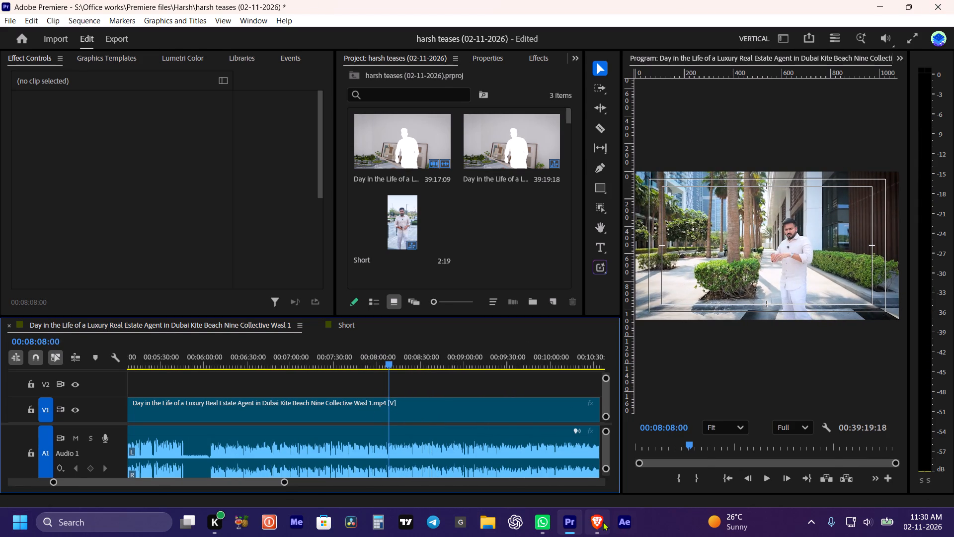
Switch to Instagram in the Brave browser and look through the account profile's saved collections and posts.
left_click(603, 522)
left_click(371, 6)
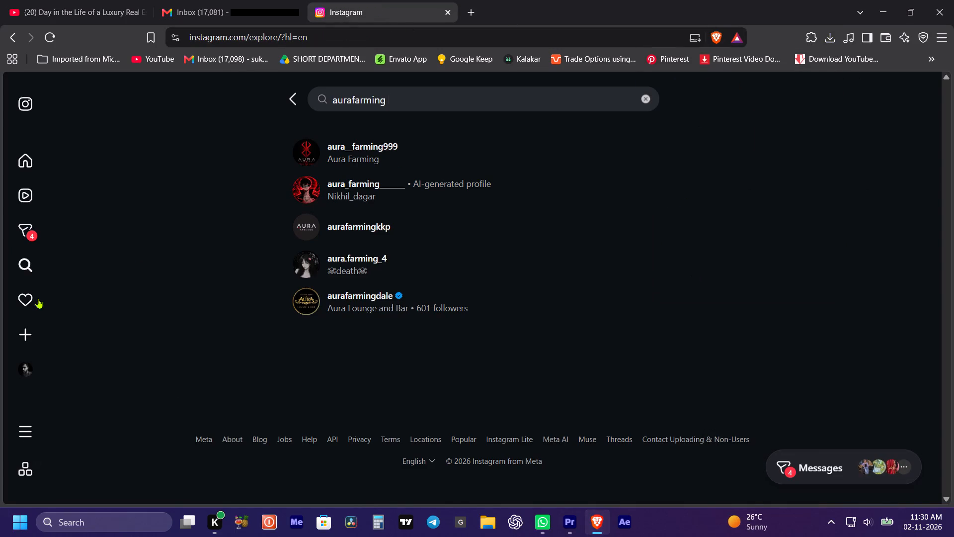
left_click(55, 375)
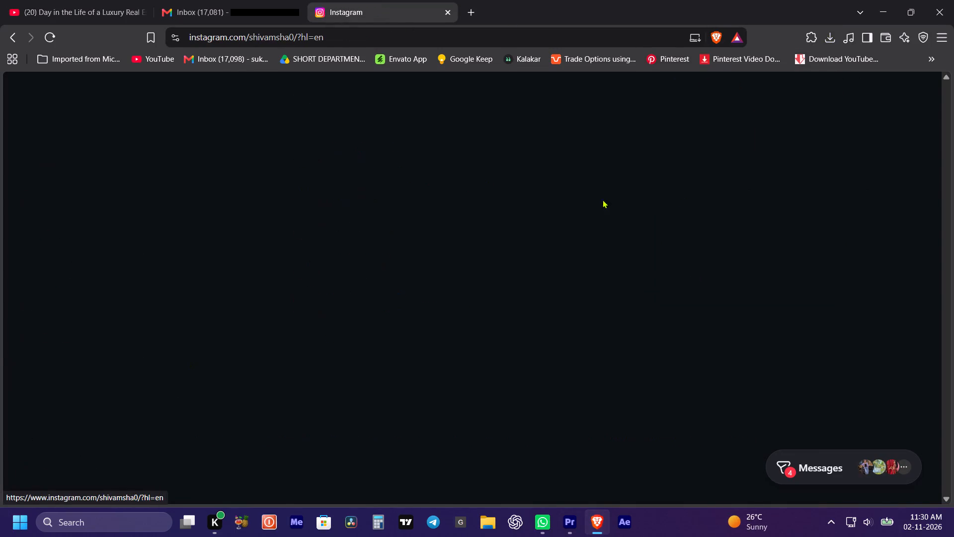
scroll(419, 312, "down", 2)
left_click(405, 259)
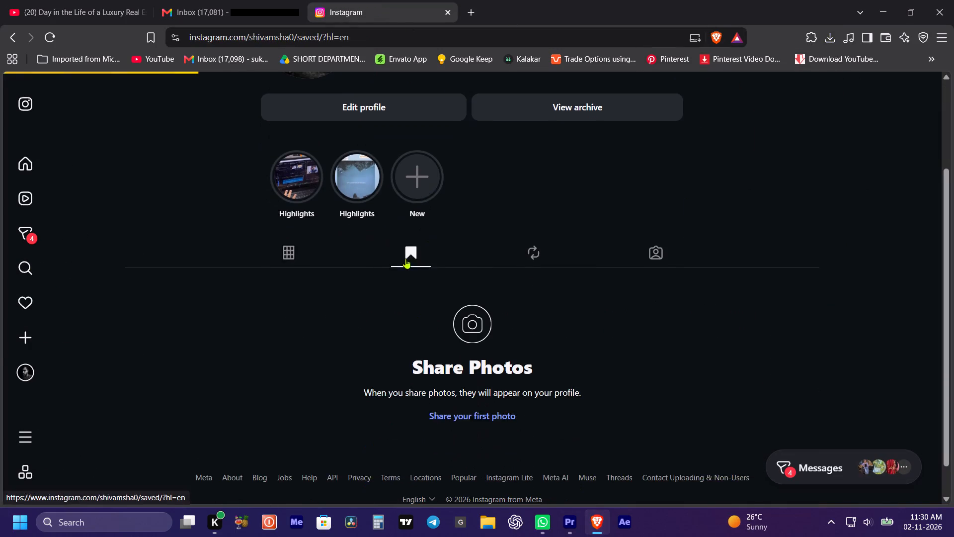
scroll(648, 345, "down", 6)
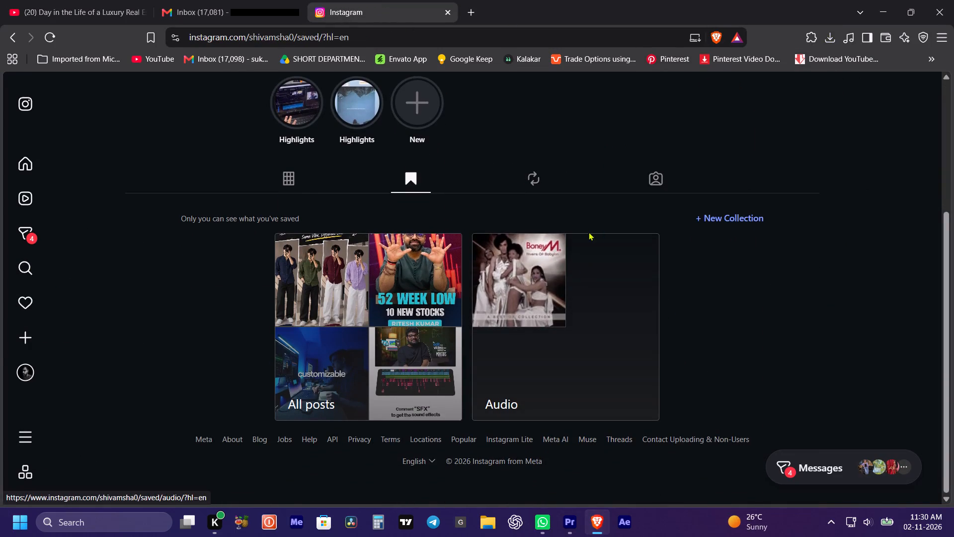
left_click(273, 174)
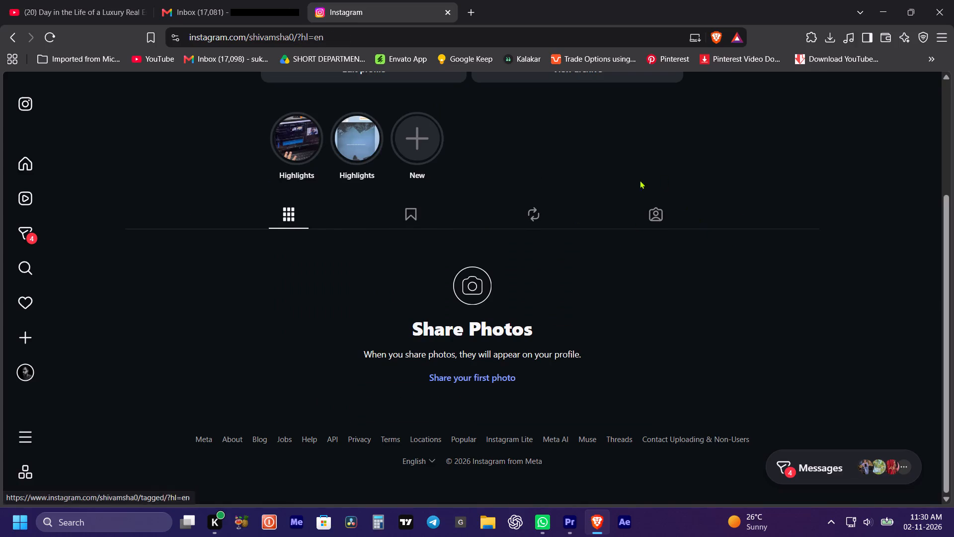
scroll(631, 253, "up", 10)
scroll(482, 213, "up", 4)
scroll(263, 278, "down", 3)
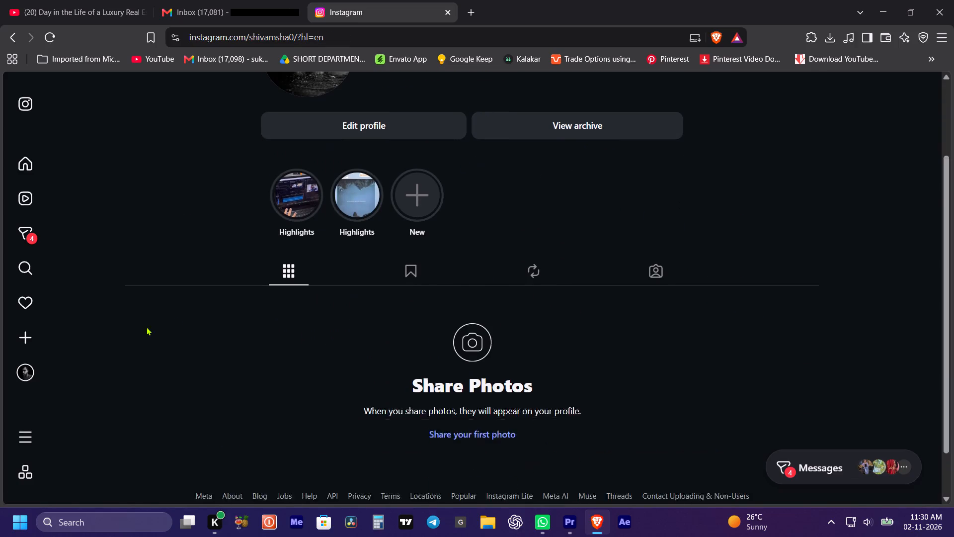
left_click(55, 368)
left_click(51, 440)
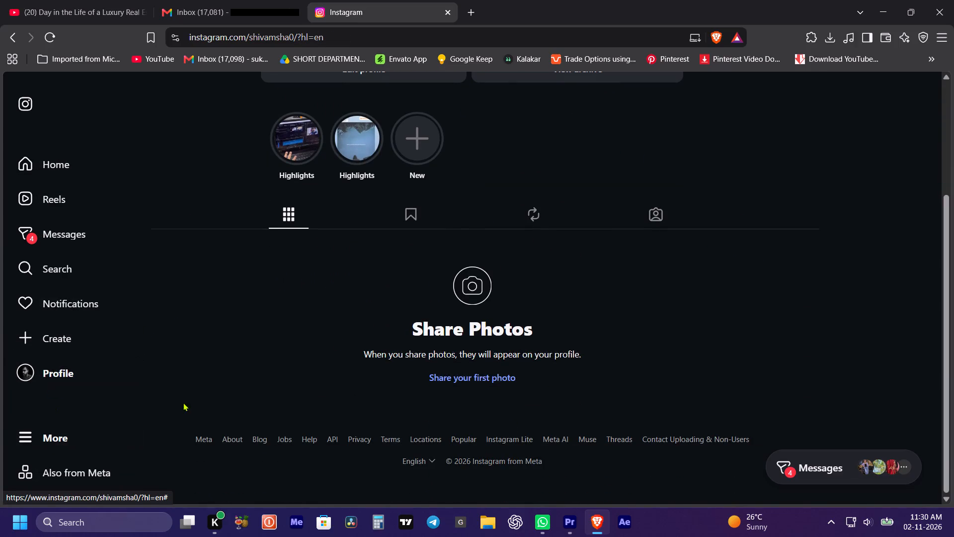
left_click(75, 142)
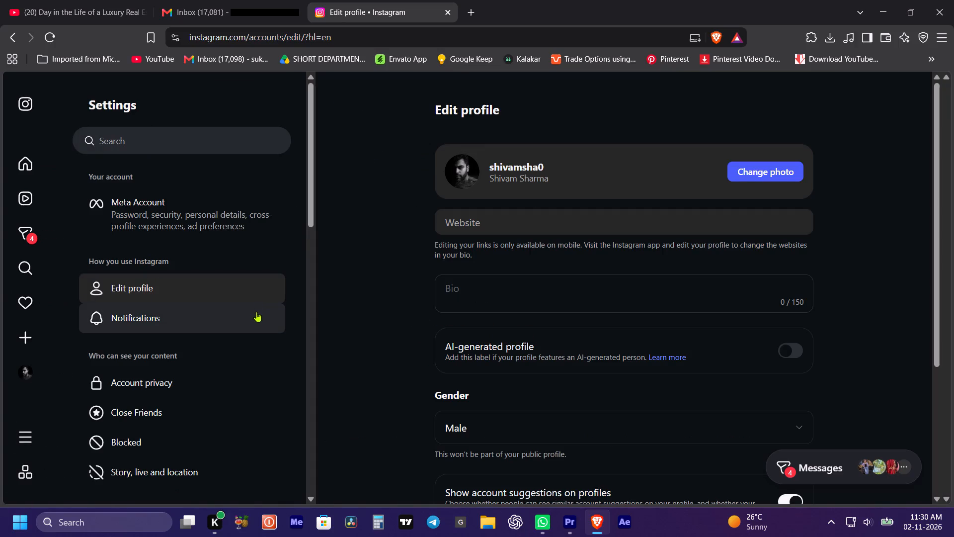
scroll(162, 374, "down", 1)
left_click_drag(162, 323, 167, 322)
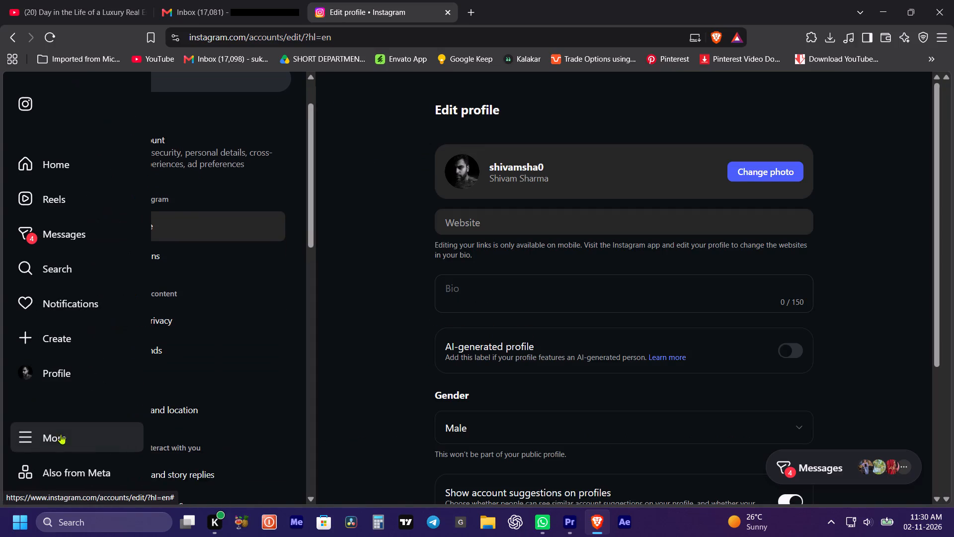
Open the liked posts in the account's activity, watch the #ChaloDilli rally reel, and return to the likes.
left_click(79, 438)
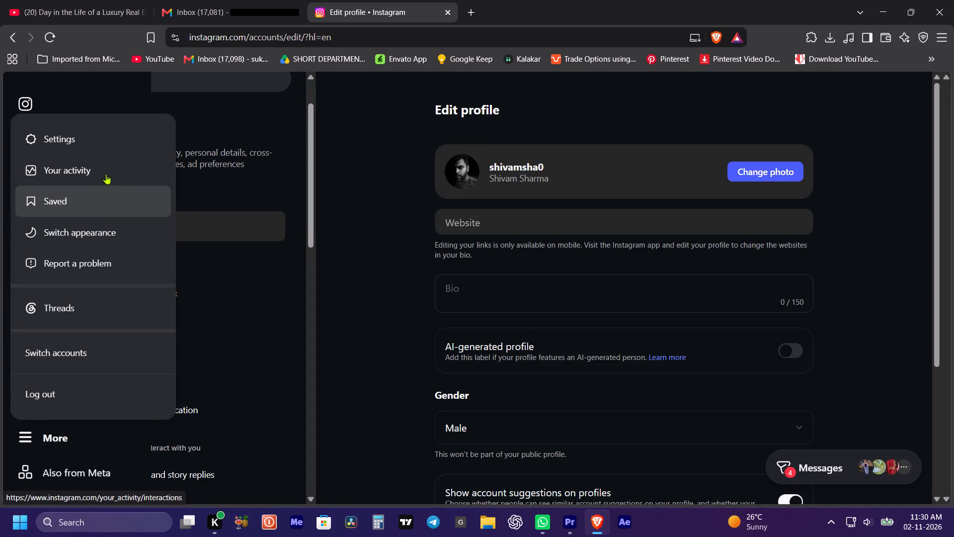
left_click(106, 174)
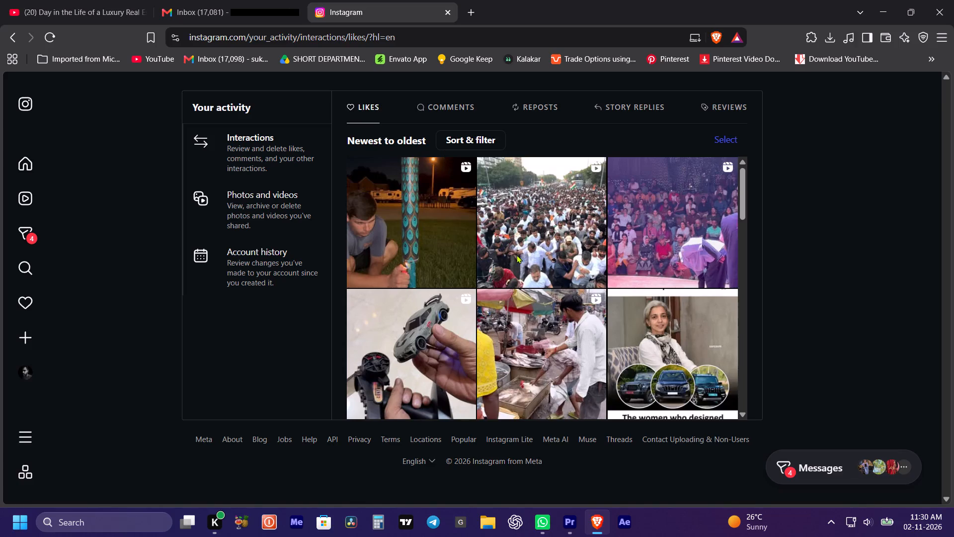
left_click(550, 239)
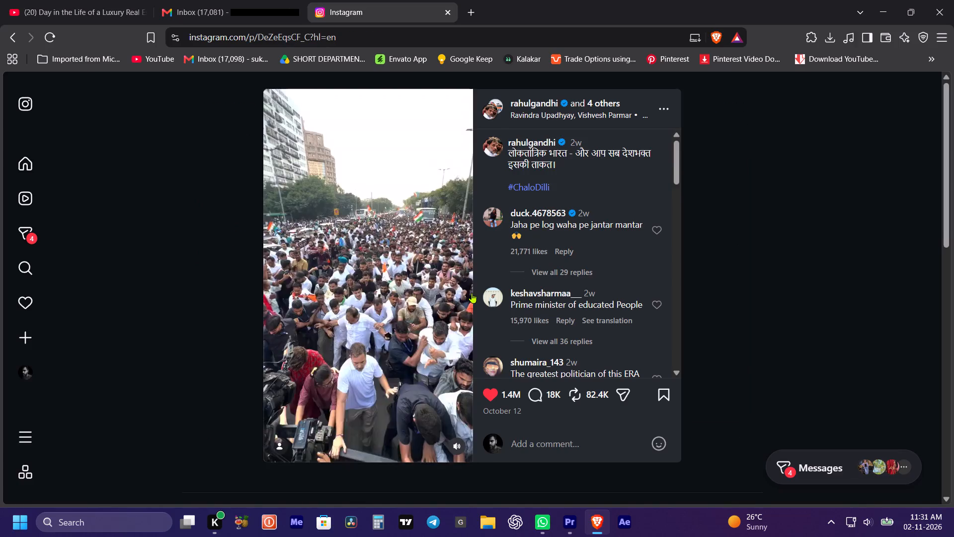
left_click(421, 298)
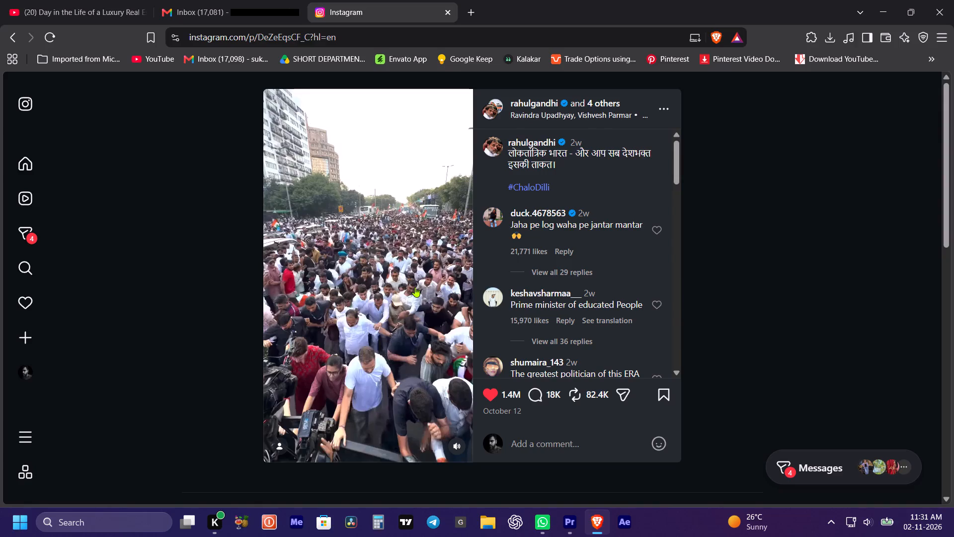
left_click(415, 287)
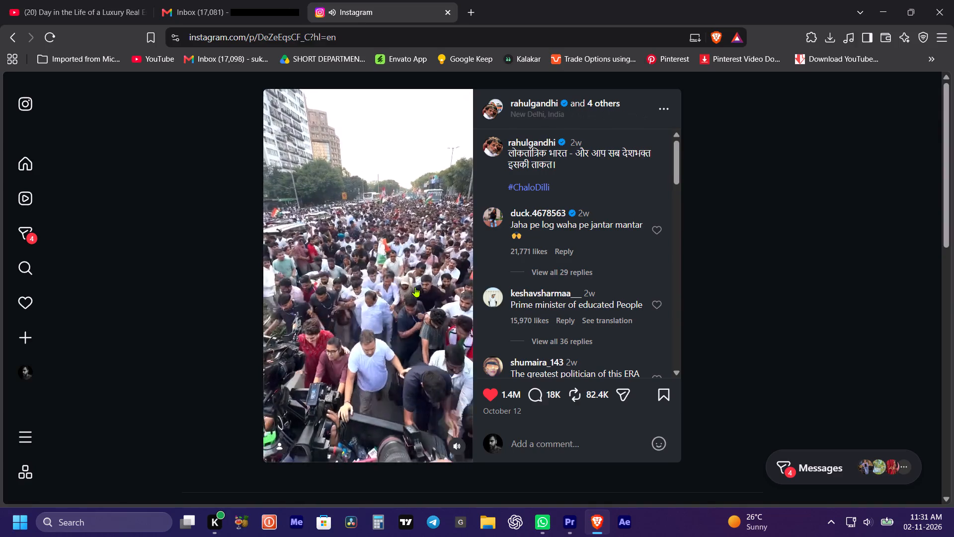
left_click(415, 287)
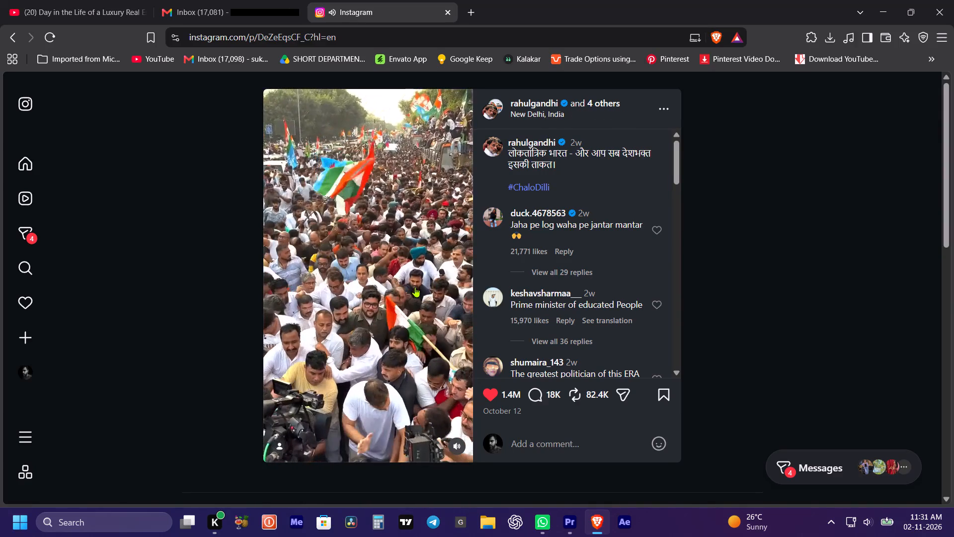
left_click(415, 287)
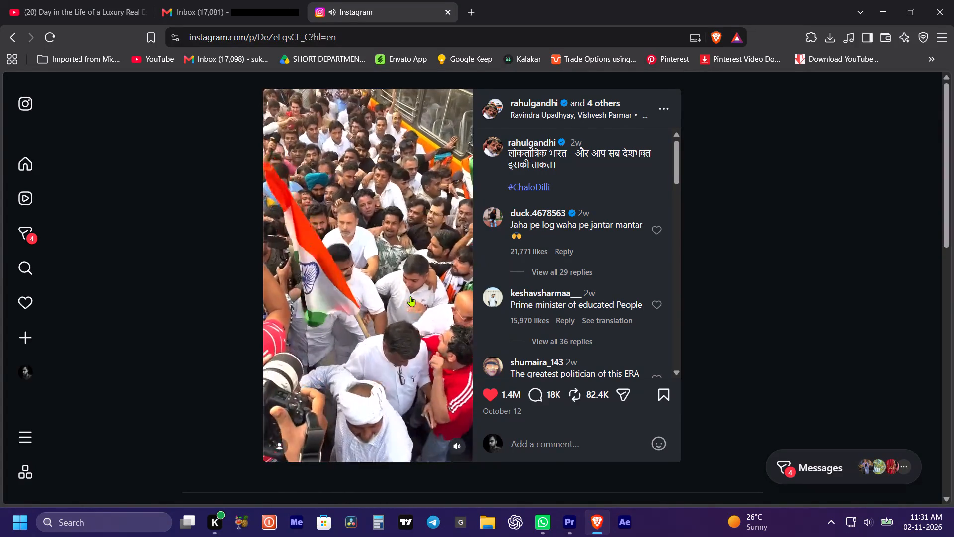
left_click(410, 296)
left_click(410, 296)
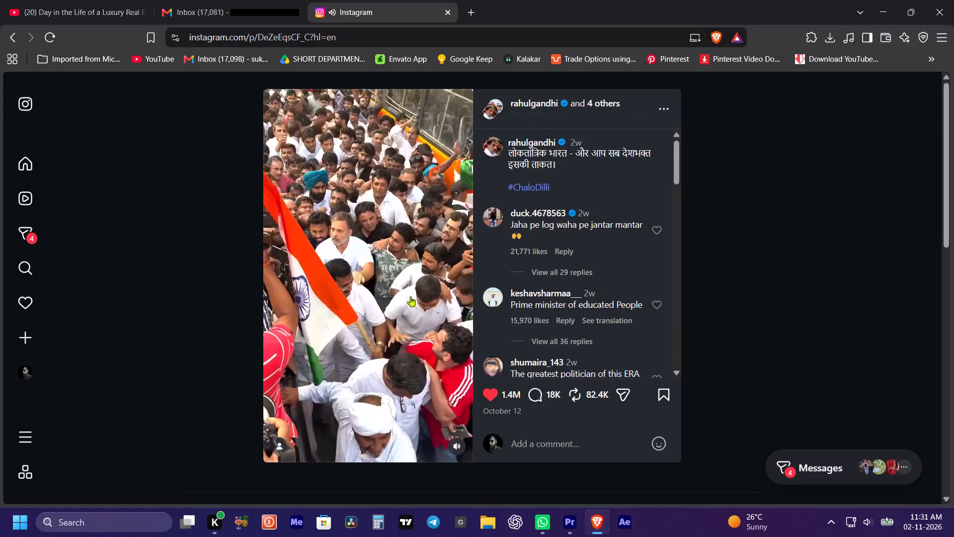
left_click(812, 240)
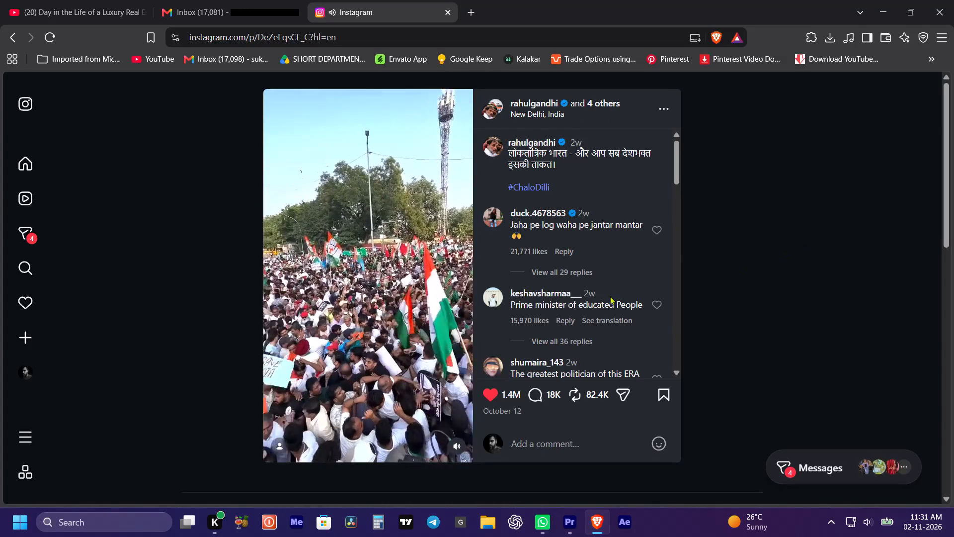
left_click(828, 311)
scroll(295, 347, "down", 6)
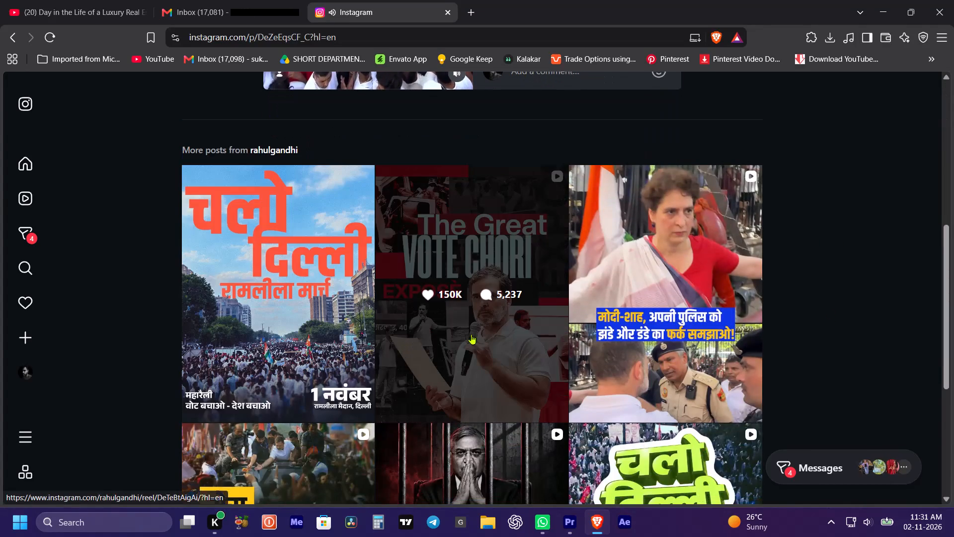
scroll(477, 334, "up", 4)
scroll(396, 313, "up", 4)
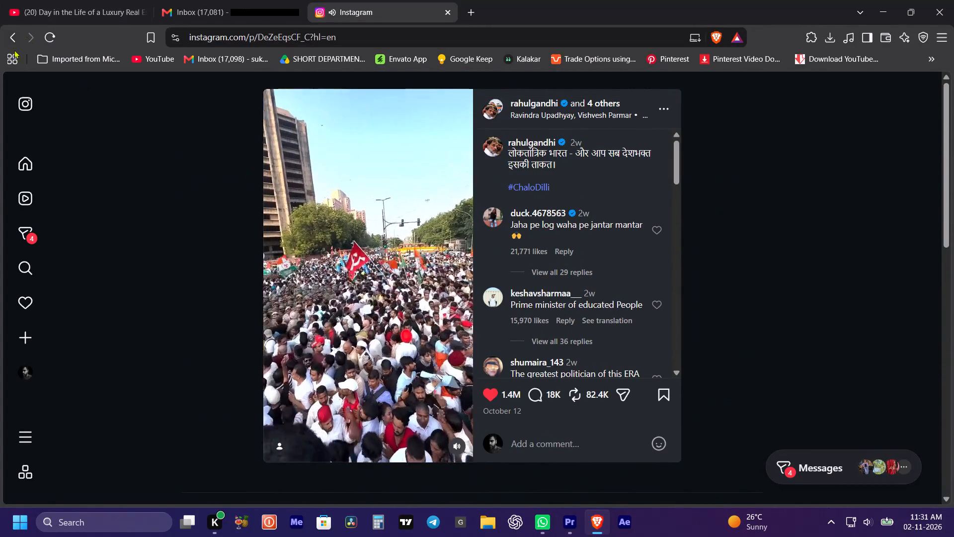
left_click(10, 40)
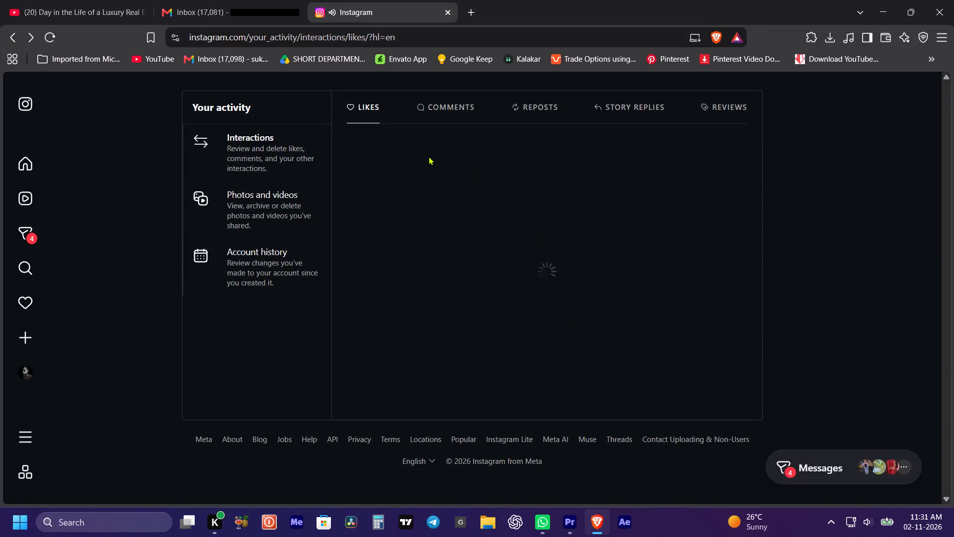
Watch the liked stage breakdance reel and the liked remote-control drift car reel, returning to the likes after each.
left_click(638, 239)
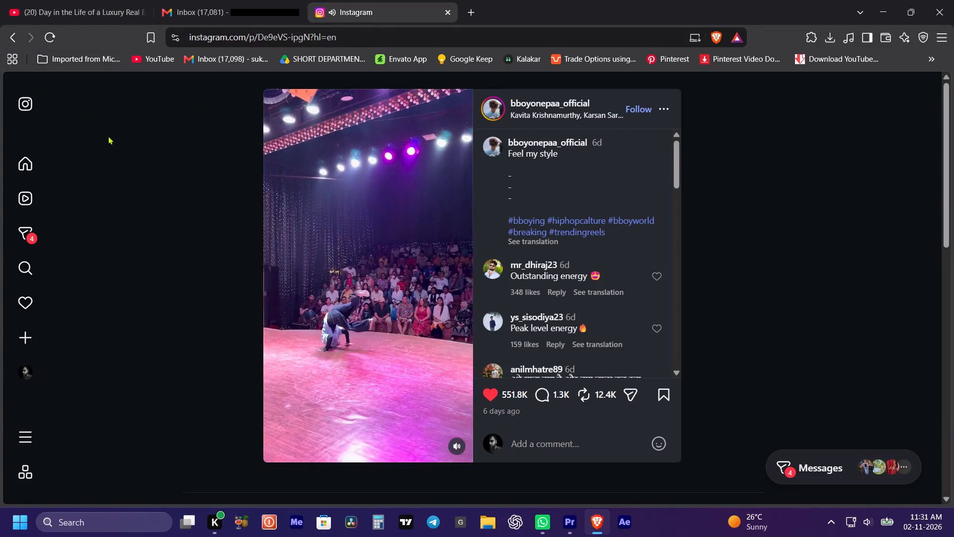
left_click(109, 136)
left_click(12, 35)
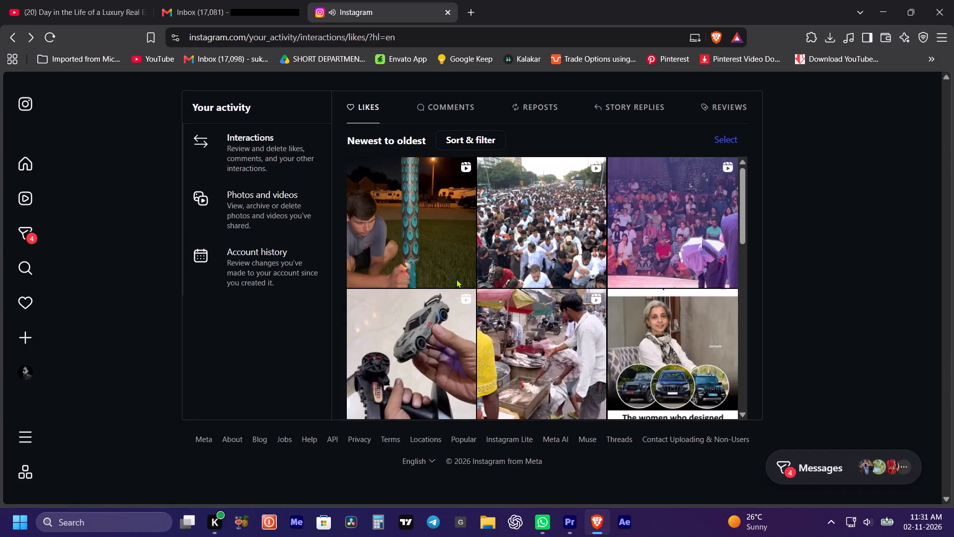
scroll(456, 279, "down", 1)
left_click(444, 288)
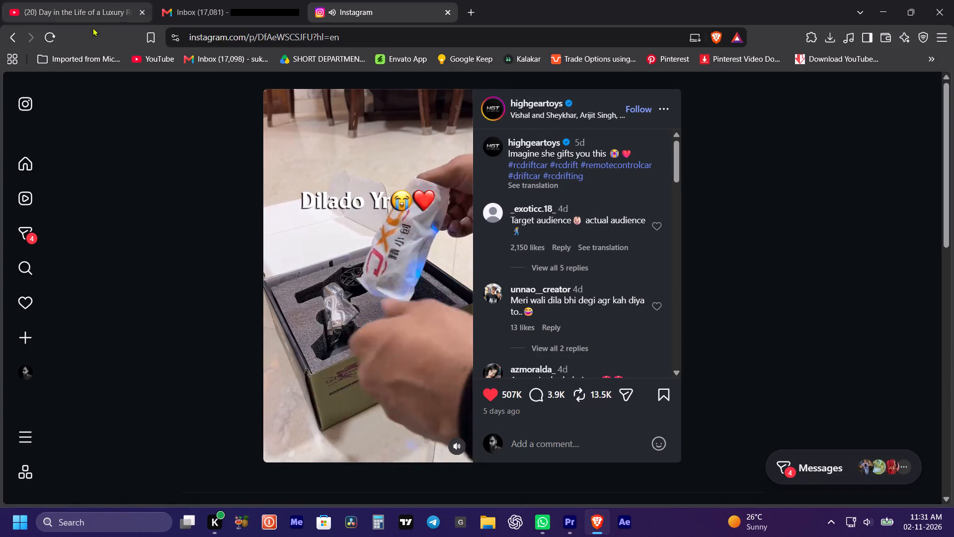
left_click(7, 37)
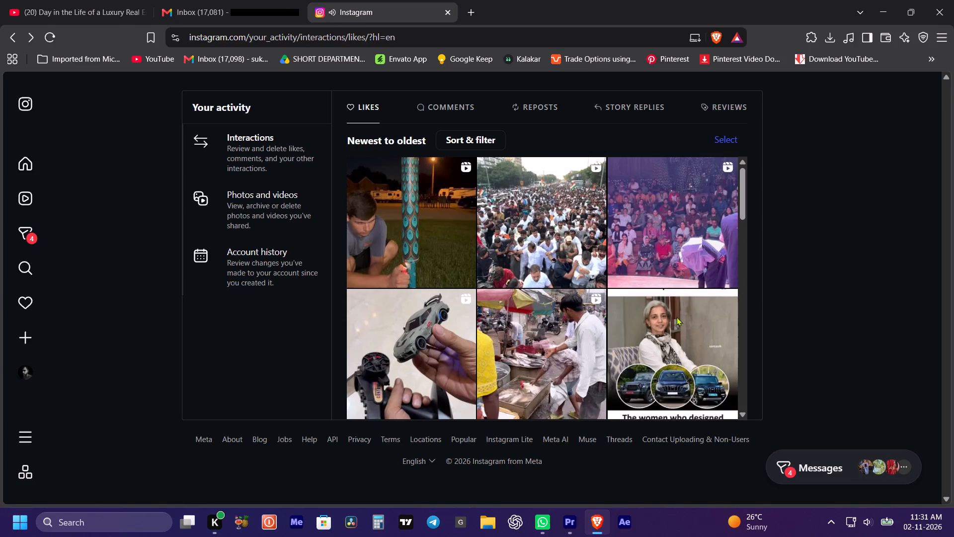
View the liked post about the Mahindra SUV designer and the liked fish-market prank reel, returning to the likes after each.
scroll(614, 302, "down", 3)
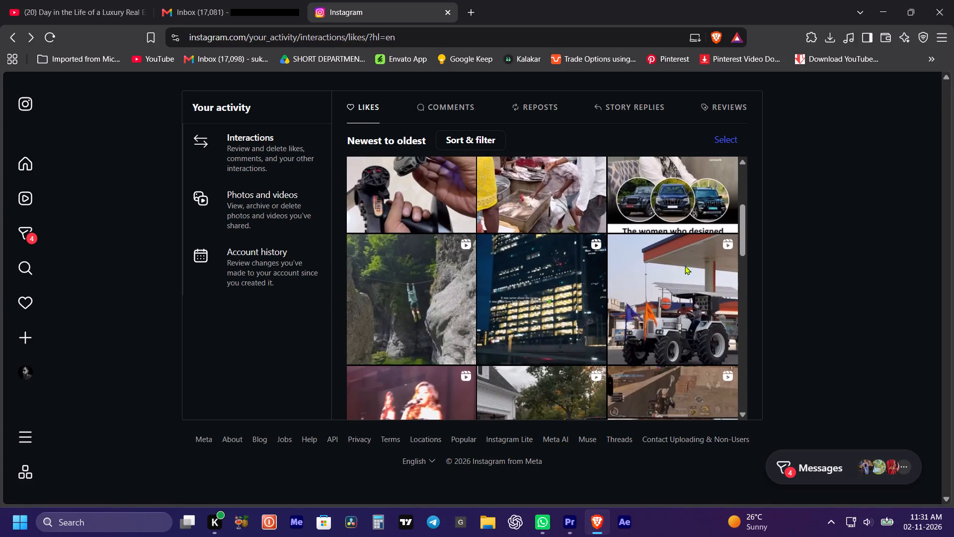
left_click(682, 211)
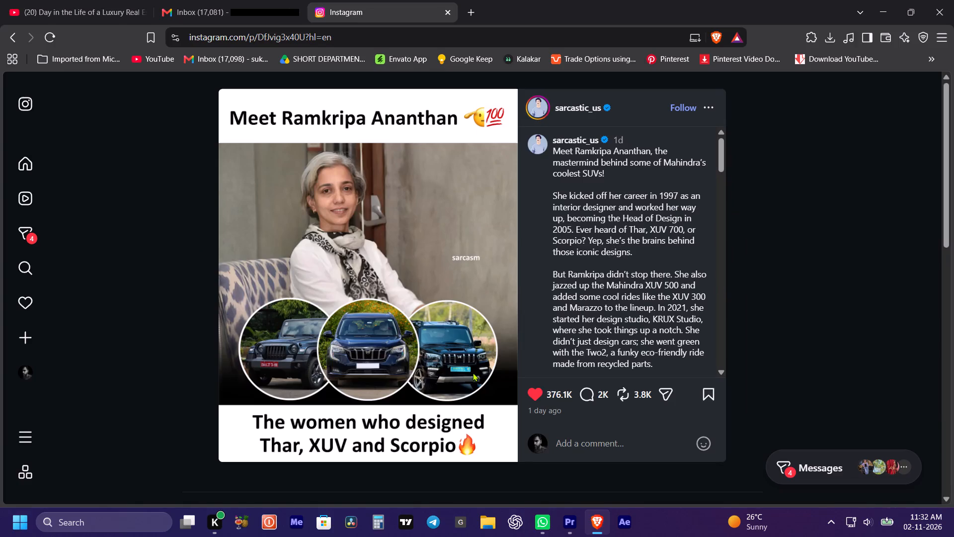
left_click(14, 34)
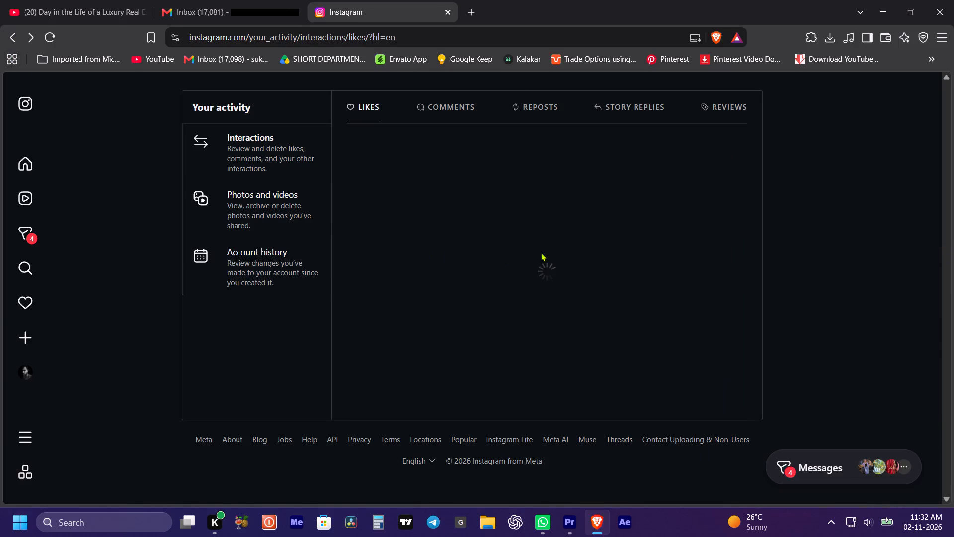
scroll(475, 265, "down", 2)
left_click(552, 269)
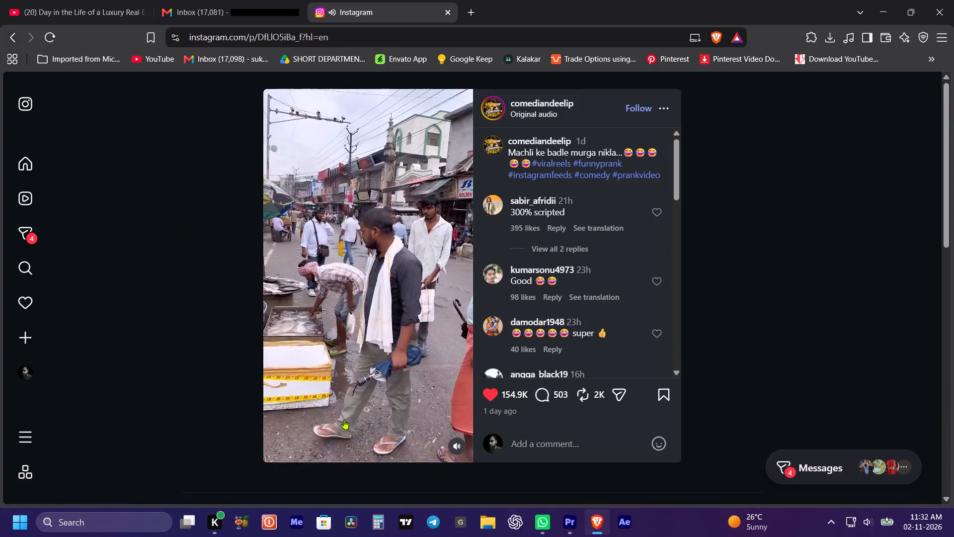
left_click(9, 33)
Watch the liked elegant.mobile.detail reel with the white sports car cover, and return to the likes.
scroll(515, 299, "down", 1)
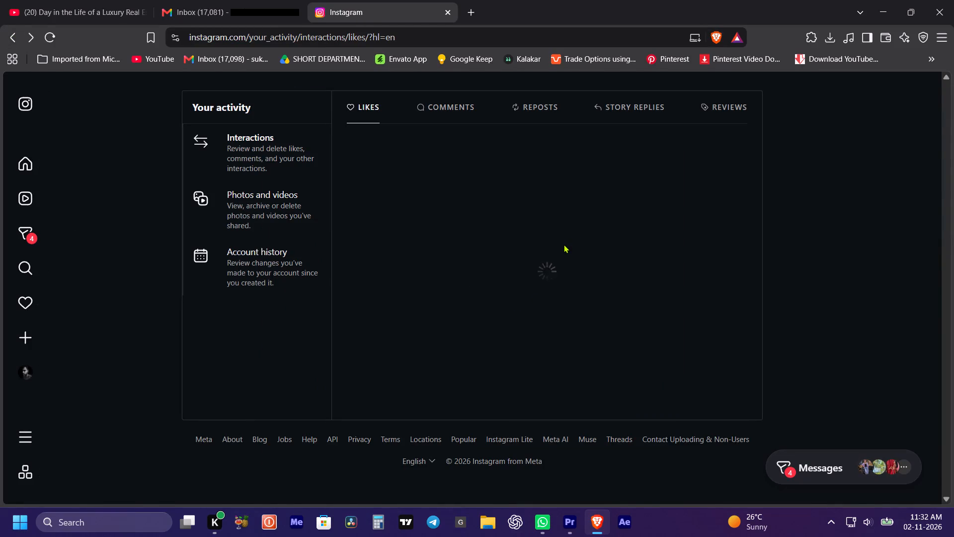
scroll(547, 245, "down", 6)
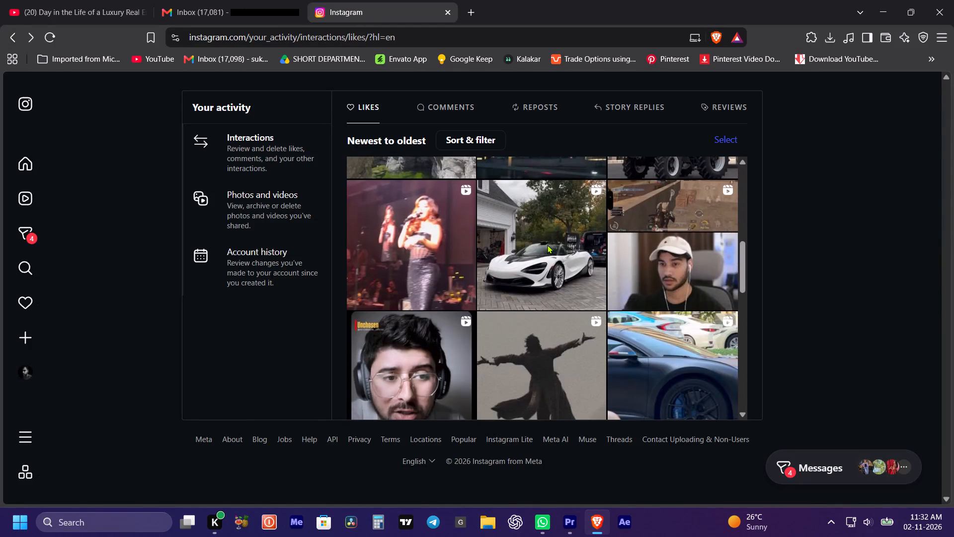
left_click(547, 245)
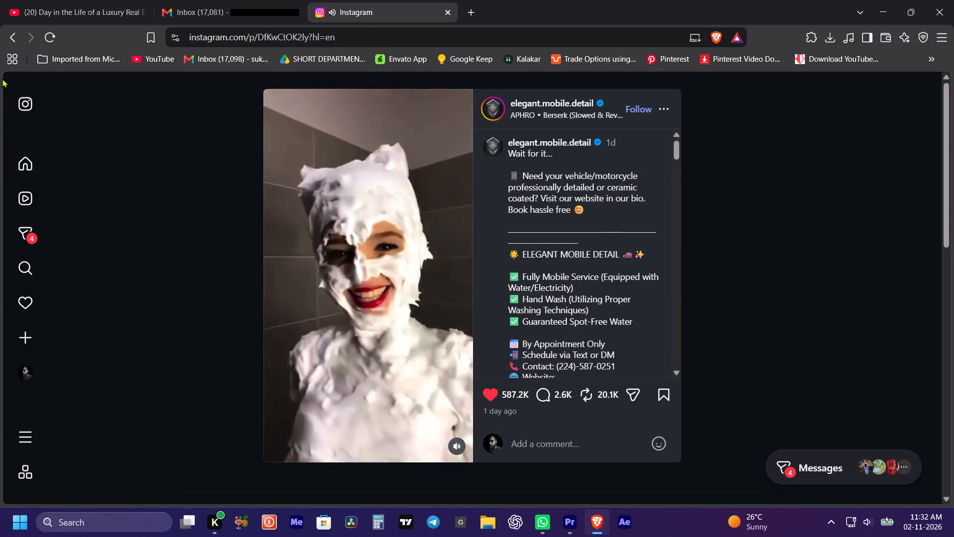
left_click(191, 223)
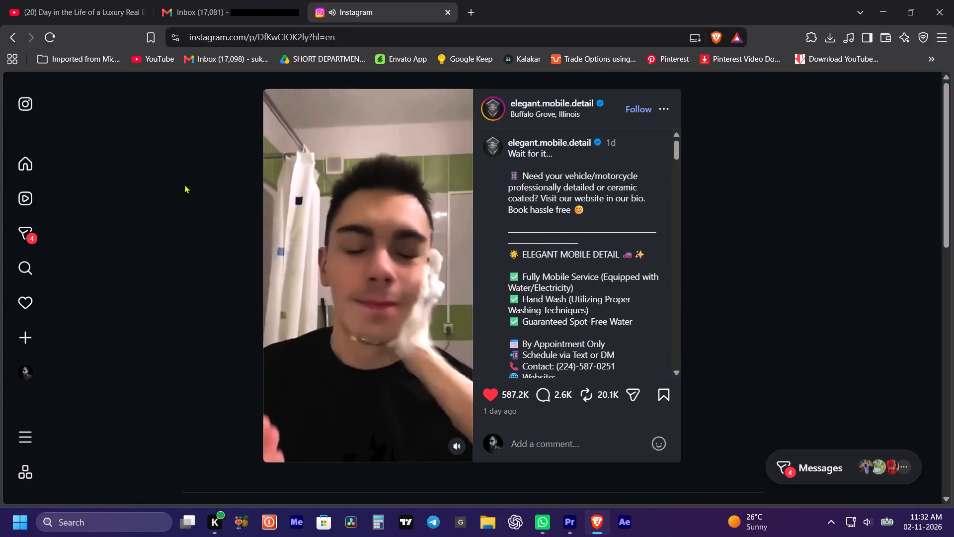
left_click(9, 36)
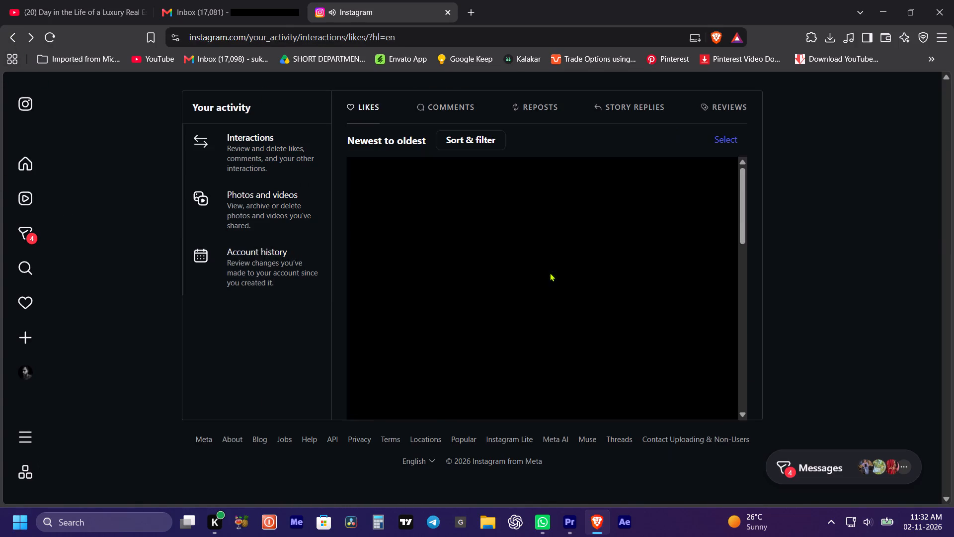
Browse further through the liked posts, watch the dark Bugatti reel filmed in Dubai, and pause it.
scroll(550, 272, "down", 7)
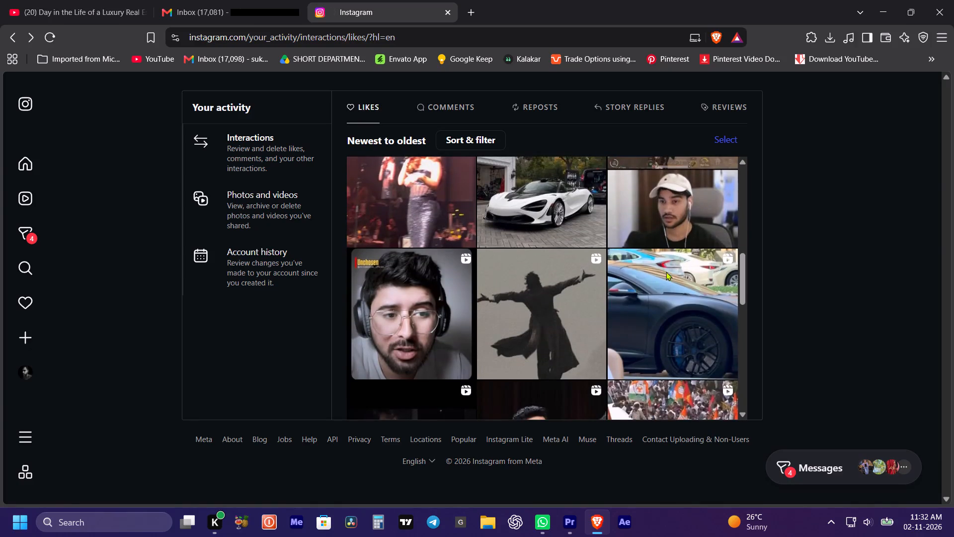
scroll(672, 222, "down", 1)
scroll(672, 222, "up", 2)
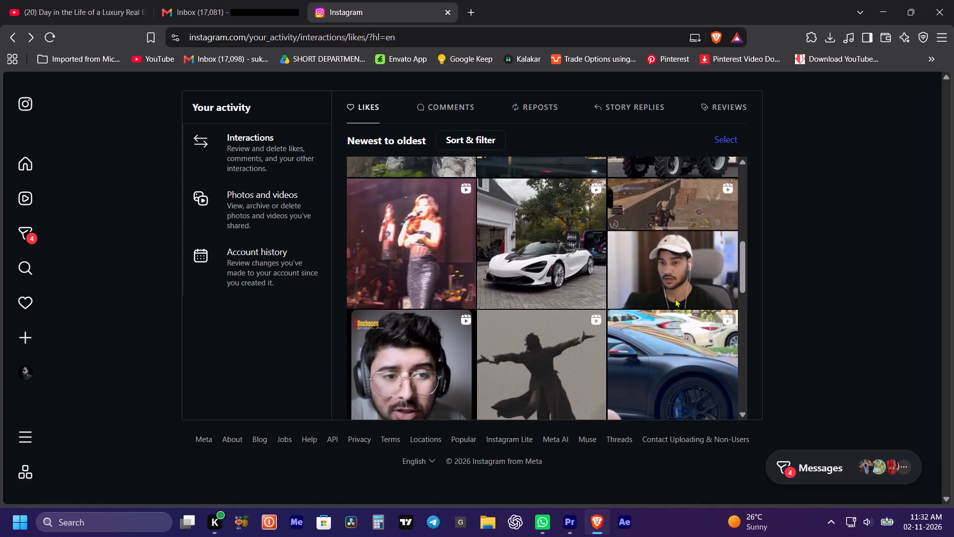
scroll(678, 307, "down", 1)
left_click(678, 308)
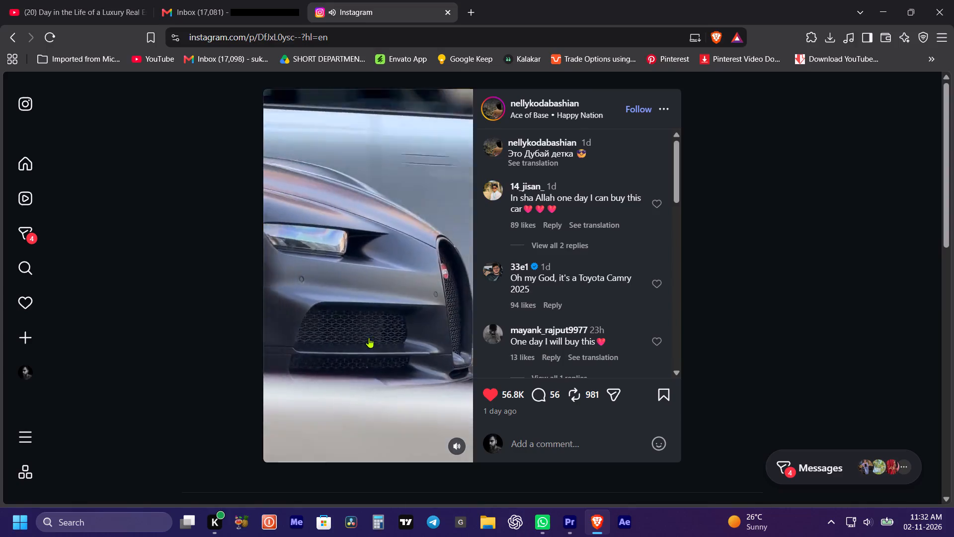
left_click(369, 338)
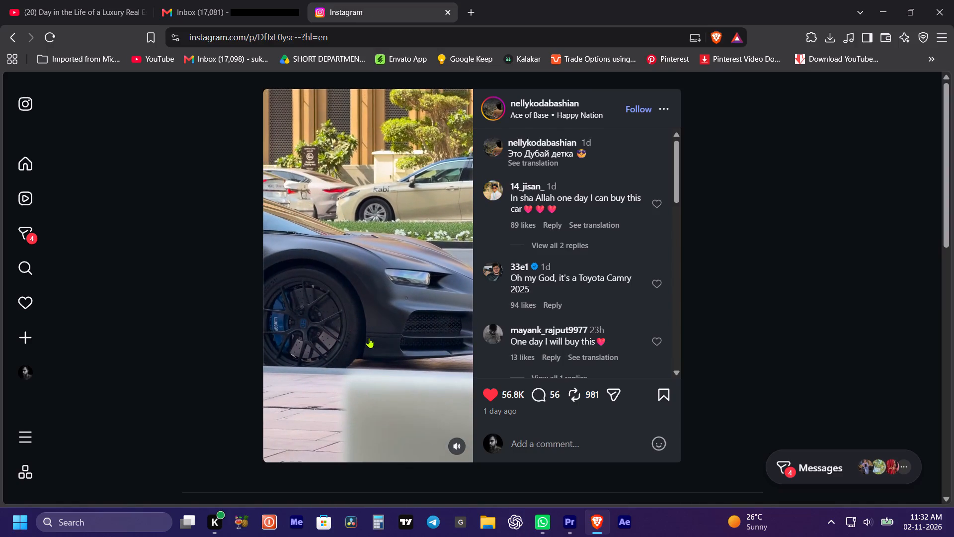
Look through the Bugatti reel's first comments, resume watching the reel, and pause it again.
scroll(542, 313, "down", 1)
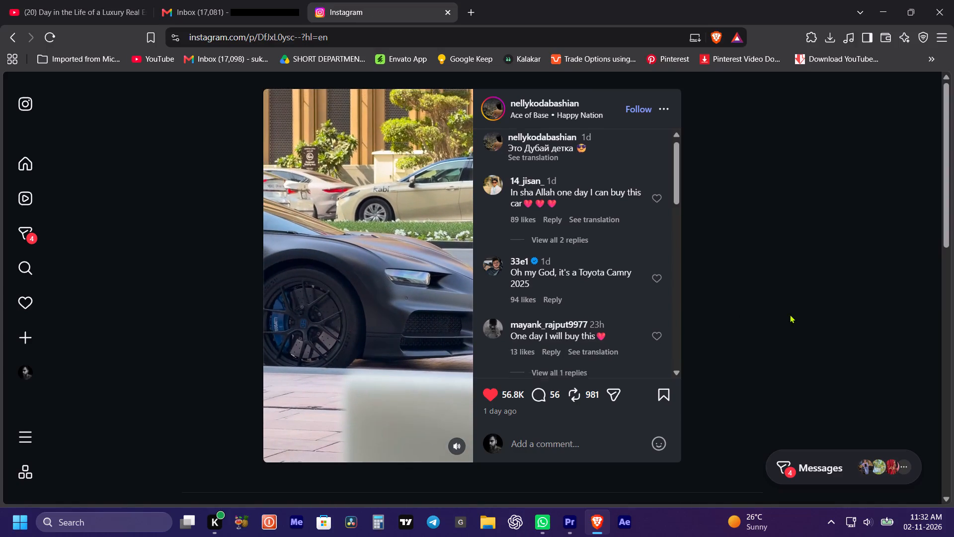
left_click(818, 304)
left_click(166, 153)
left_click_drag(433, 330, 430, 340)
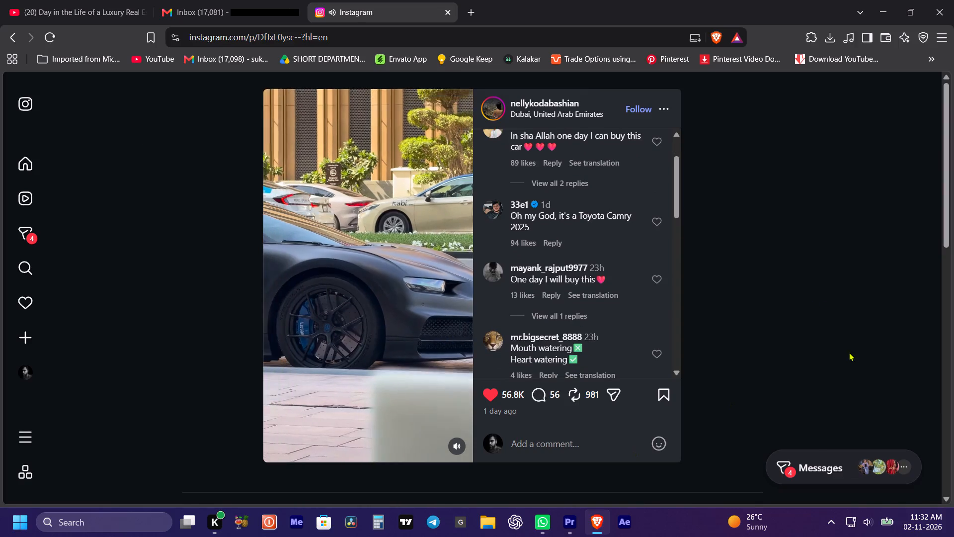
left_click(813, 336)
left_click(792, 310)
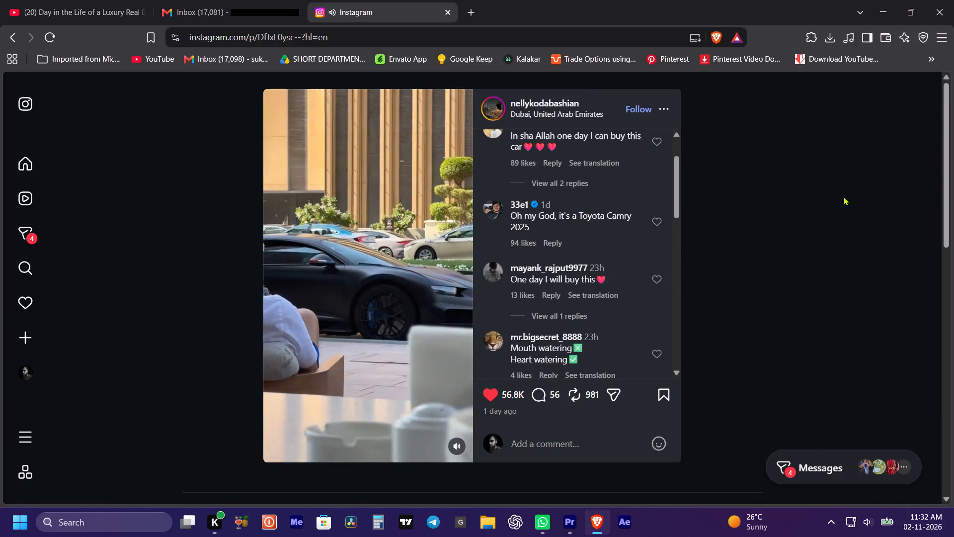
left_click(830, 223)
left_click(241, 267)
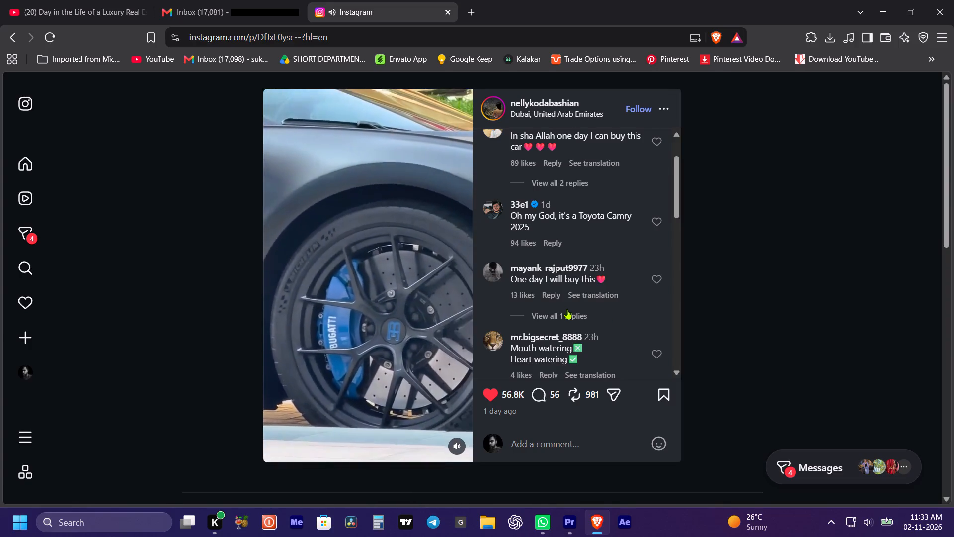
left_click(392, 286)
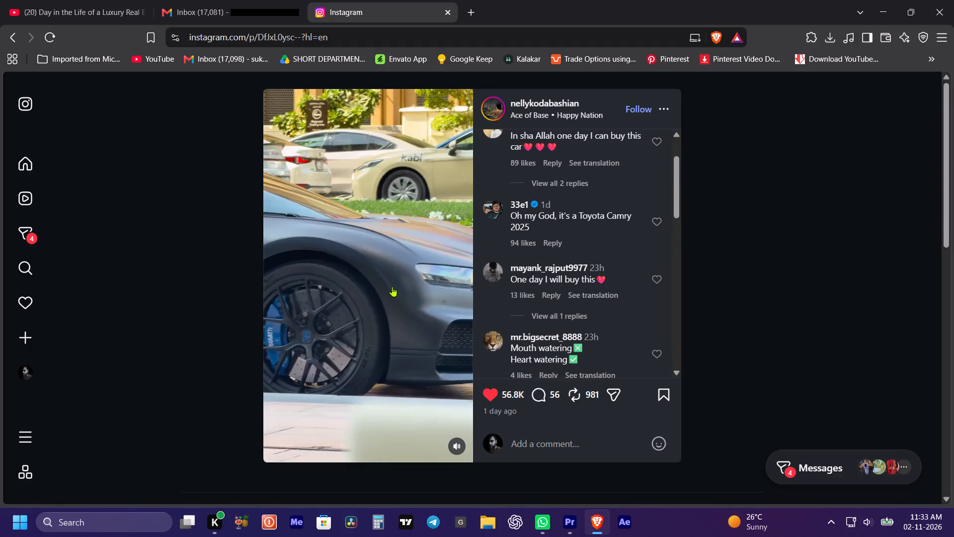
Switch to Adobe Premiere and play the Short sequence from its start to review the teaser so far.
left_click(555, 514)
left_click(568, 512)
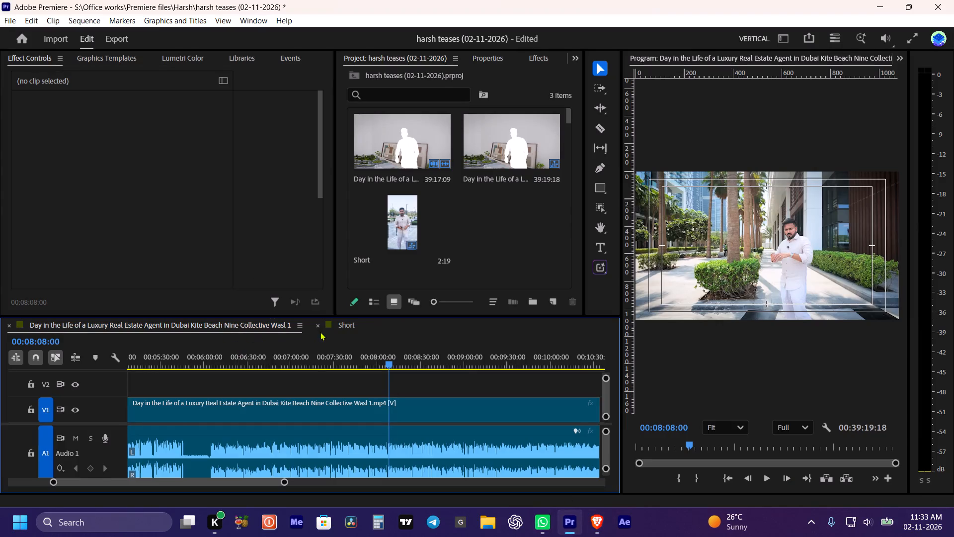
left_click(334, 326)
left_click_drag(226, 350, 16, 392)
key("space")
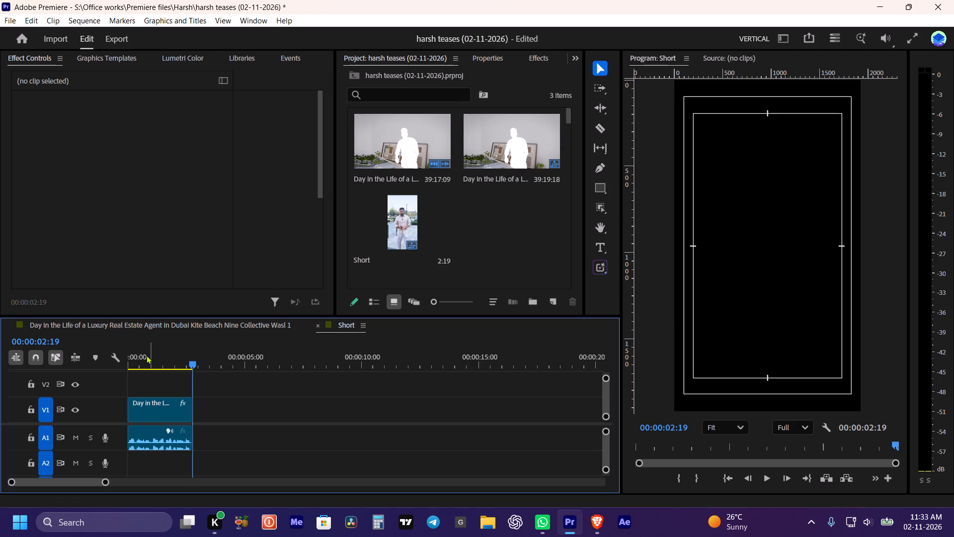
Return to the full Day in the Life sequence and resume reviewing its timeline for more teaser footage.
left_click(229, 321)
scroll(400, 387, "down", 2, "alt")
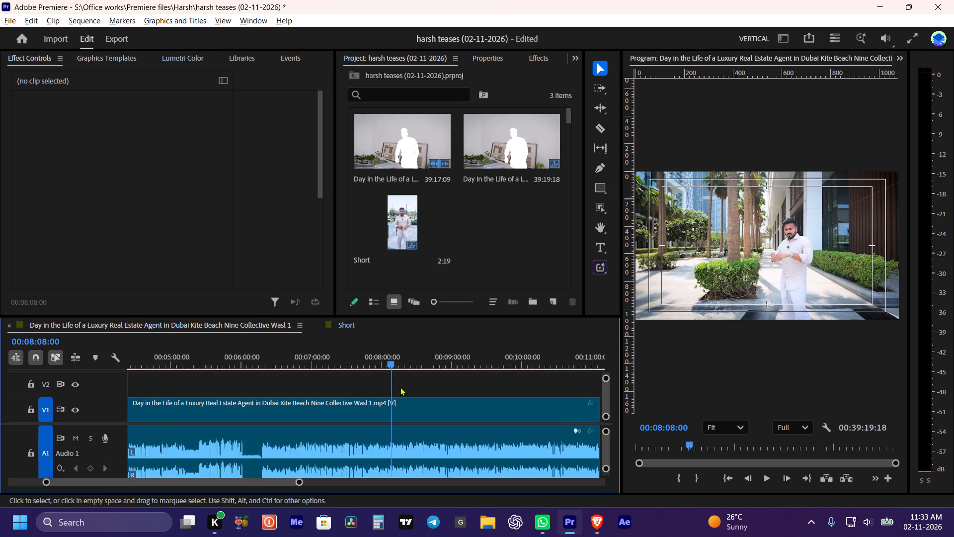
Review the Day in the Life sequence from its very start through the opening Nine Collective model shots.
scroll(400, 387, "down", 10, "alt")
scroll(463, 402, "down", 6, "alt")
key("backslash")
left_click_drag(262, 349, 0, 376)
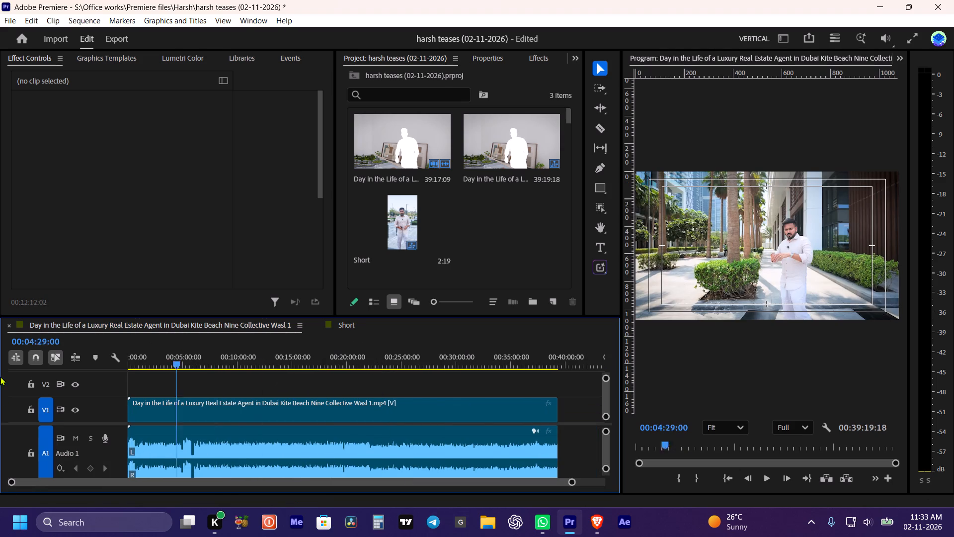
left_click_drag(0, 376, 0, 397)
scroll(156, 418, "up", 20, "alt")
scroll(156, 418, "up", 20, "alt")
scroll(156, 418, "up", 1, "alt")
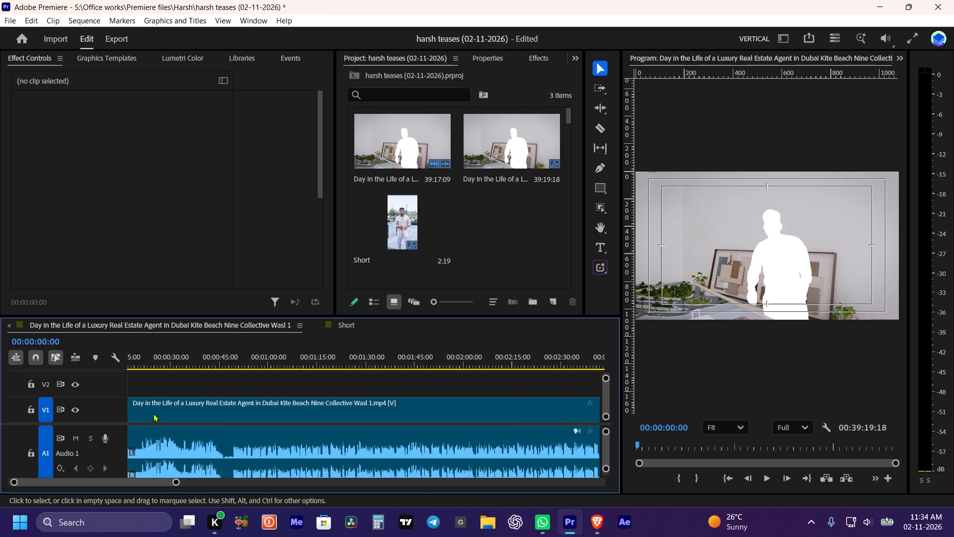
scroll(153, 413, "up", 8, "alt")
key("space")
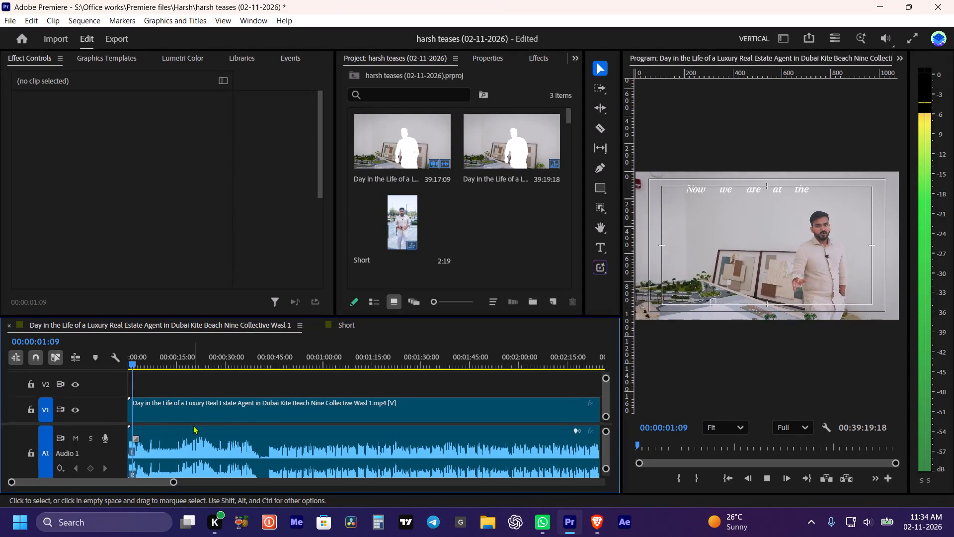
key("space")
scroll(191, 427, "up", 10, "alt")
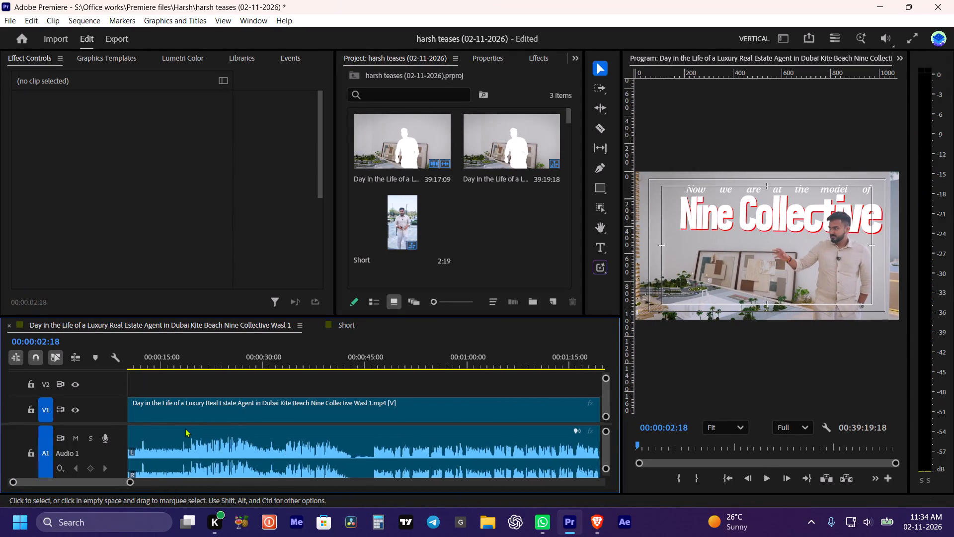
scroll(185, 428, "up", 3, "alt")
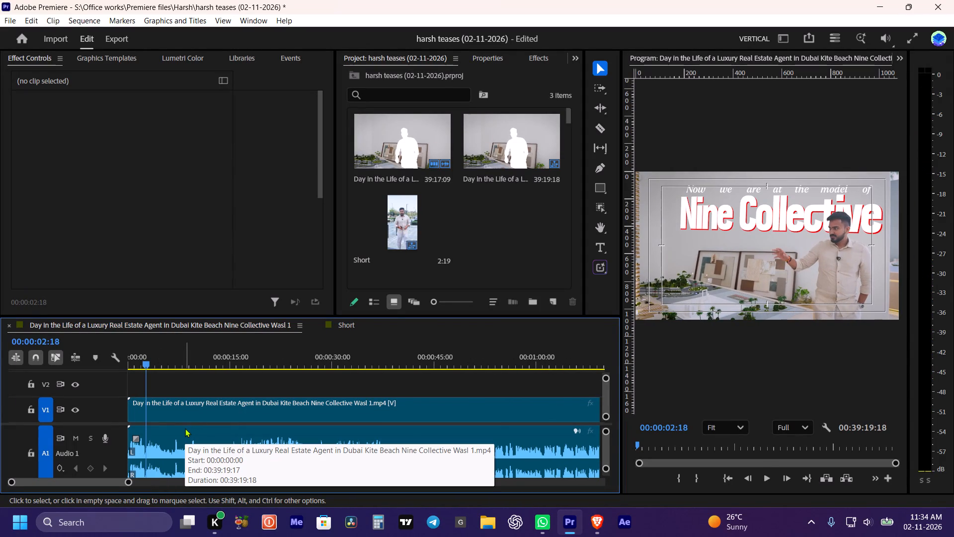
key("space")
key("space")
key("space")
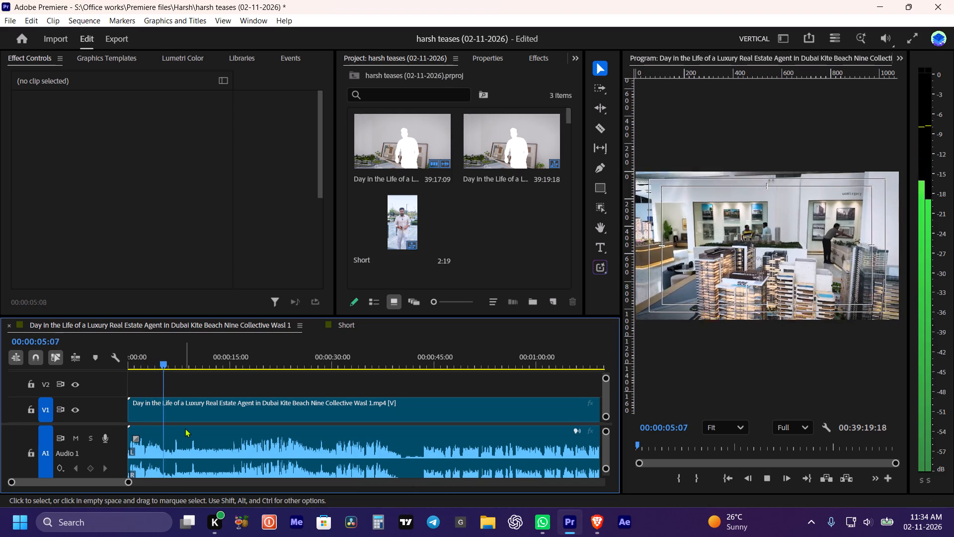
key("space")
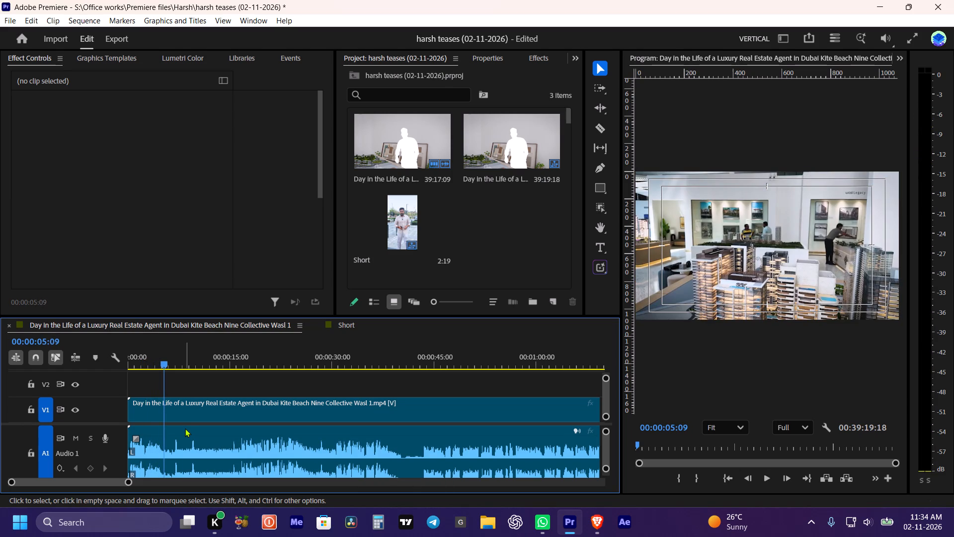
key("space")
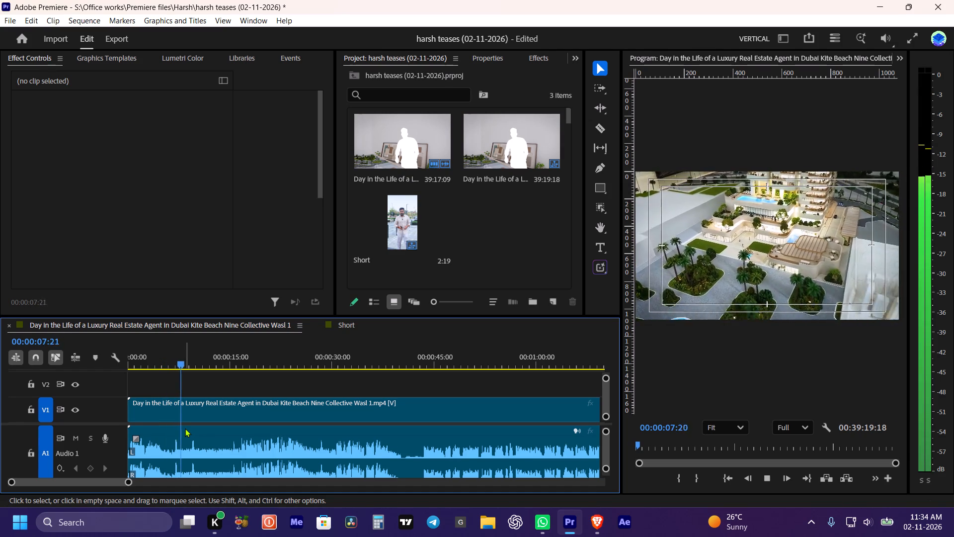
key("space")
key("space")
scroll(176, 407, "up", 8, "alt")
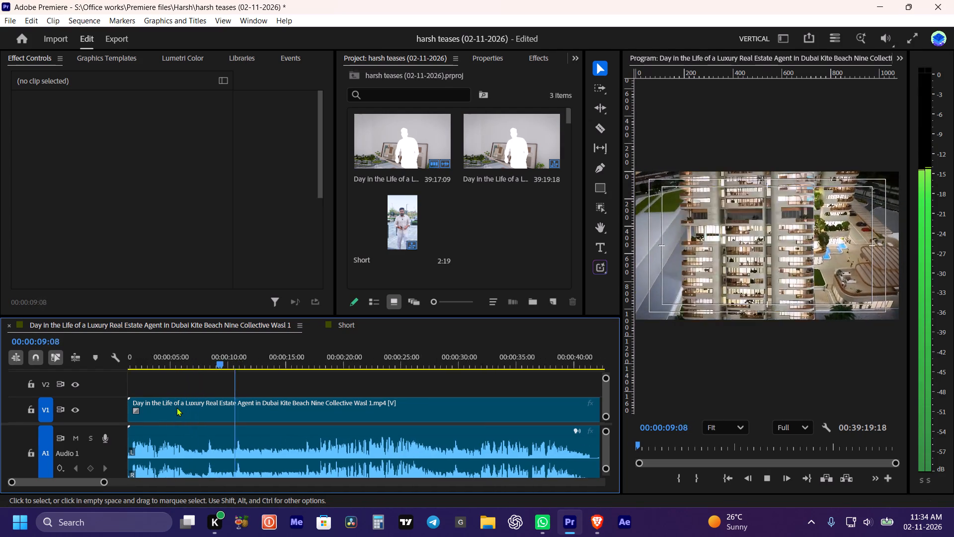
scroll(176, 407, "up", 1, "alt")
scroll(176, 407, "up", 4)
left_click(213, 376)
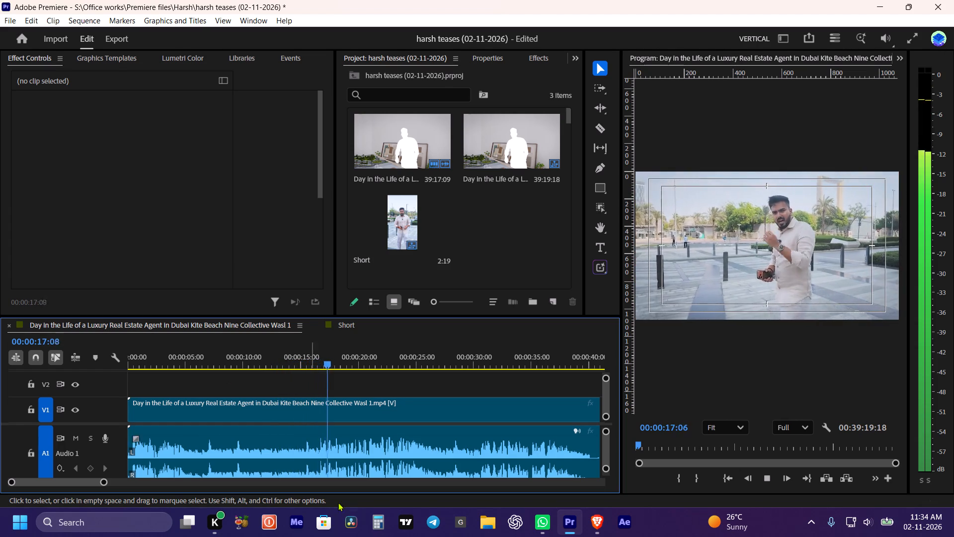
Replay the passage between about 00:00:16 and 00:00:21 repeatedly to find where the agent's line starts.
left_click(319, 380)
scroll(319, 380, "down", 3, "alt")
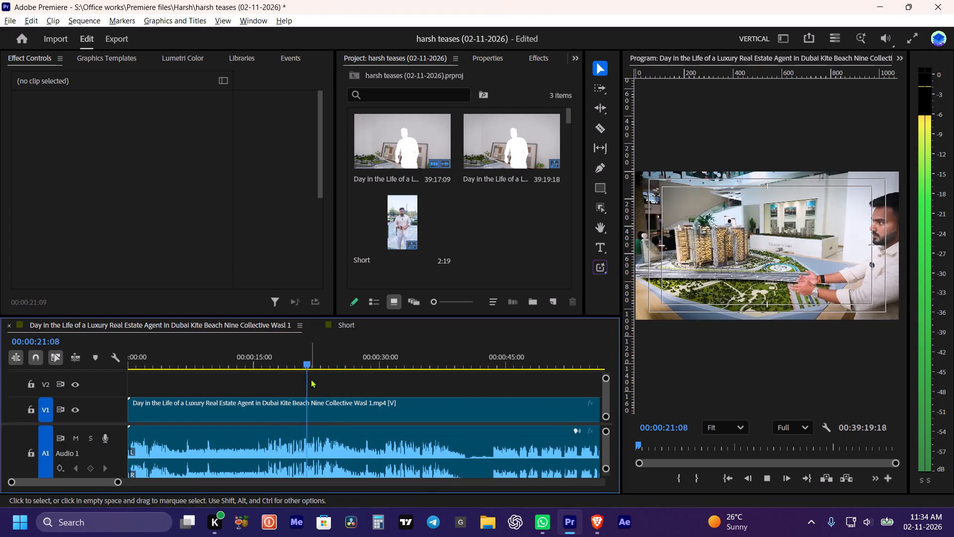
key("space")
left_click_drag(271, 354, 267, 355)
key("space")
scroll(283, 378, "up", 4, "alt")
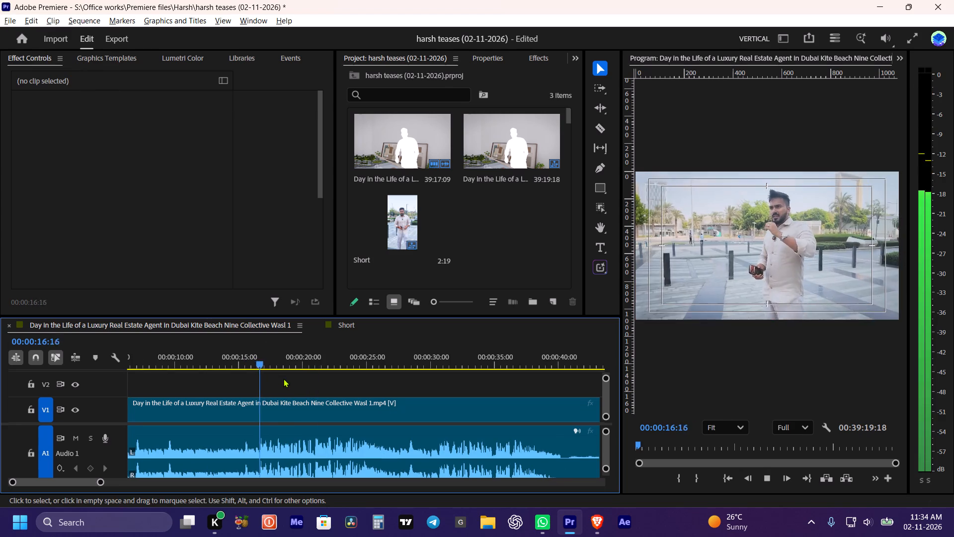
left_click(298, 382)
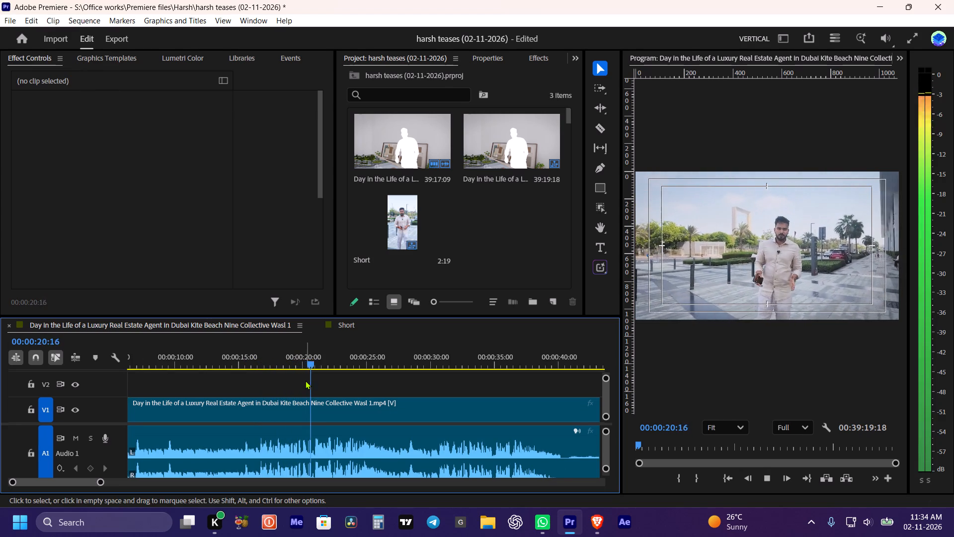
key("space")
left_click(252, 355)
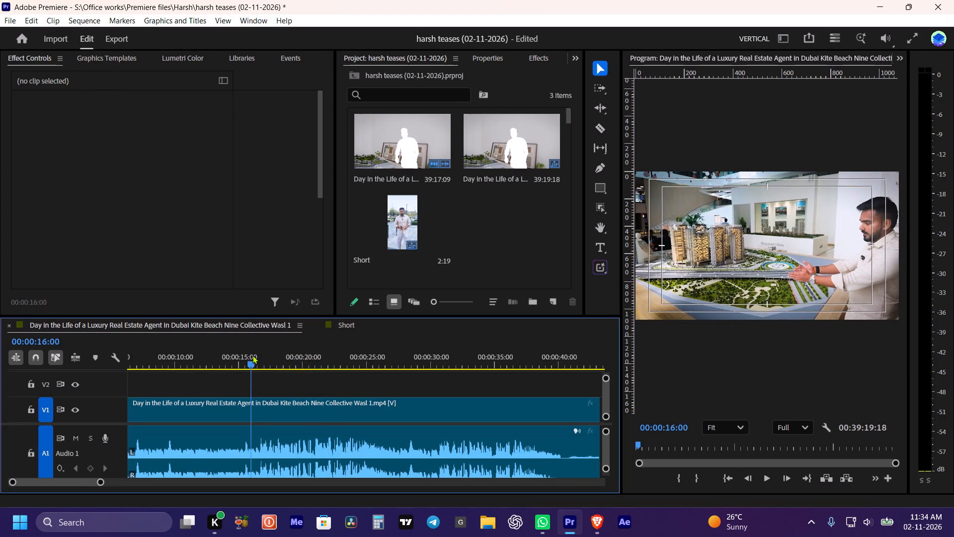
key("space")
scroll(259, 371, "up", 4, "alt")
key("space")
left_click_drag(258, 357, 257, 357)
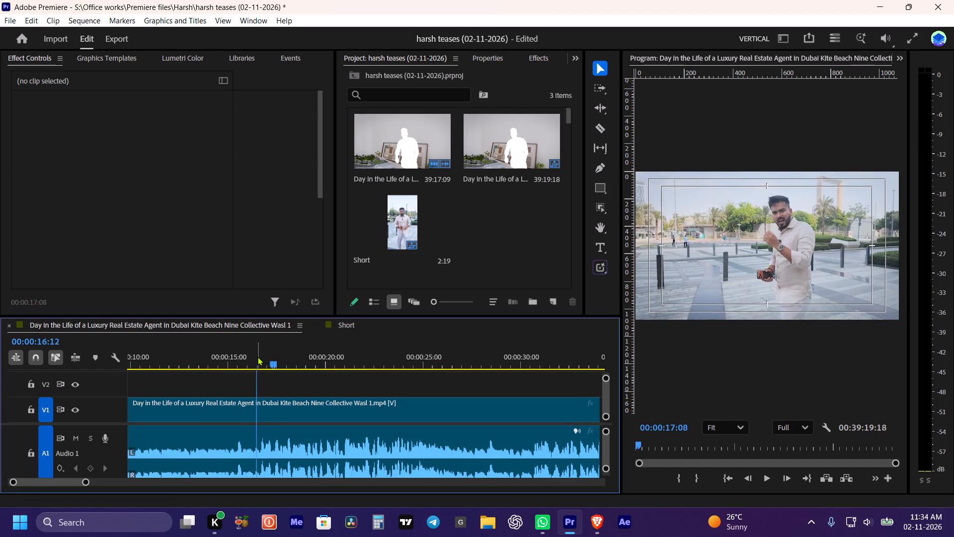
left_click_drag(257, 357, 250, 356)
key("space")
scroll(263, 371, "up", 1)
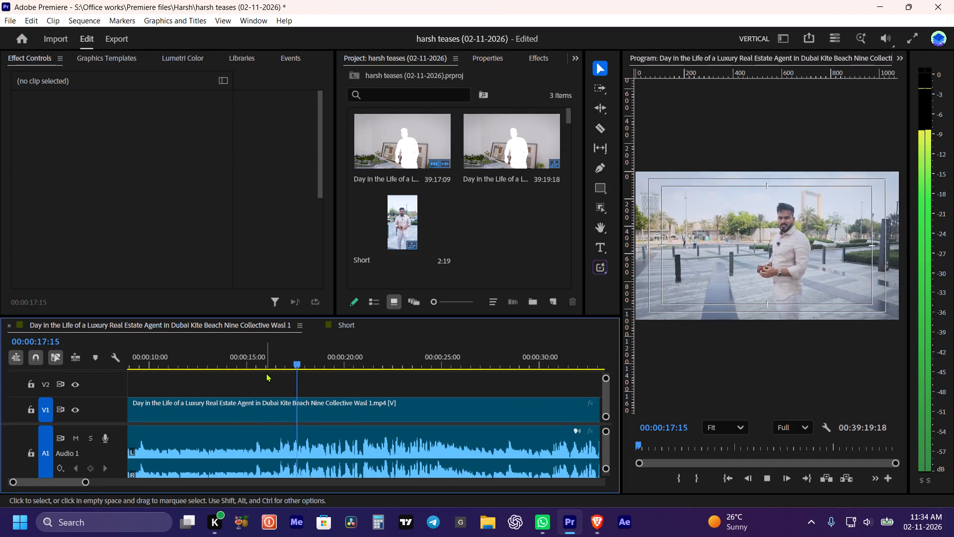
key("space")
key("space")
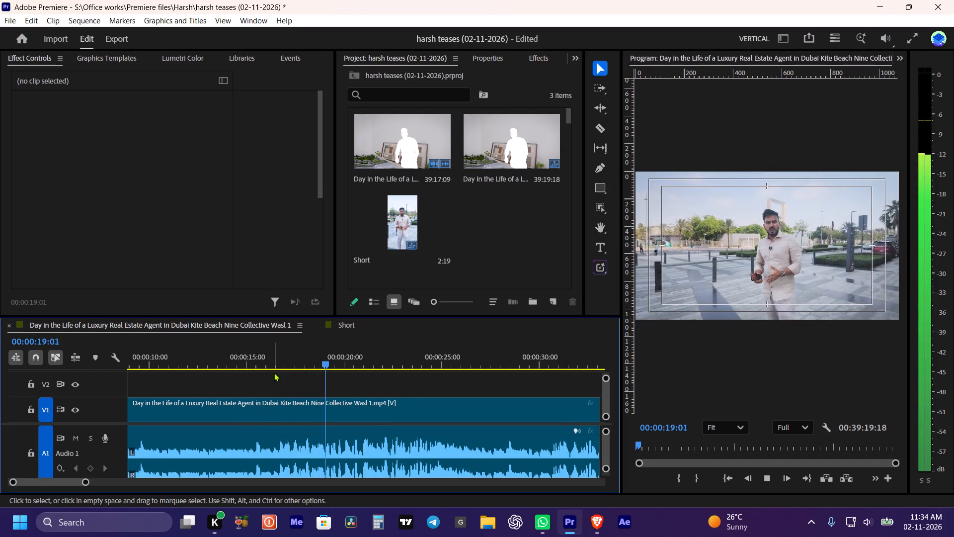
key("space")
left_click_drag(274, 358, 251, 358)
key("space")
scroll(261, 376, "up", 5, "alt")
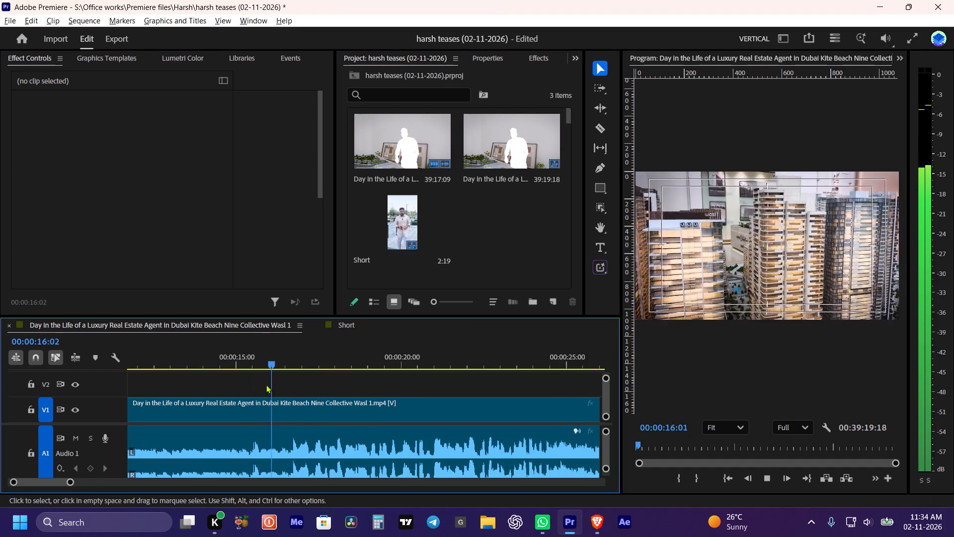
scroll(288, 391, "up", 1, "alt")
scroll(313, 398, "down", 5, "alt")
key("space")
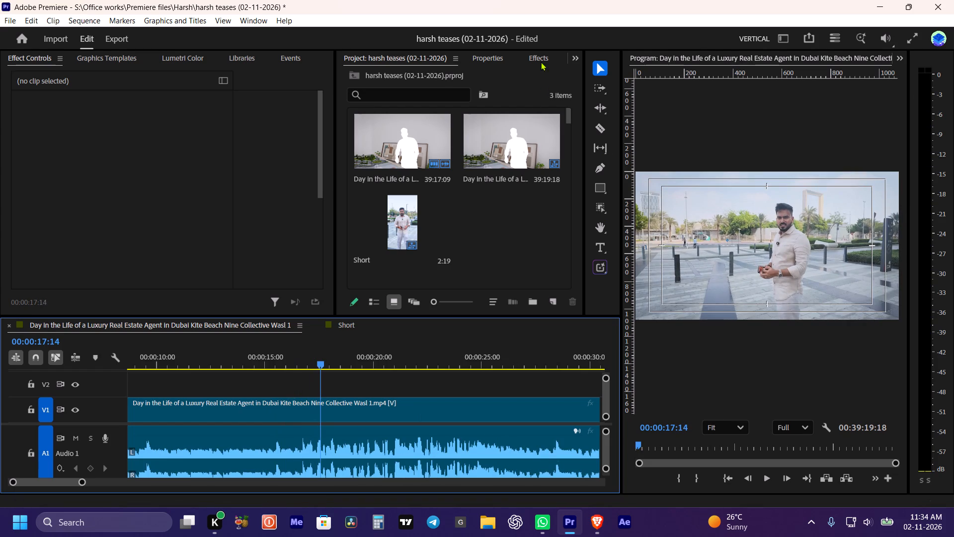
Start automatic transcription of the Day in the Life sequence through Create captions from transcript.
left_click(570, 55)
left_click(595, 137)
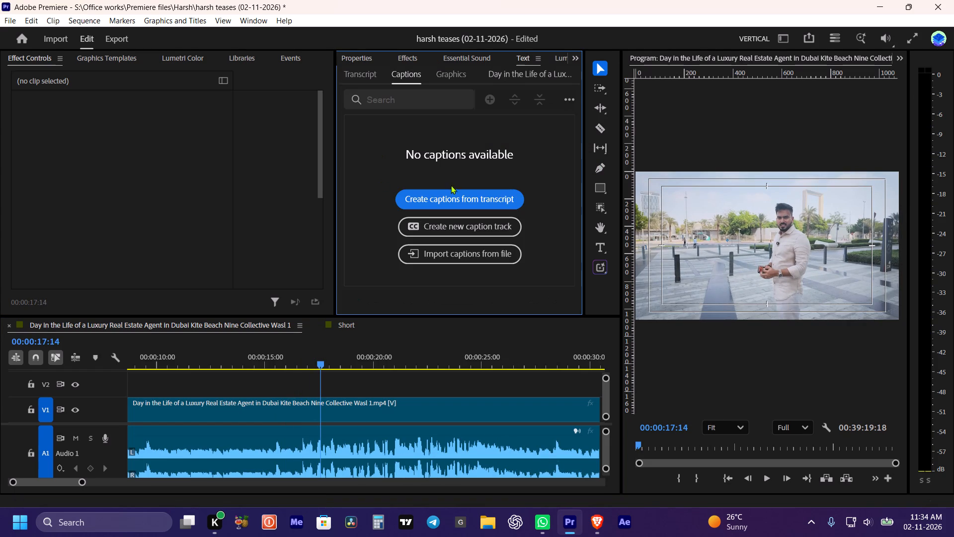
left_click(449, 192)
left_click(544, 328)
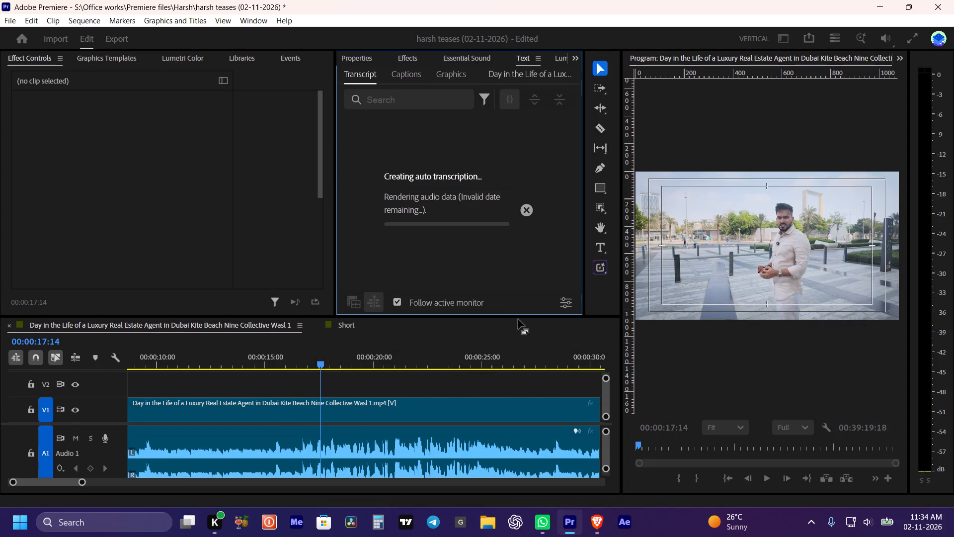
left_click(462, 272)
Replay the agent's opening line in the Day in the Life sequence from about 00:00:14:19.
left_click_drag(281, 364, 261, 359)
left_click(291, 379)
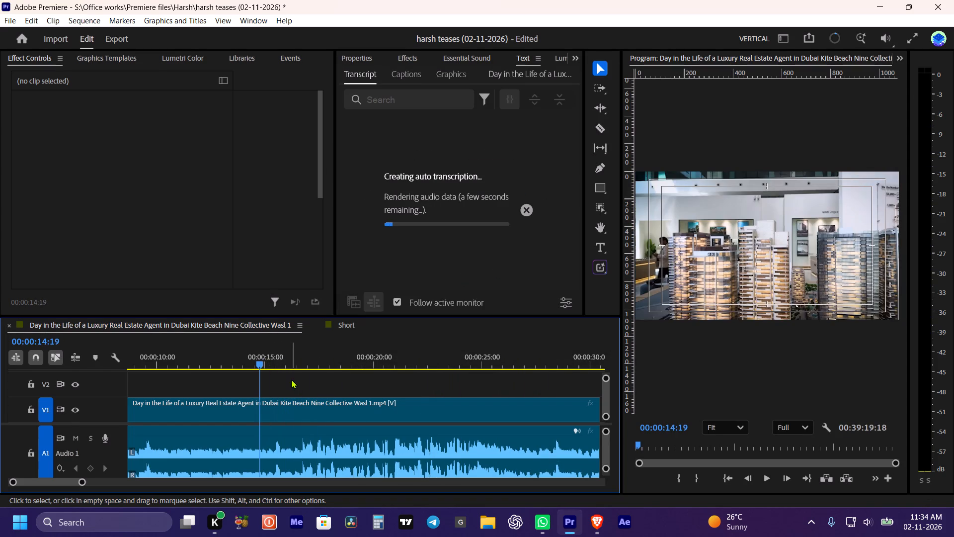
key("space")
left_click(291, 379)
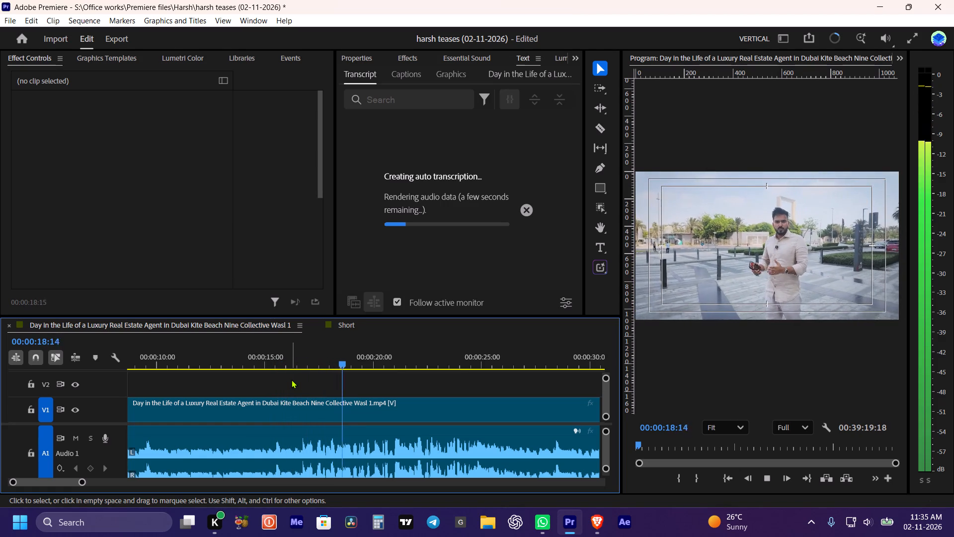
scroll(291, 379, "down", 5, "alt")
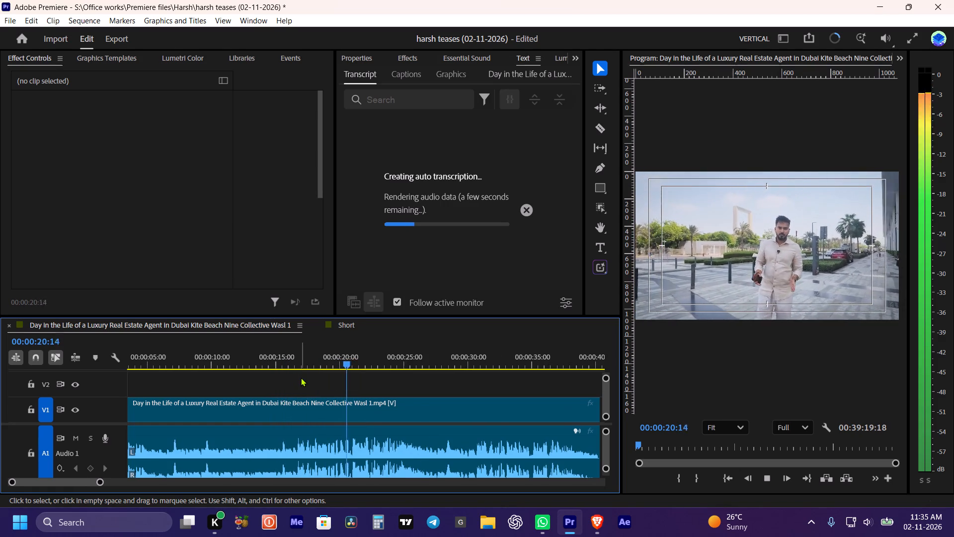
Replay the agent's line in the Day in the Life sequence repeatedly between about 00:00:14 and 00:00:21.
left_click(301, 377)
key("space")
left_click(314, 353)
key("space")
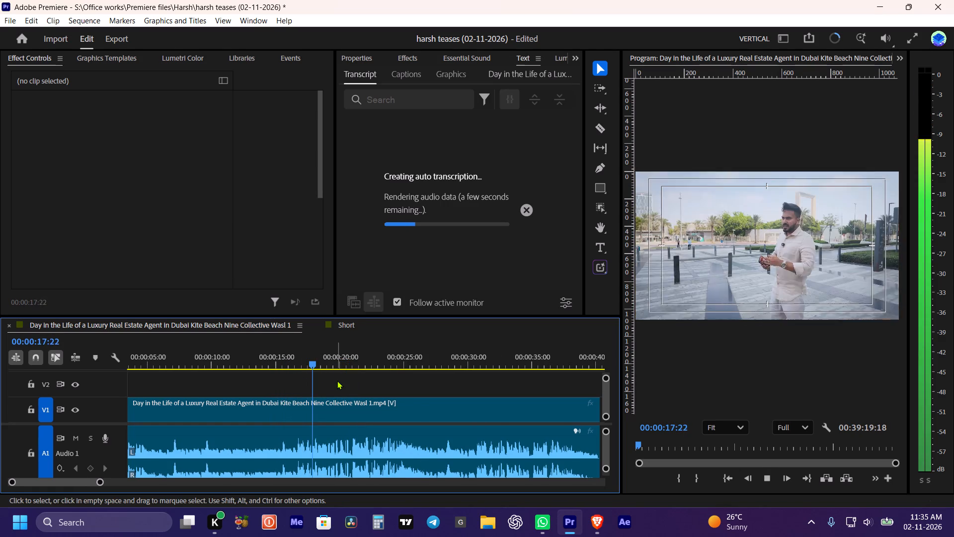
left_click(339, 382)
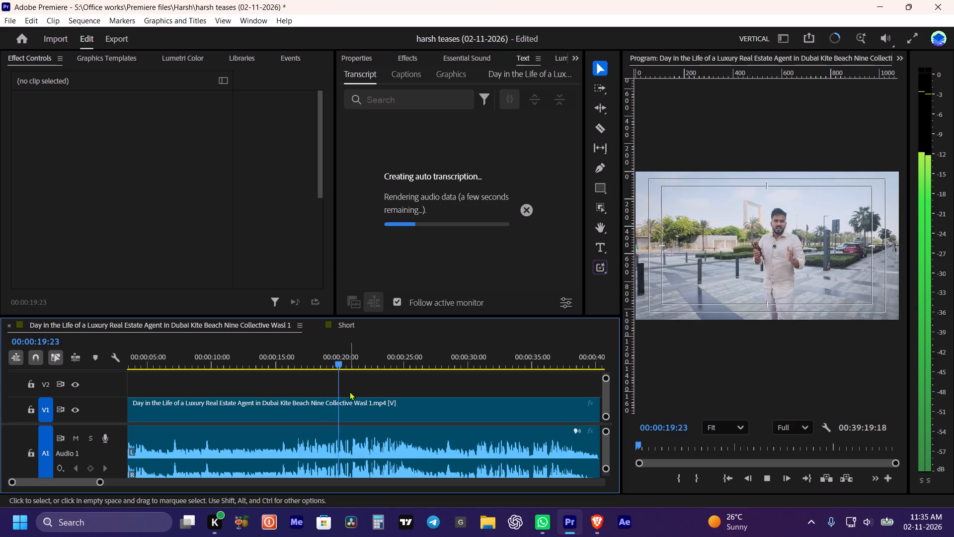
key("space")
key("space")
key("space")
left_click(395, 398)
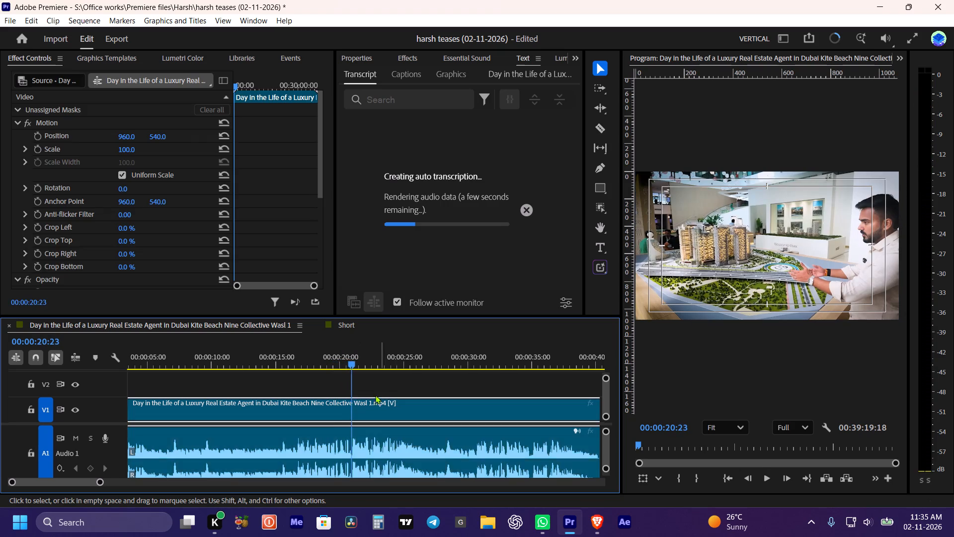
scroll(355, 400, "up", 5)
left_click(331, 360)
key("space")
scroll(344, 391, "up", 3)
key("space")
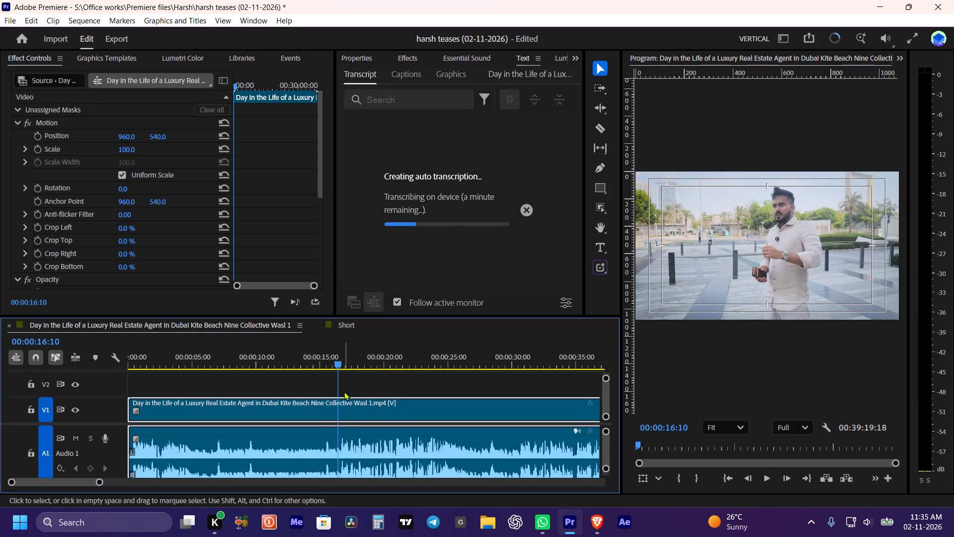
left_click(350, 393)
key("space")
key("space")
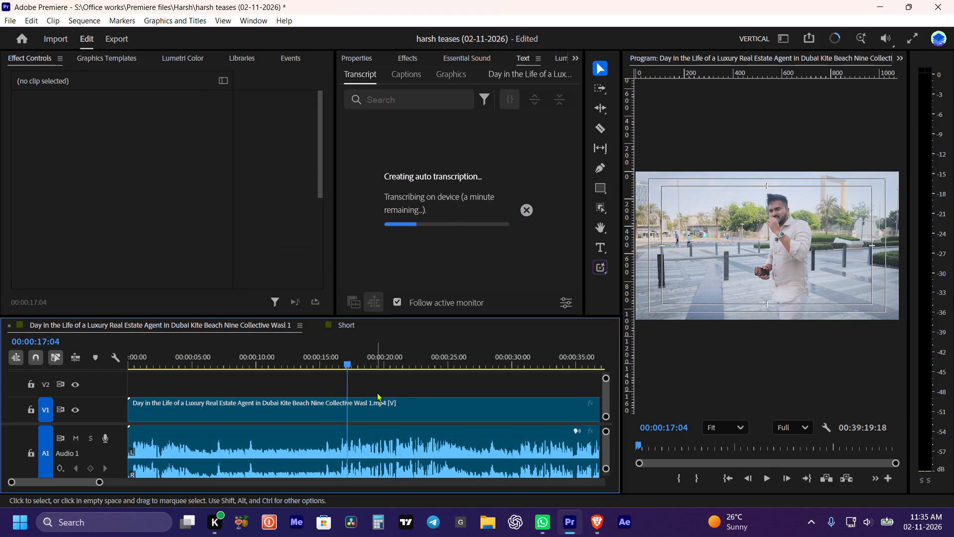
left_click(377, 392)
left_click(316, 357)
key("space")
scroll(347, 382, "up", 2, "alt")
left_click(347, 382, "alt")
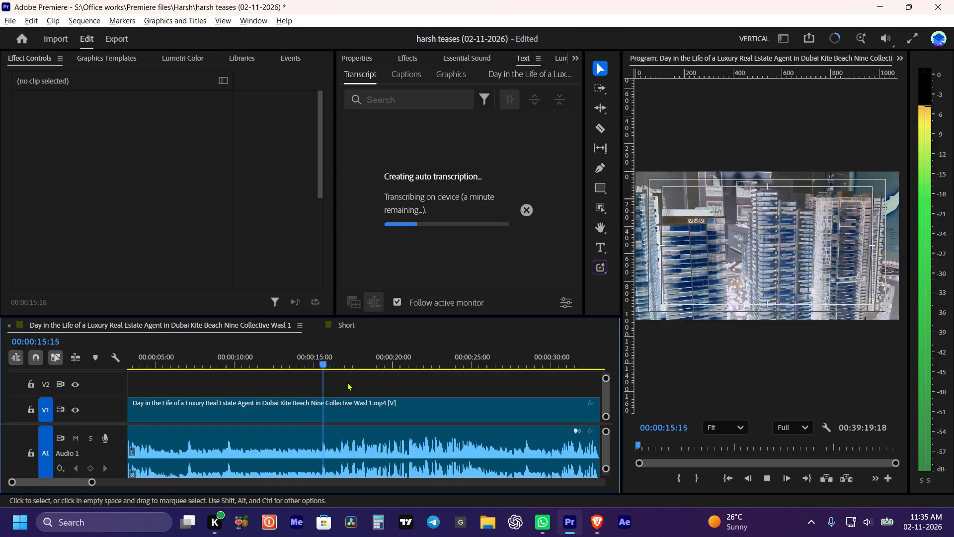
scroll(347, 382, "up", 2, "alt")
left_click(347, 382)
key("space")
Switch to Brave and copy the link of the open Instagram reel showing the black Bugatti.
left_click(600, 529)
left_click(311, 296)
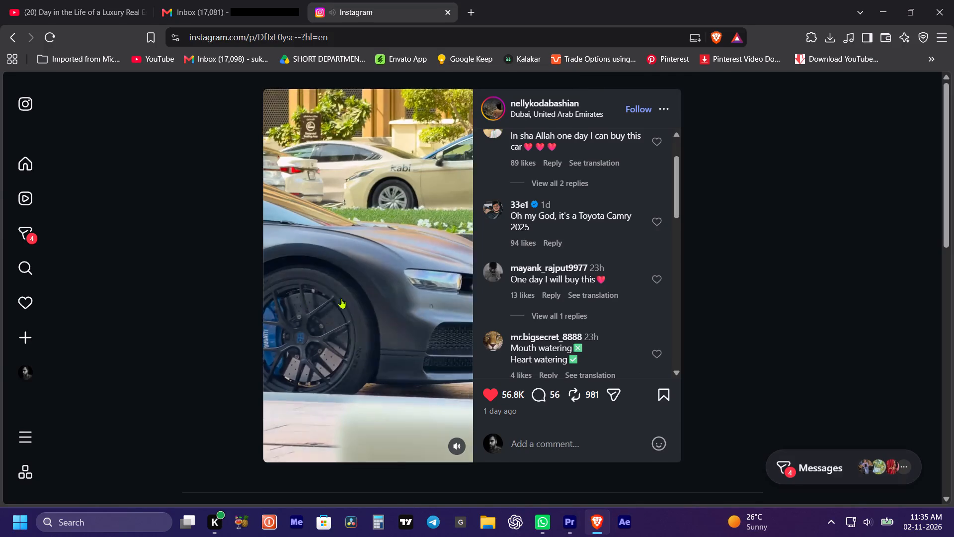
left_click_drag(368, 327, 348, 258)
left_click(335, 39)
key("ctrl+c")
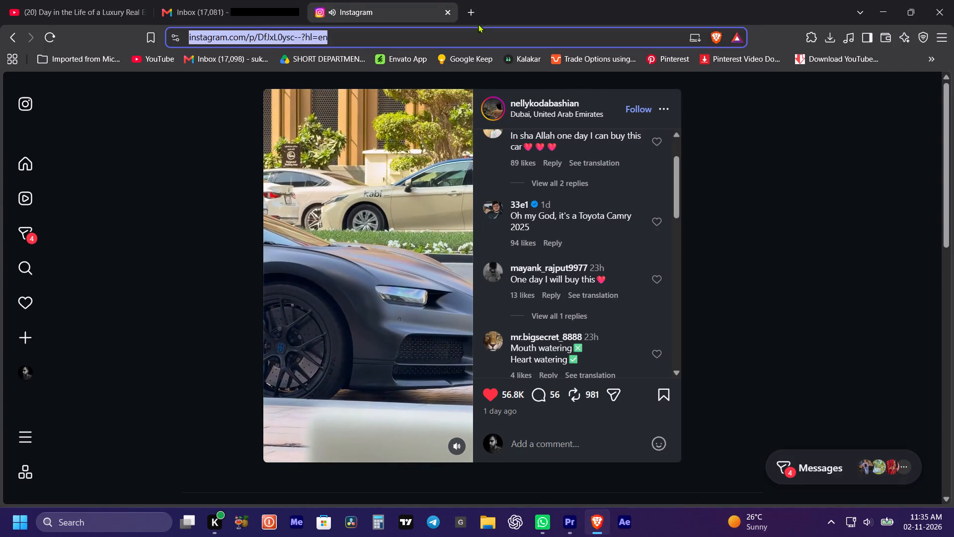
key("ctrl+c")
key("ctrl+c")
Search the web in a new tab for an Instagram video downloader.
left_click_drag(462, 6, 467, 6)
left_click_drag(729, 15, 741, 0)
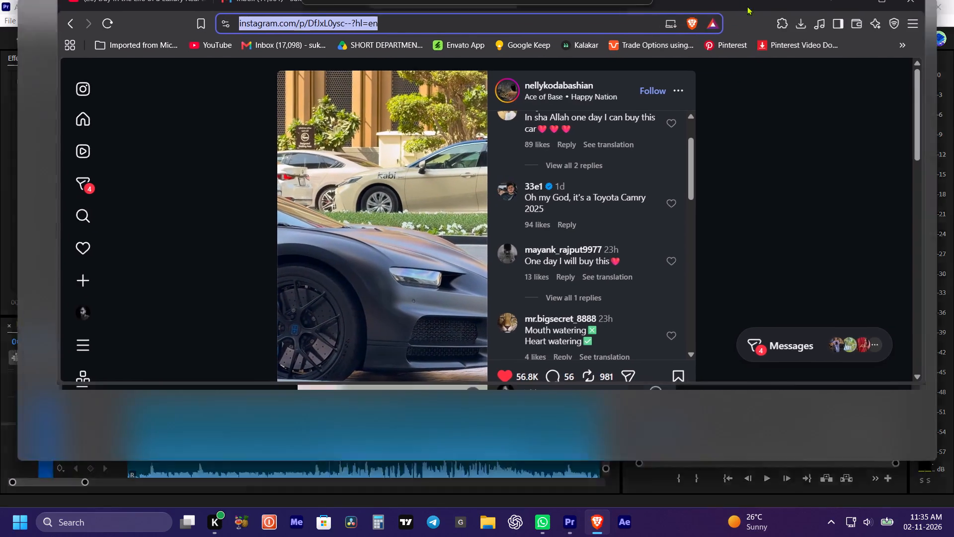
left_click(481, 2)
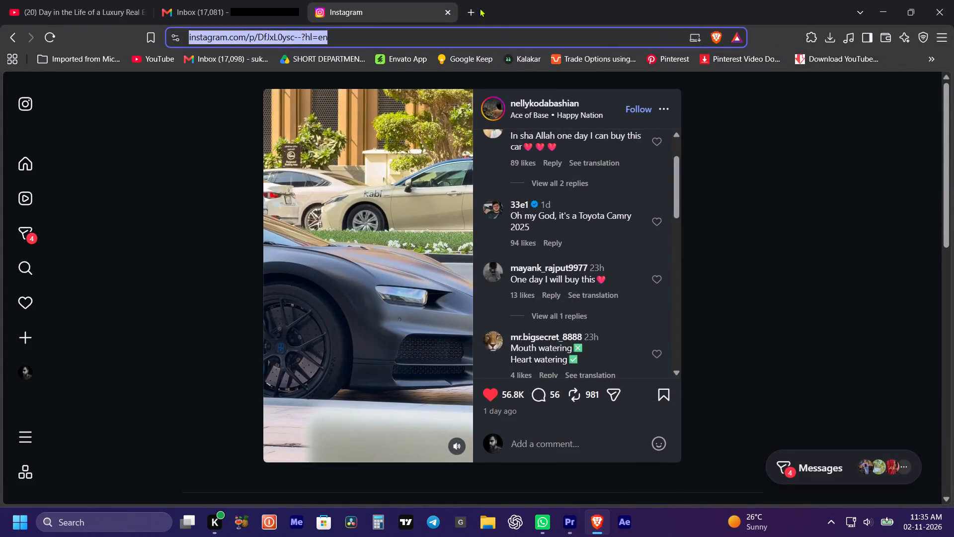
left_click(477, 8)
left_click(478, 40)
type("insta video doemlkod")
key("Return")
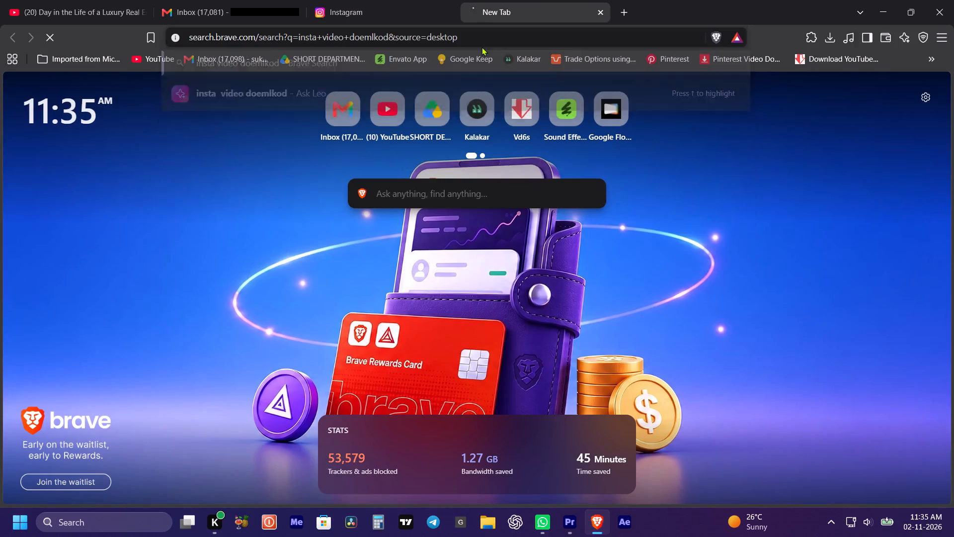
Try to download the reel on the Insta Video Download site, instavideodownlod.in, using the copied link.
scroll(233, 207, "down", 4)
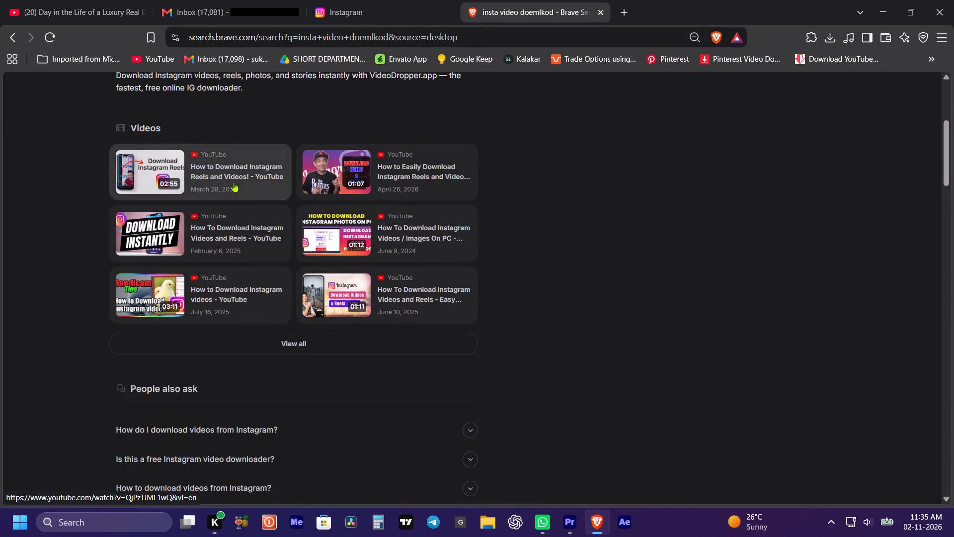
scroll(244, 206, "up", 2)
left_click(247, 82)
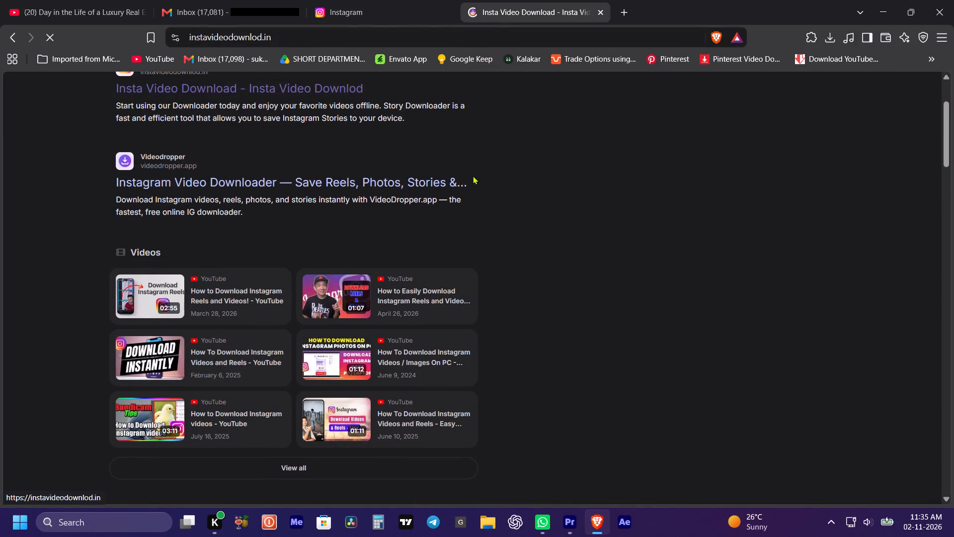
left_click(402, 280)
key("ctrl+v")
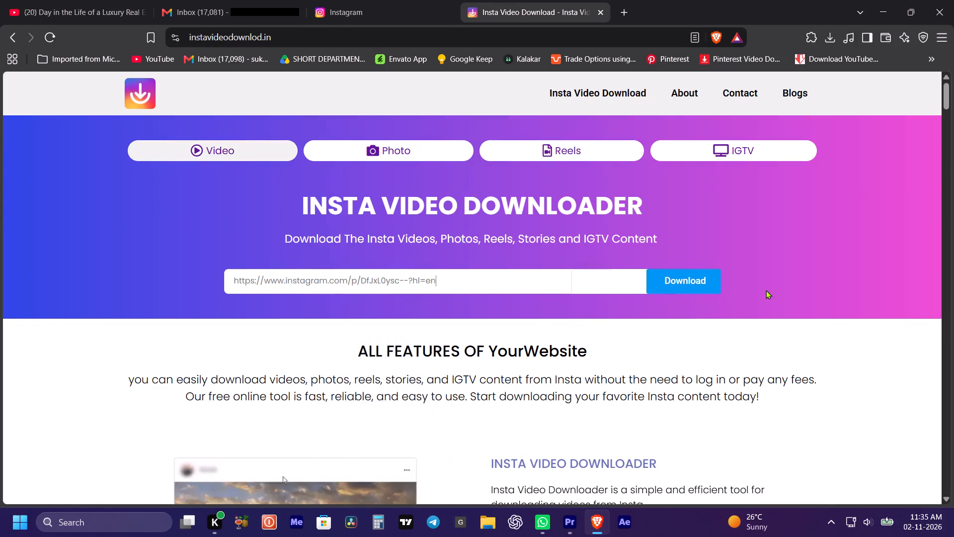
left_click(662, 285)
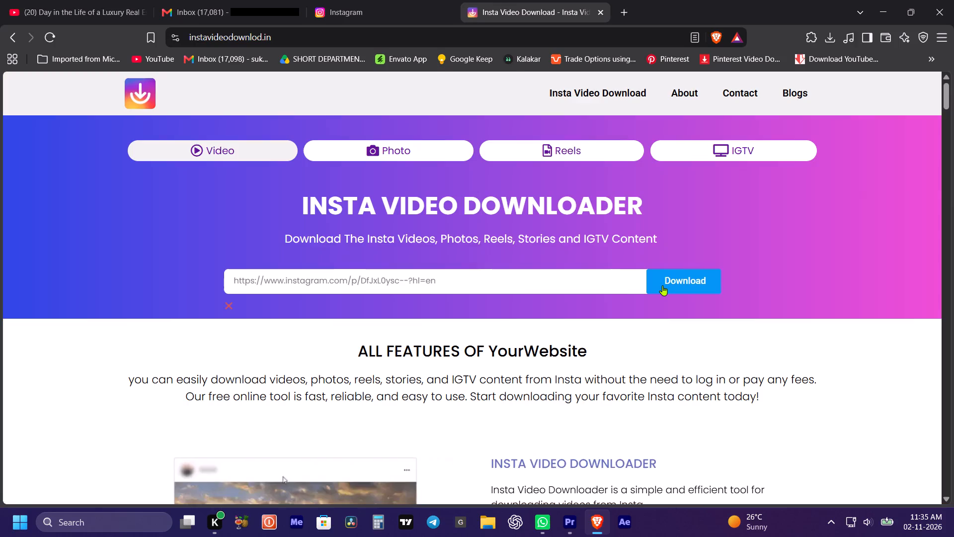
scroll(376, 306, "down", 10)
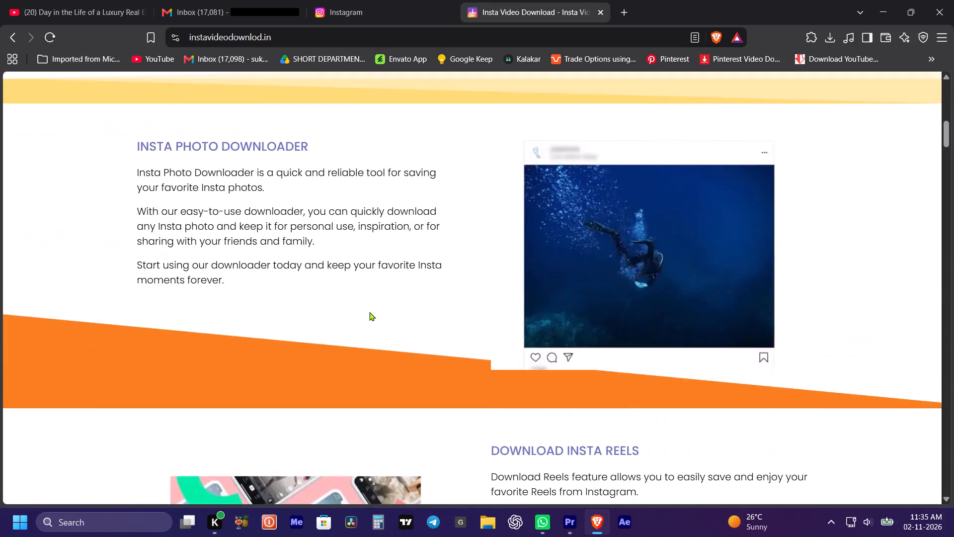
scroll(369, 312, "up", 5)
Return to the search results and open Snapgram's Instagram Video Downloader instead.
left_click(8, 34)
scroll(309, 169, "down", 4)
scroll(307, 177, "up", 1)
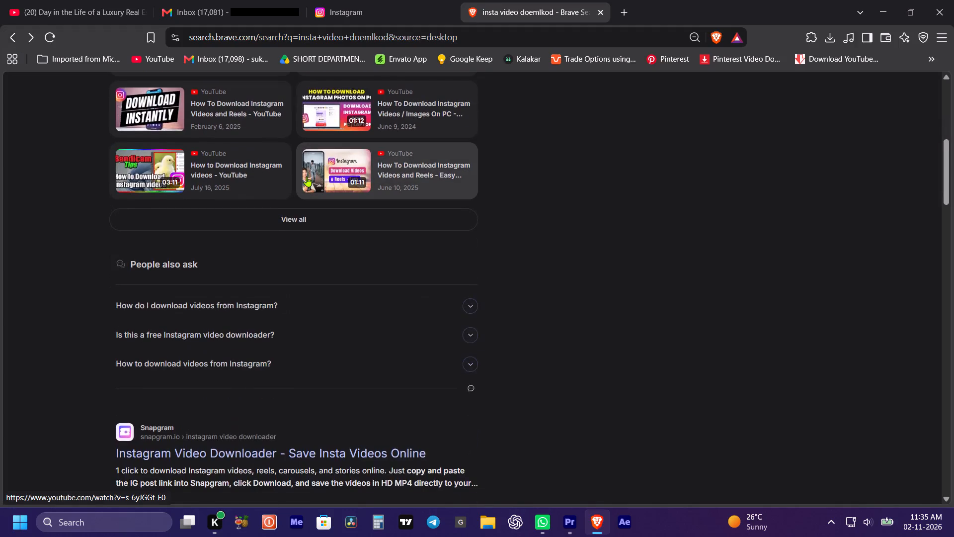
scroll(307, 177, "up", 1)
scroll(307, 177, "down", 3)
left_click(252, 380)
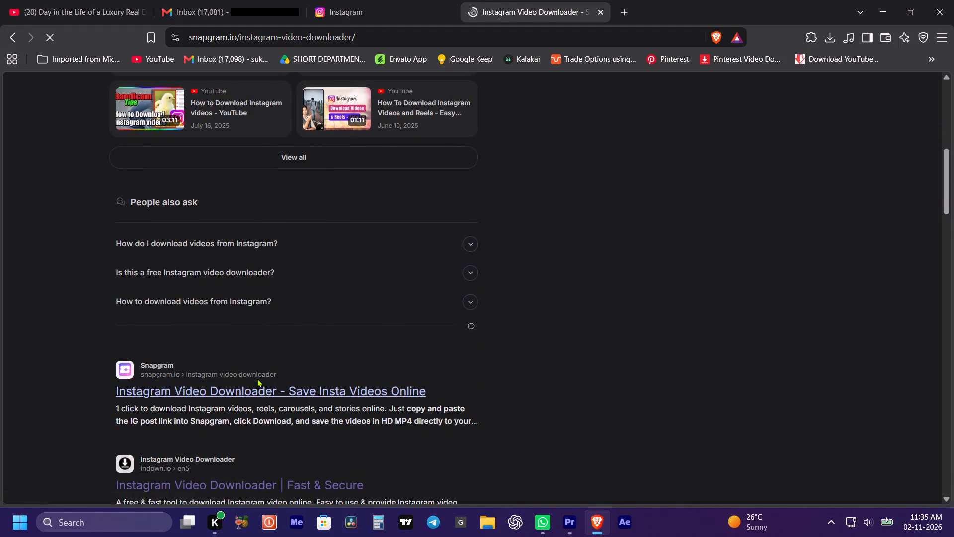
Submit the copied reel link to Snapgram and bring up its download options.
left_click(410, 393)
left_click(344, 377)
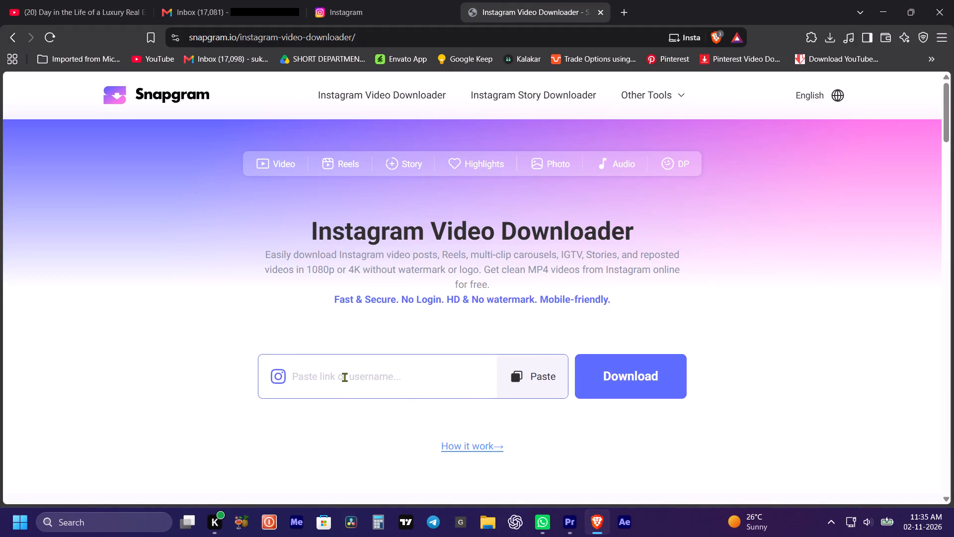
key("ctrl+v")
left_click(643, 377)
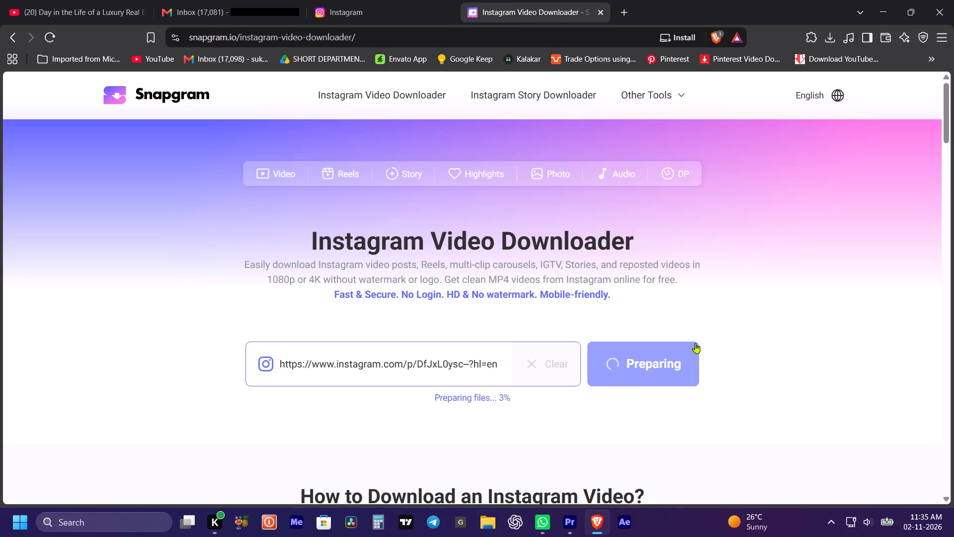
left_click_drag(505, 233, 683, 234)
left_click(508, 257)
left_click_drag(427, 239, 444, 239)
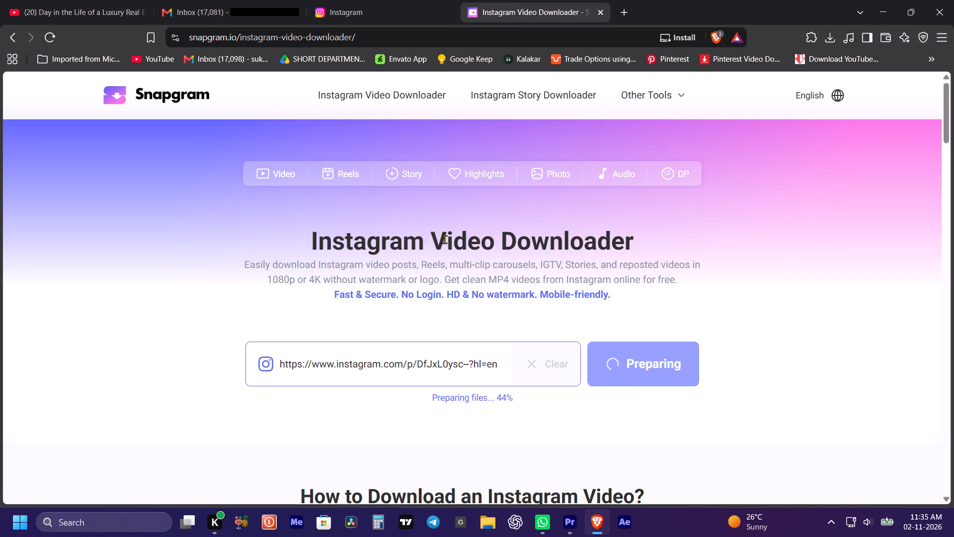
left_click_drag(444, 239, 497, 242)
left_click(547, 262)
left_click(558, 245)
scroll(305, 247, "down", 3)
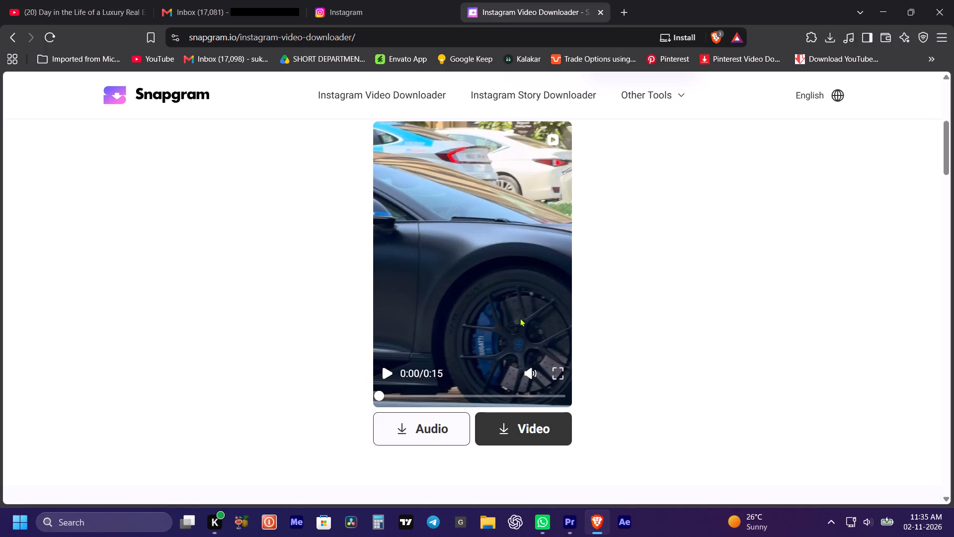
Download the reel as an MP4 video into the video Assits folder under Office works, keeping the suggested file name.
left_click(531, 431)
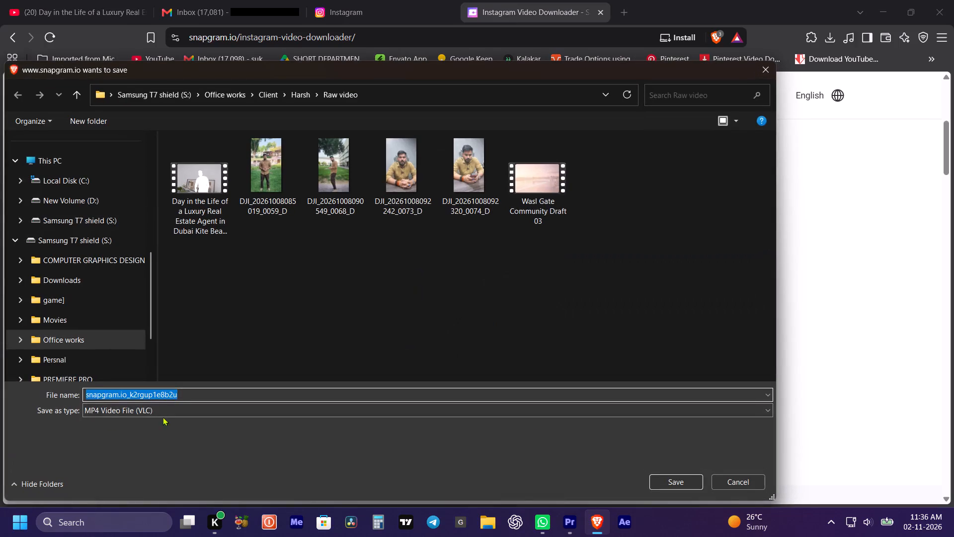
key("ctrl+c")
key("ctrl+c")
key("ctrl+c")
key("ctrl+c")
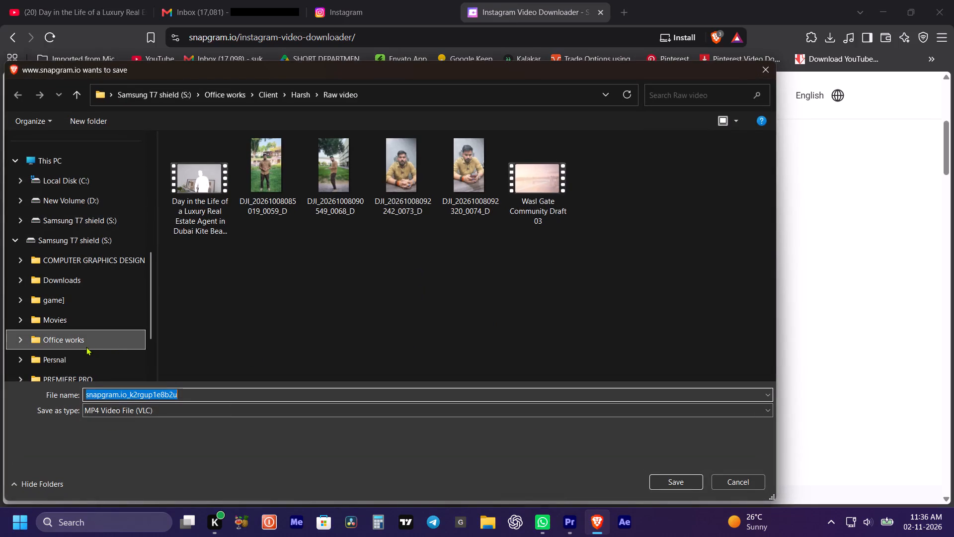
left_click(86, 345)
double_click(223, 244)
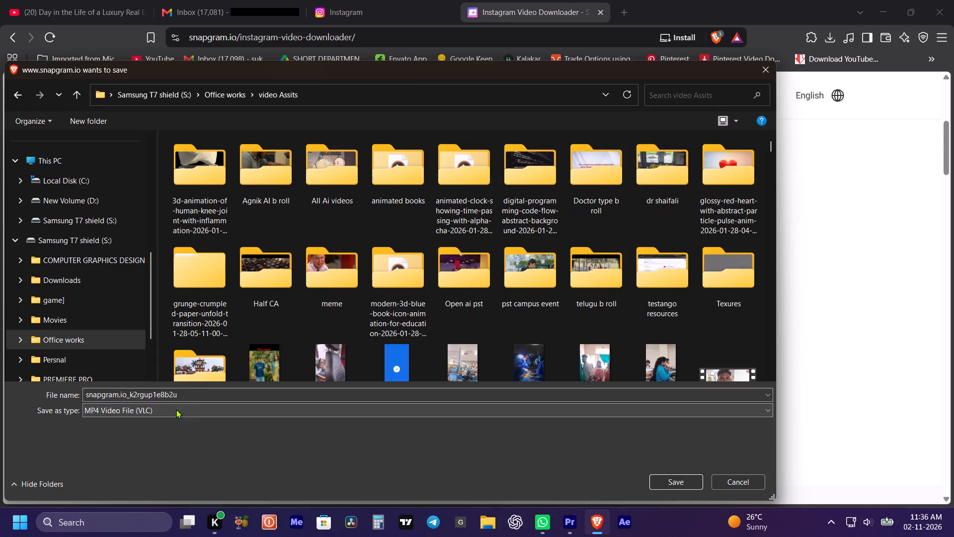
left_click(190, 398)
key("ctrl+c")
key("ctrl+c")
key("ctrl+c")
left_click(669, 485)
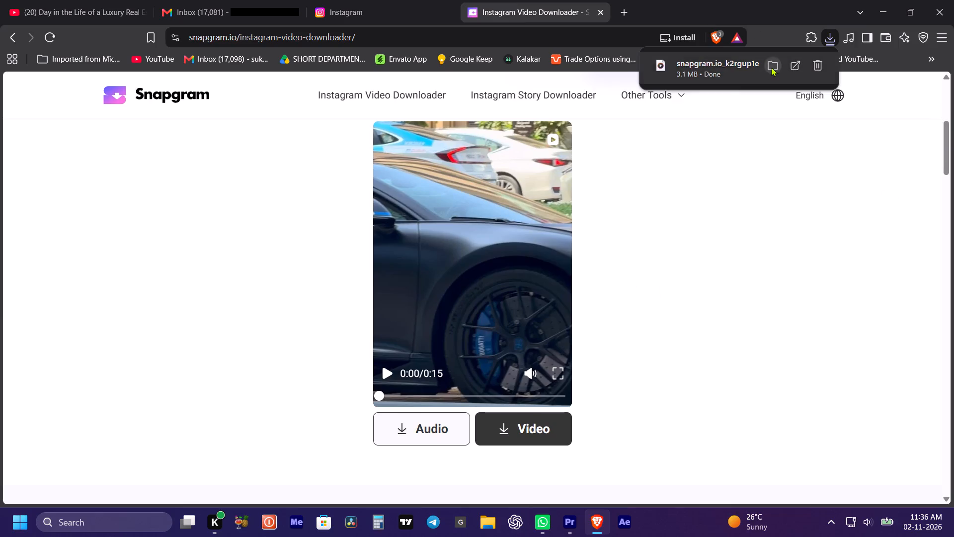
Show the downloaded snapgram.io_k2rgup1e video in its folder and open it from there.
left_click(771, 67)
double_click(498, 421)
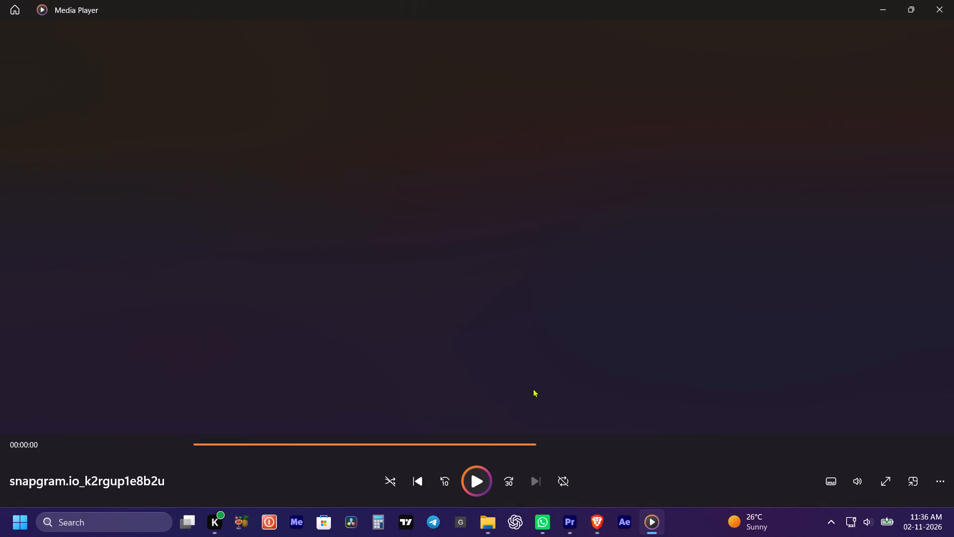
Toggle playback of the downloaded snapgram.io_k2rgup1e8b2u video and close the media player.
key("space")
left_click(953, 0)
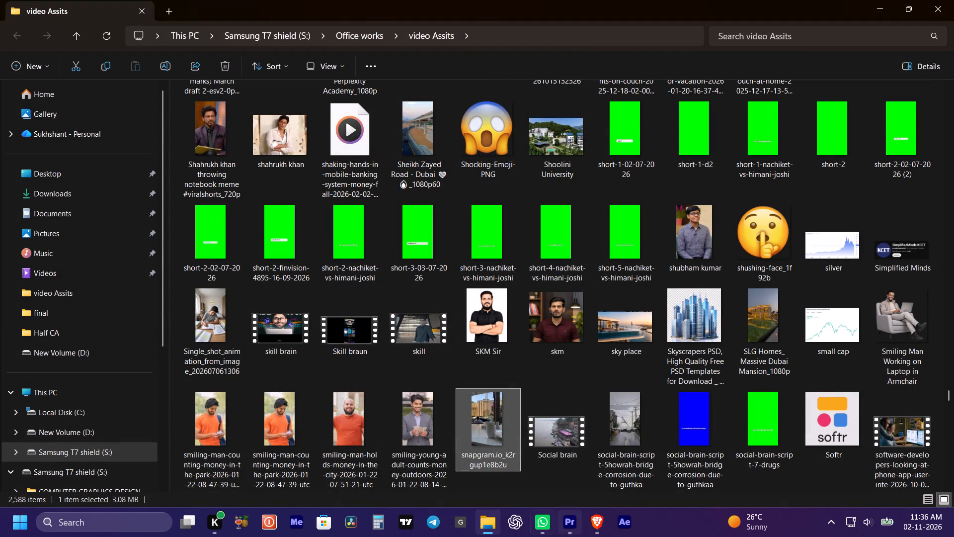
Switch to Brave and replay the original car reel with sound on its Instagram page.
left_click(593, 523)
left_click(686, 342)
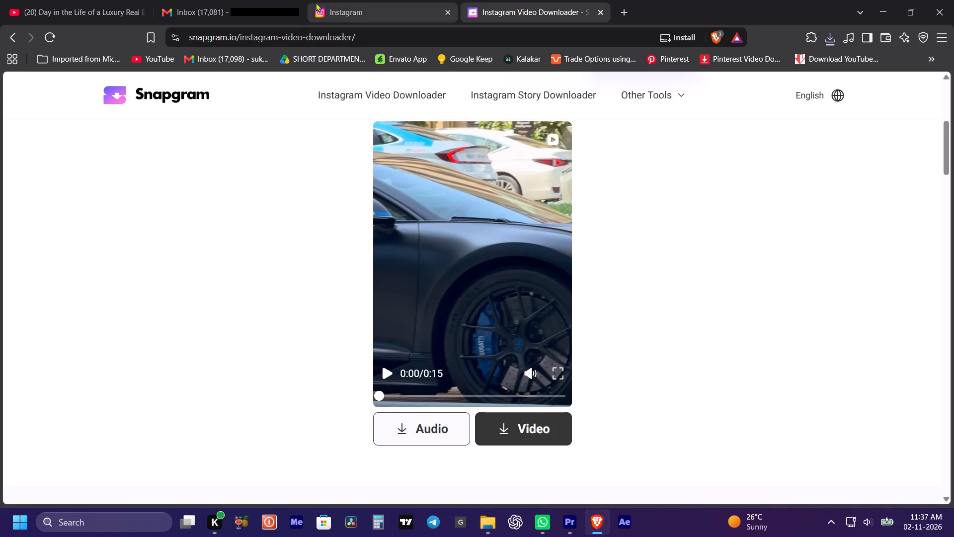
left_click(365, 0)
left_click(336, 258)
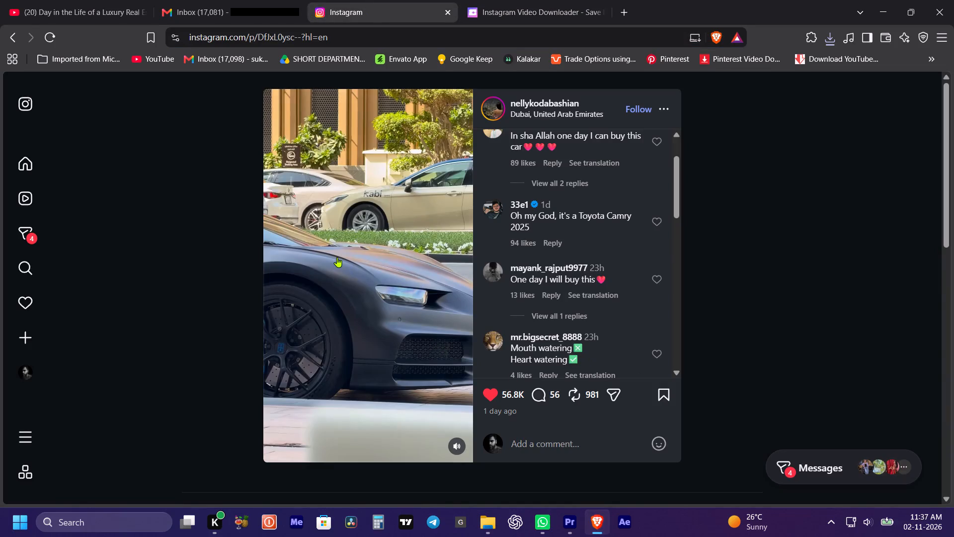
left_click(337, 257)
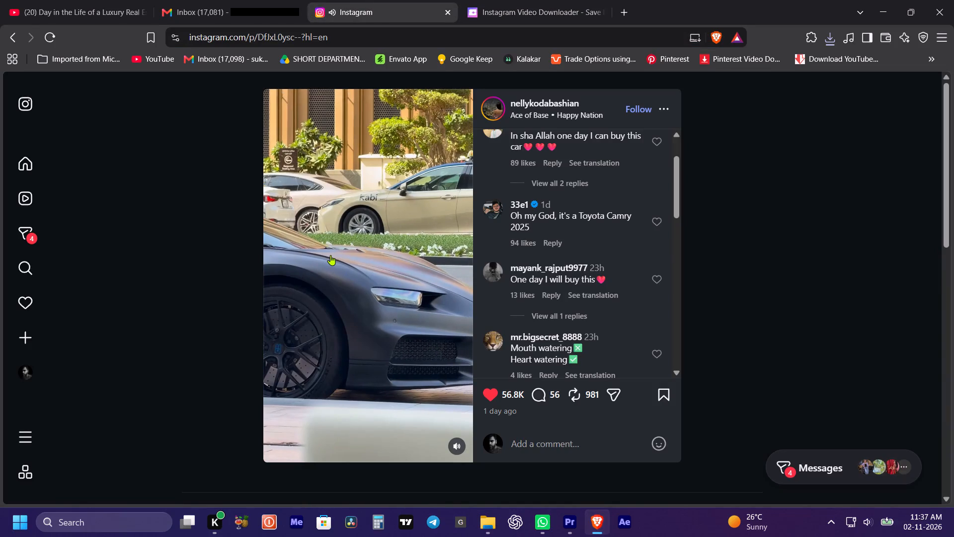
left_click(329, 255)
left_click(329, 255)
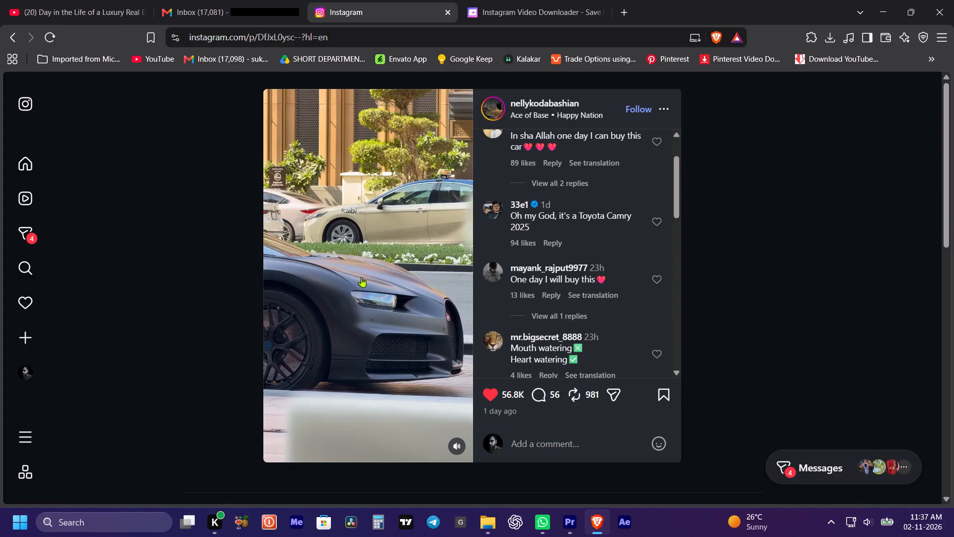
Import the downloaded snapgram.io_k2rgup1e8b2u.mp4 from the browser's recent downloads into the harsh teases project in Premiere.
left_click(829, 29)
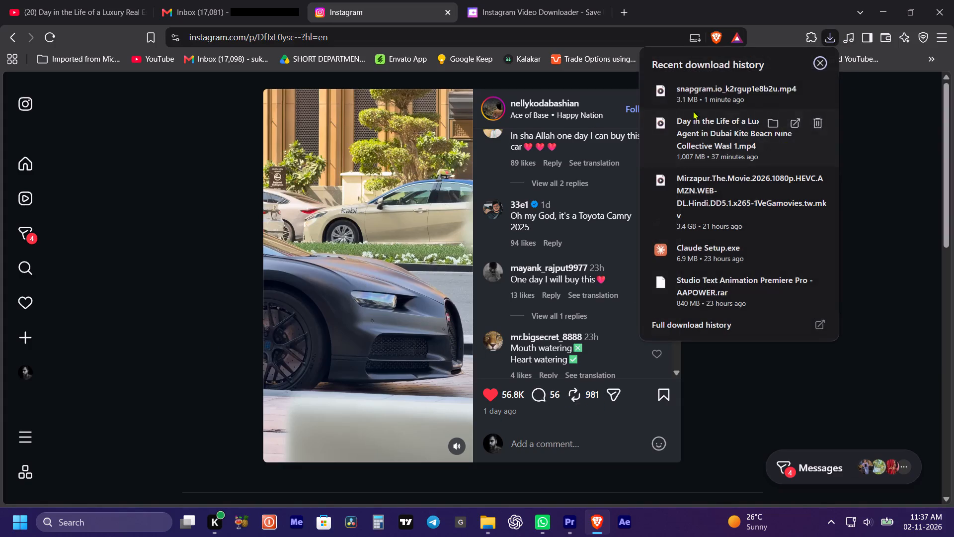
left_click_drag(701, 93, 499, 130)
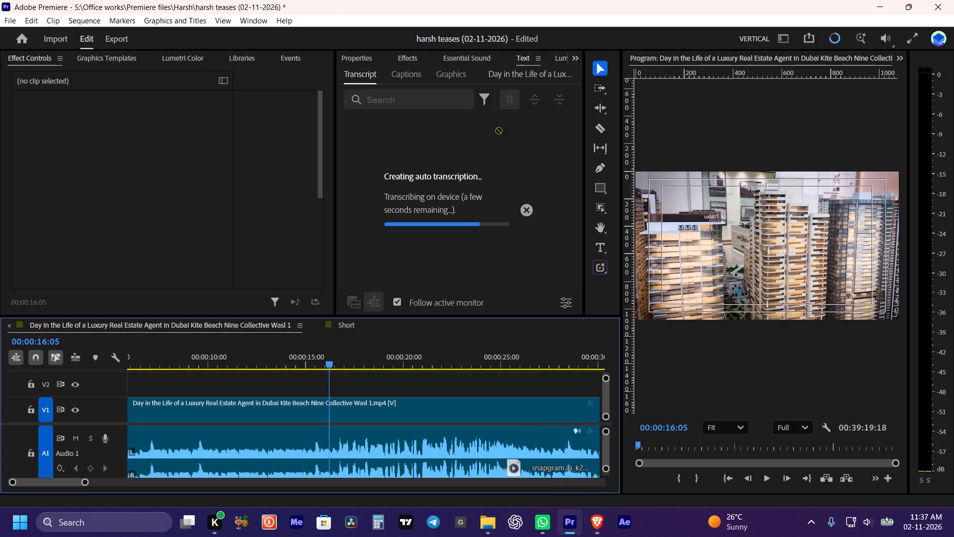
left_click_drag(499, 130, 360, 54)
scroll(356, 53, "up", 4)
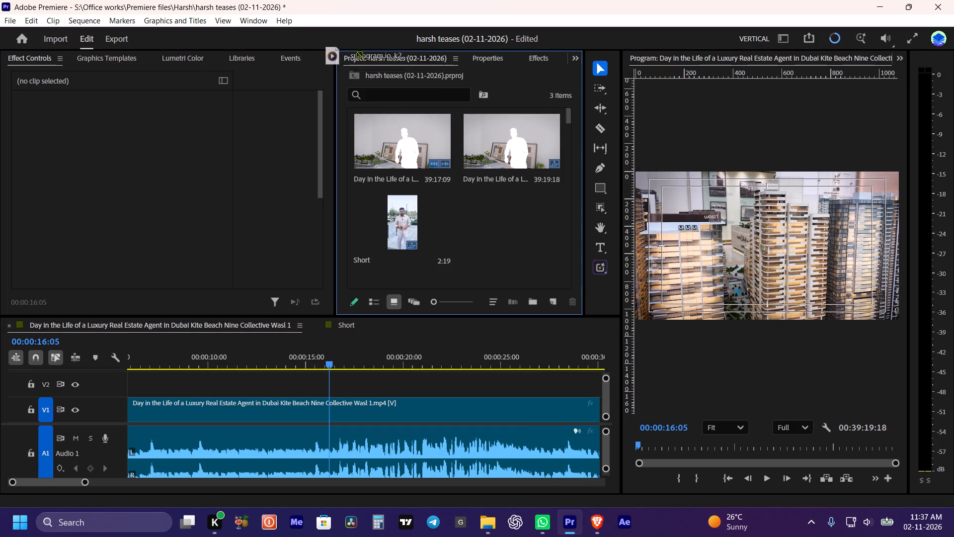
left_click_drag(360, 54, 508, 244)
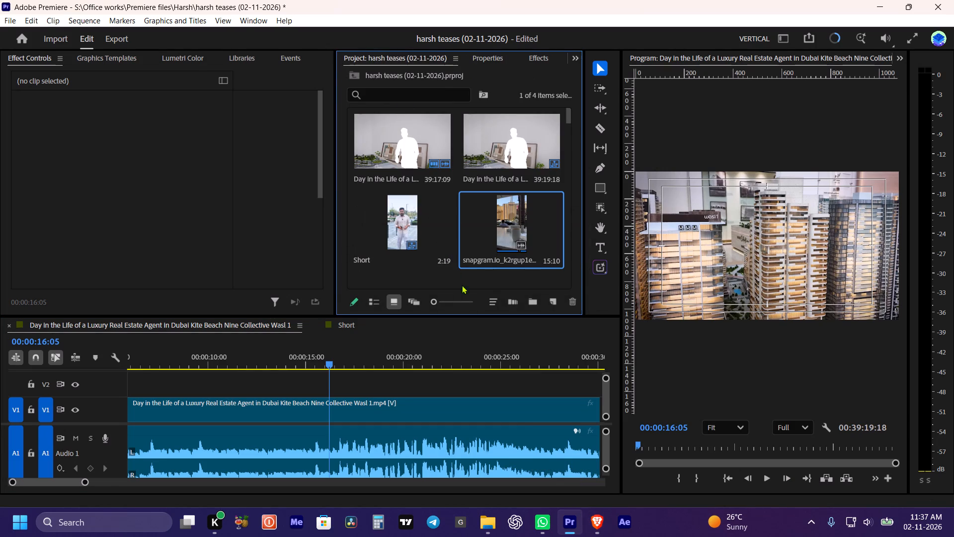
Add only the audio of the snapgram.io_k2rgup1e8b2u clip to track A1 of the Short sequence, at about 7 seconds.
scroll(425, 462, "down", 12, "alt")
left_click(351, 332)
scroll(351, 332, "down", 6, "alt")
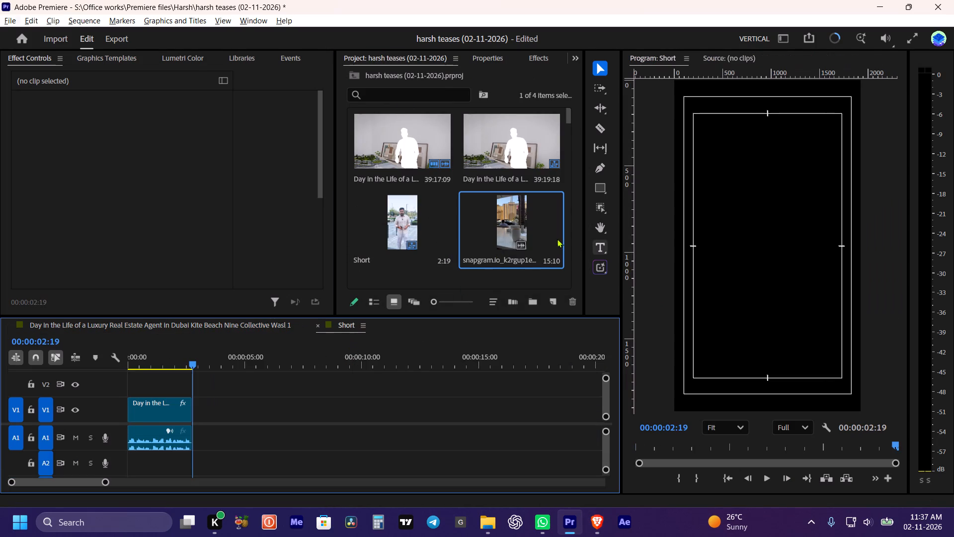
double_click(511, 227)
left_click_drag(779, 430, 565, 479)
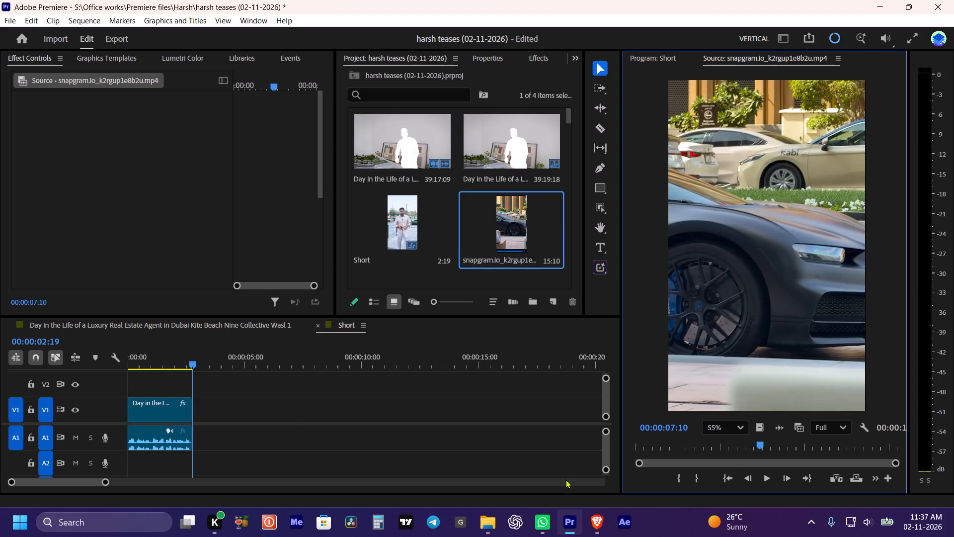
left_click_drag(565, 479, 293, 433)
Move the reel's audio clip down to track A2 and align it with the start of the Short sequence.
scroll(296, 432, "down", 6, "alt")
left_click_drag(296, 440, 150, 465)
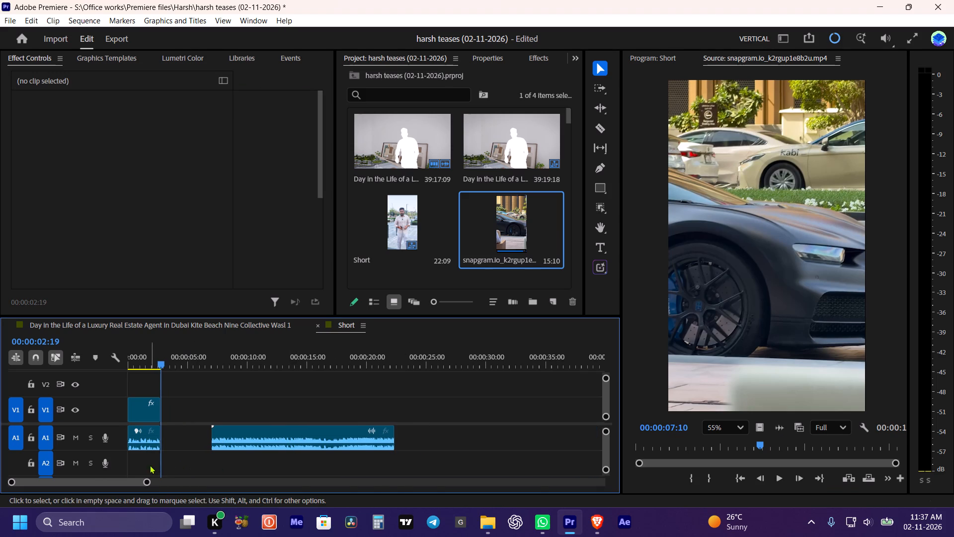
left_click_drag(150, 465, 129, 457)
left_click_drag(224, 447, 131, 466)
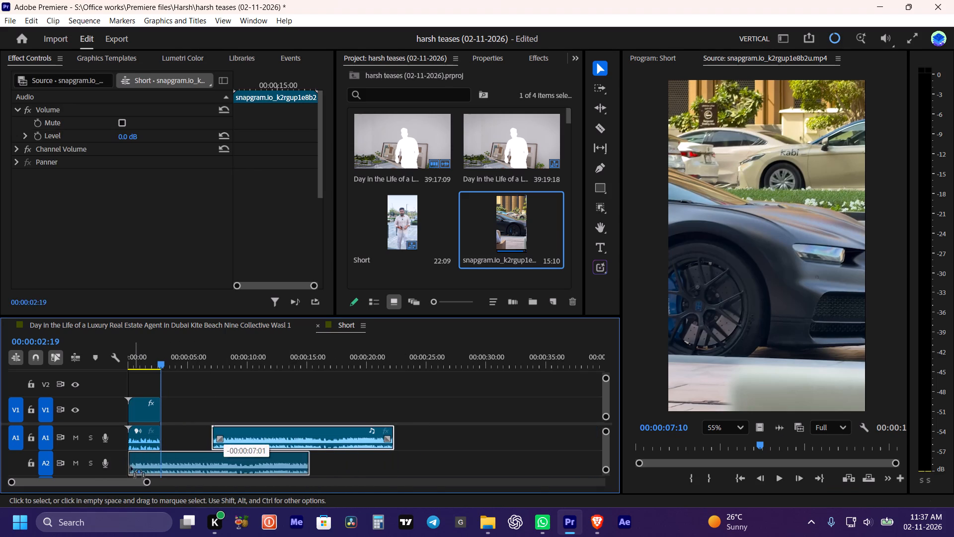
left_click_drag(131, 466, 119, 464)
Activate the Remix tool for the reel's audio clip on track A2.
left_click_drag(596, 105, 632, 130)
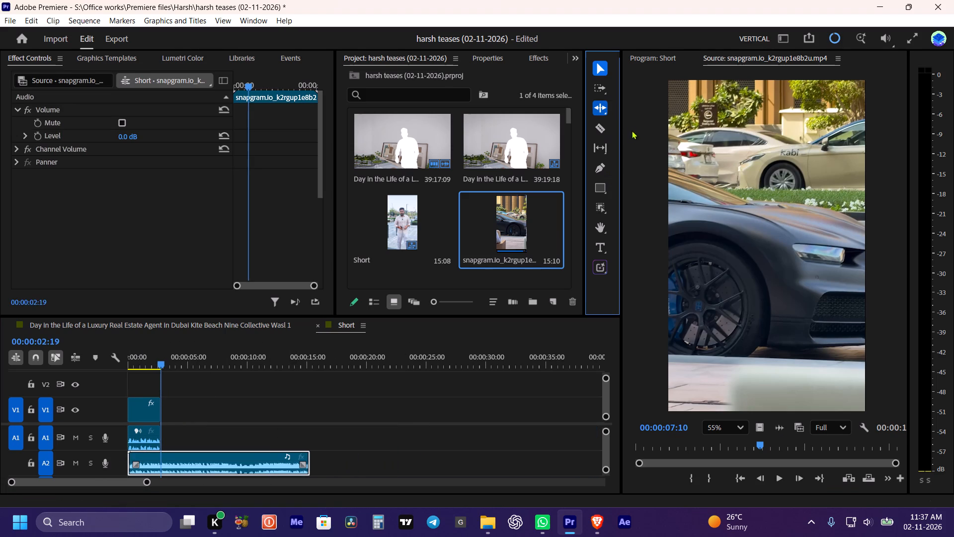
left_click_drag(632, 130, 651, 148)
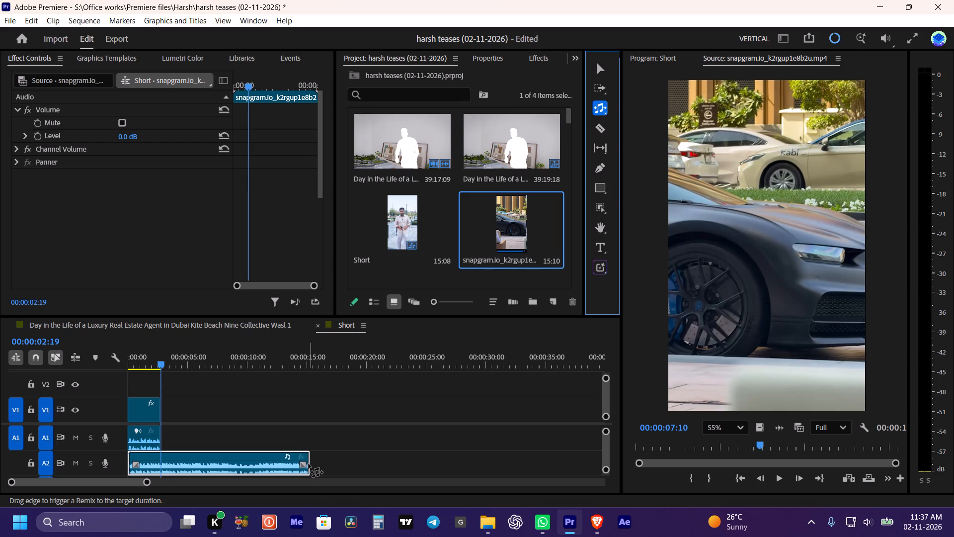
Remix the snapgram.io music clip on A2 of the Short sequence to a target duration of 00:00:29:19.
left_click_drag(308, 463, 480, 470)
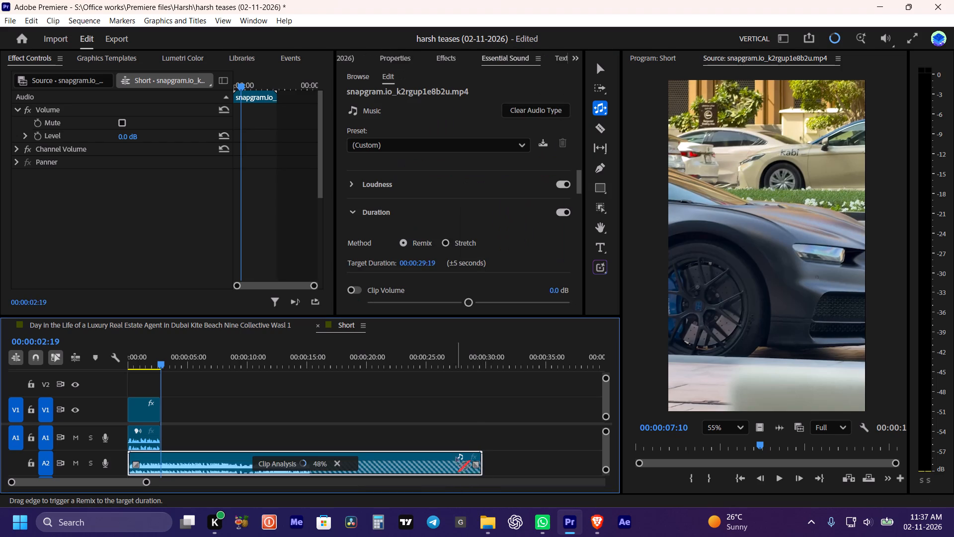
Listen to the remixed music around its edit point near 00:00:12 and from the start of the Short sequence.
left_click(289, 364)
key("space")
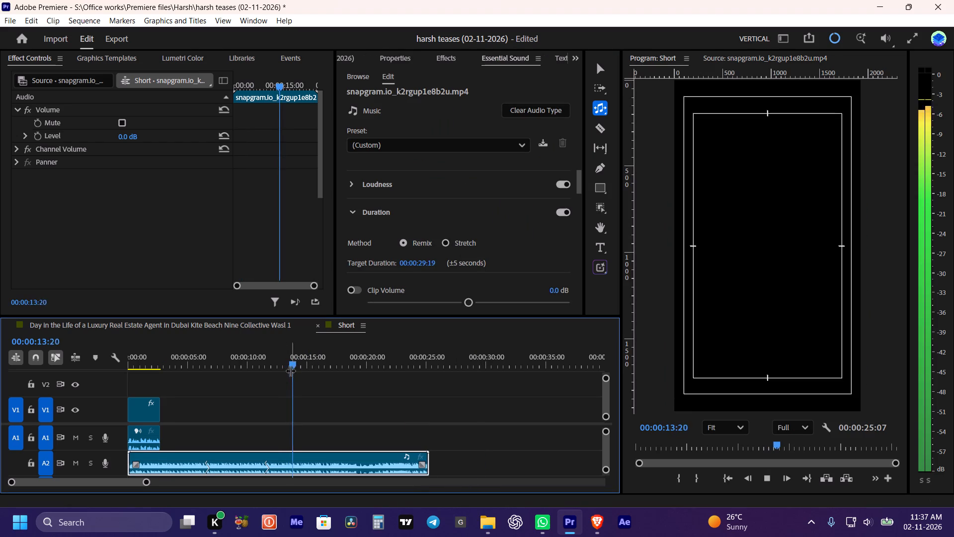
left_click(267, 355)
key("space")
left_click(253, 358)
key("space")
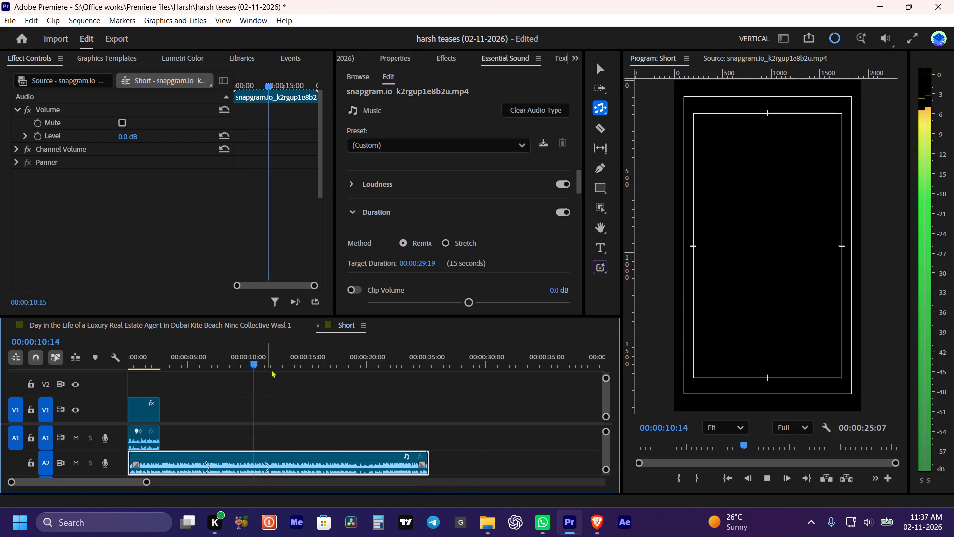
key("space")
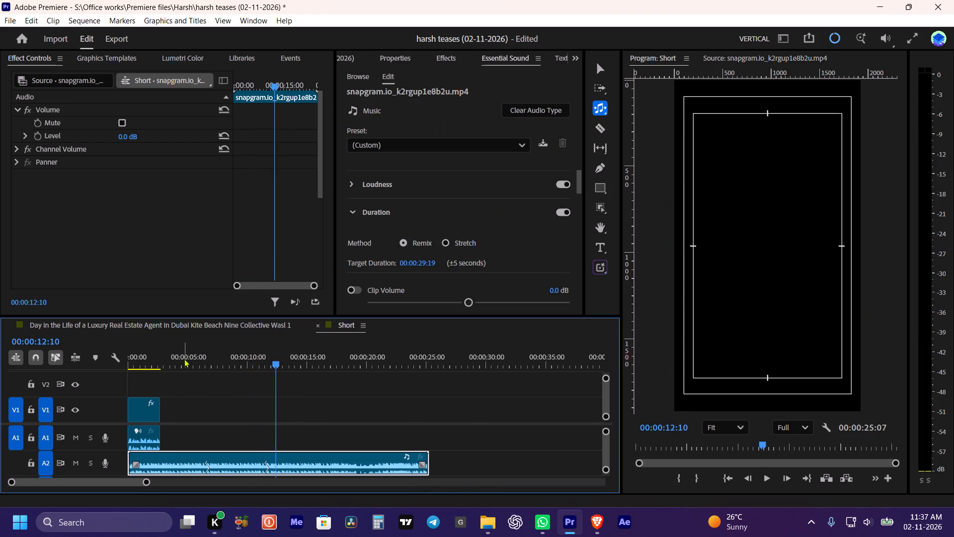
left_click_drag(179, 357, 125, 370)
key("space")
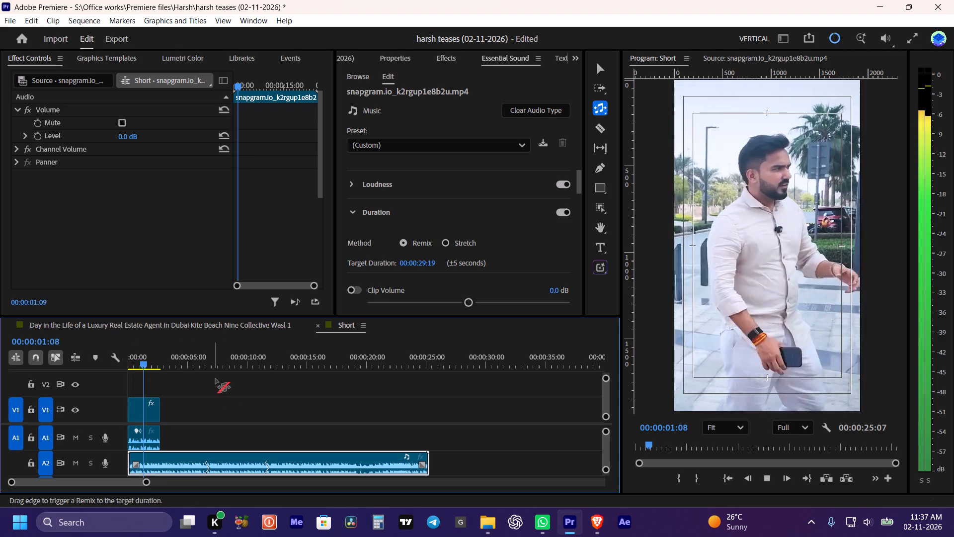
left_click_drag(193, 356, 283, 390)
key("space")
left_click(371, 403)
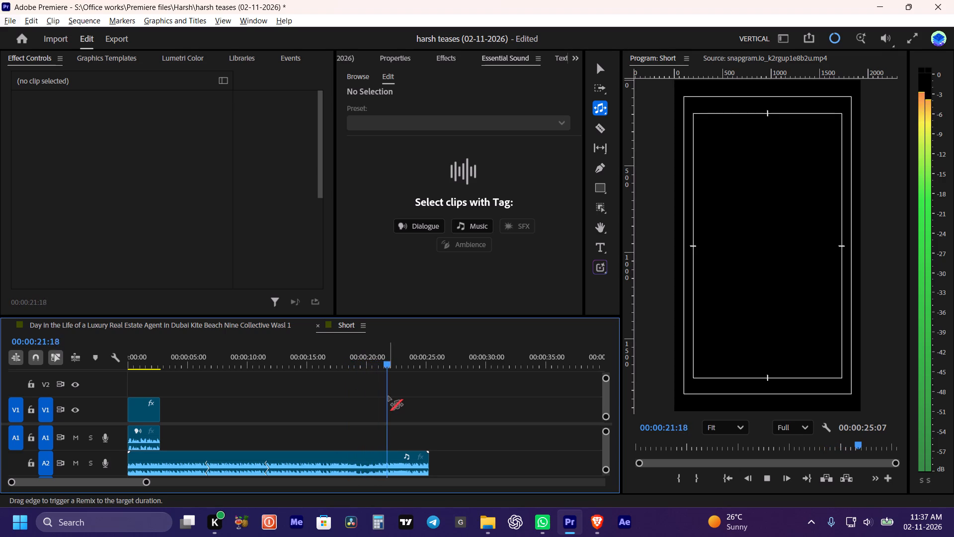
Replay the remixed music around the edit point near 00:00:12 and on through to its ending.
key("v")
left_click(362, 384)
left_click(277, 364)
key("space")
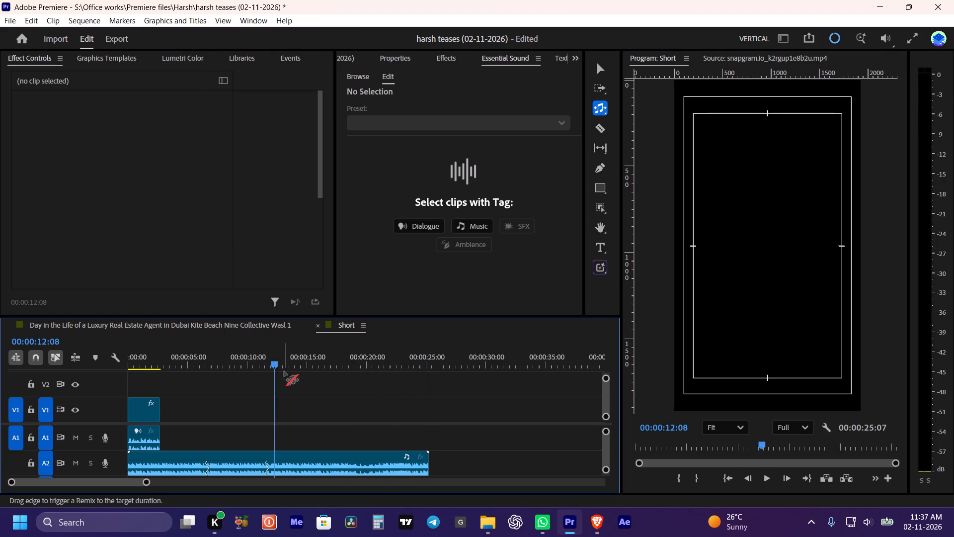
left_click(245, 352)
key("space")
left_click(277, 389)
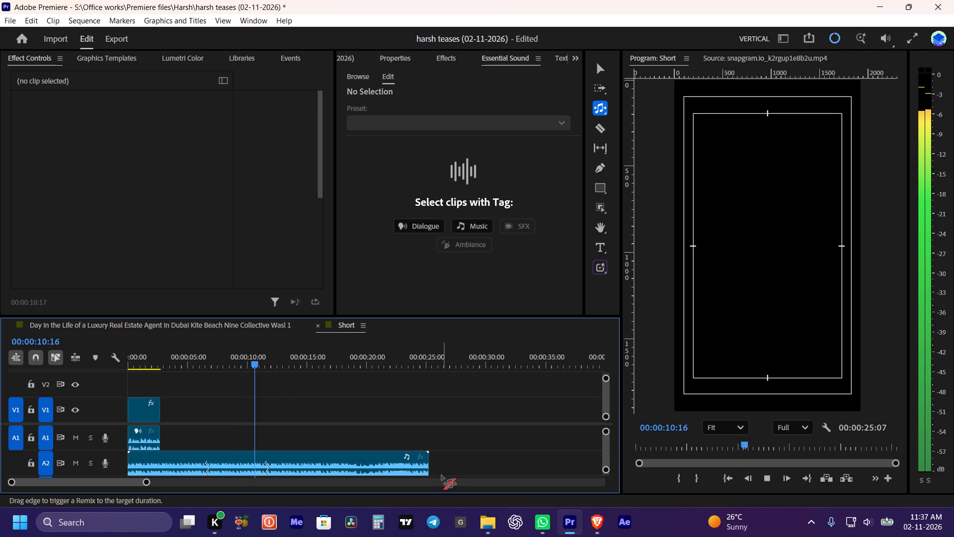
left_click(260, 363)
key("space")
left_click(280, 390)
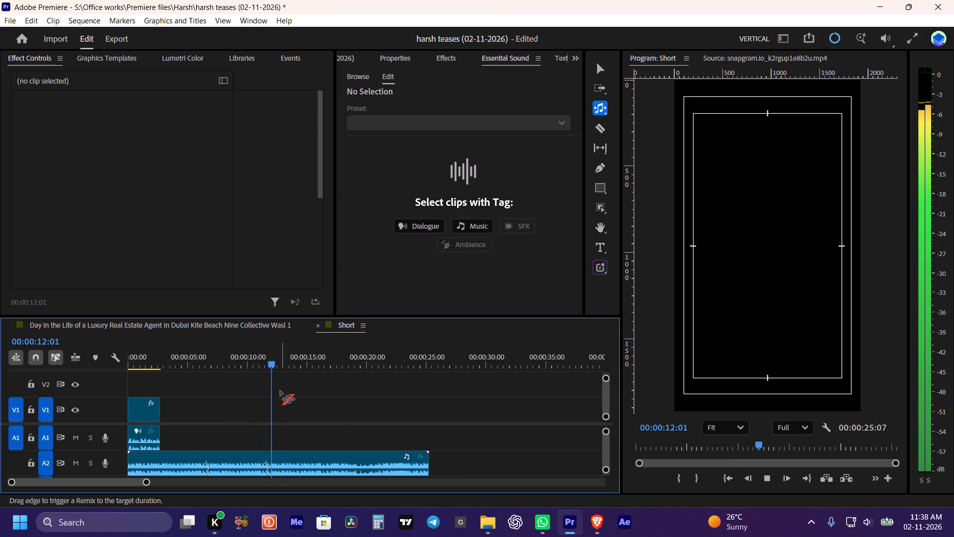
left_click(316, 412)
key("v")
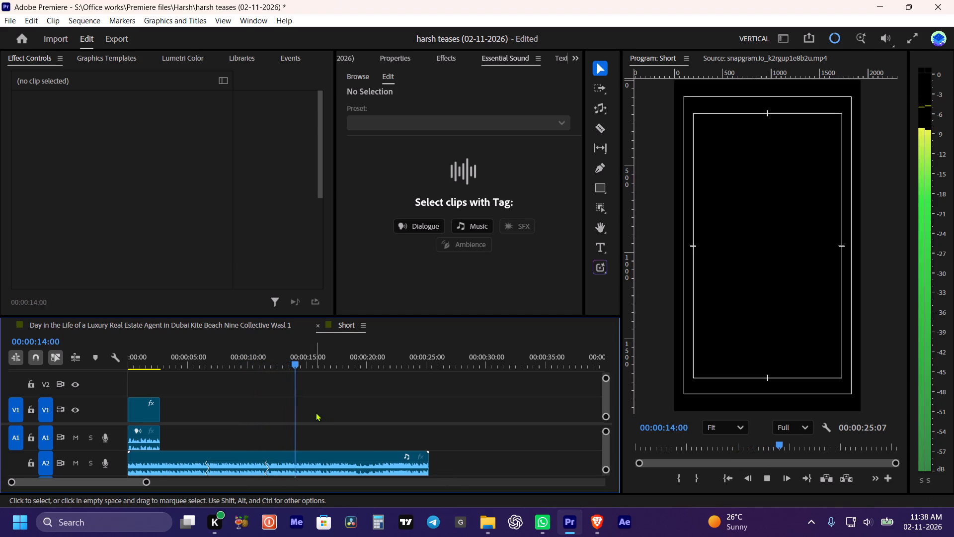
scroll(316, 412, "down", 1, "alt")
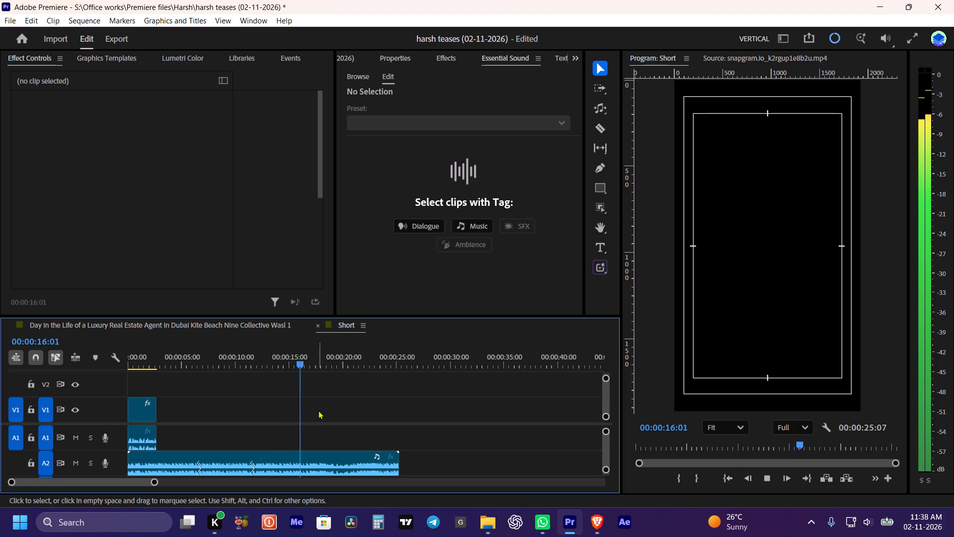
left_click(318, 410)
left_click(318, 410)
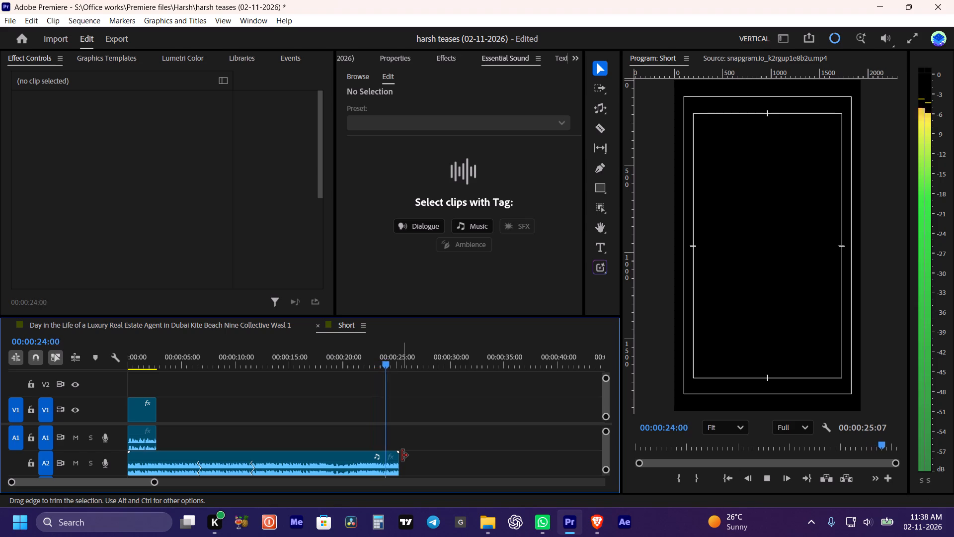
key("space")
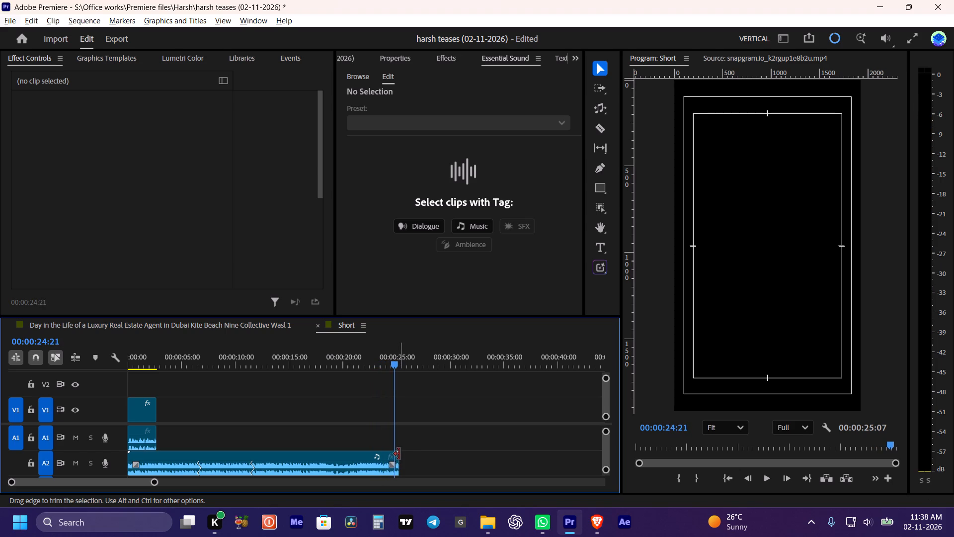
Remix the music clip on A2 to a longer length, ending at about 00:00:30:07.
left_click(602, 106)
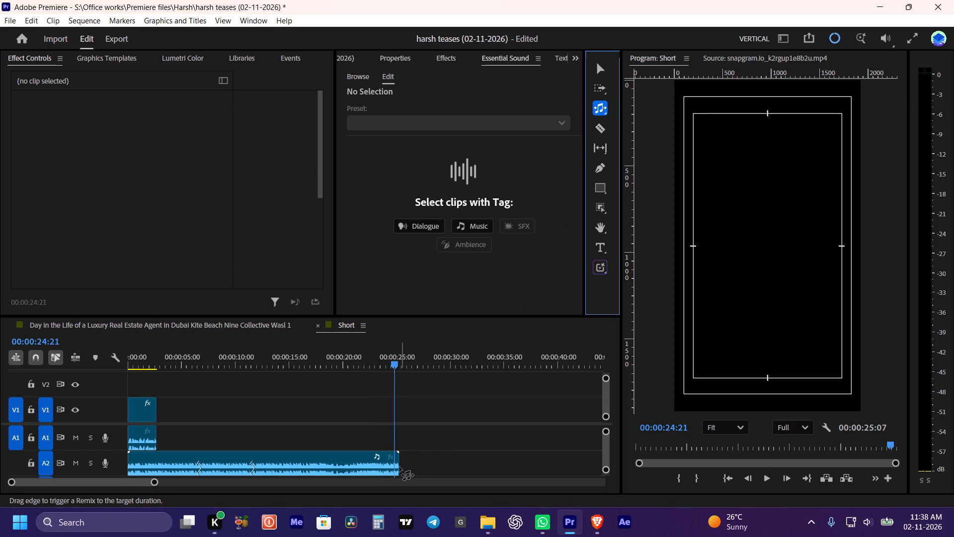
left_click_drag(397, 461, 478, 473)
Listen to the lengthened music remix around its edit points near 00:00:07, 00:00:12 and 00:00:17 and toward its end.
key("space")
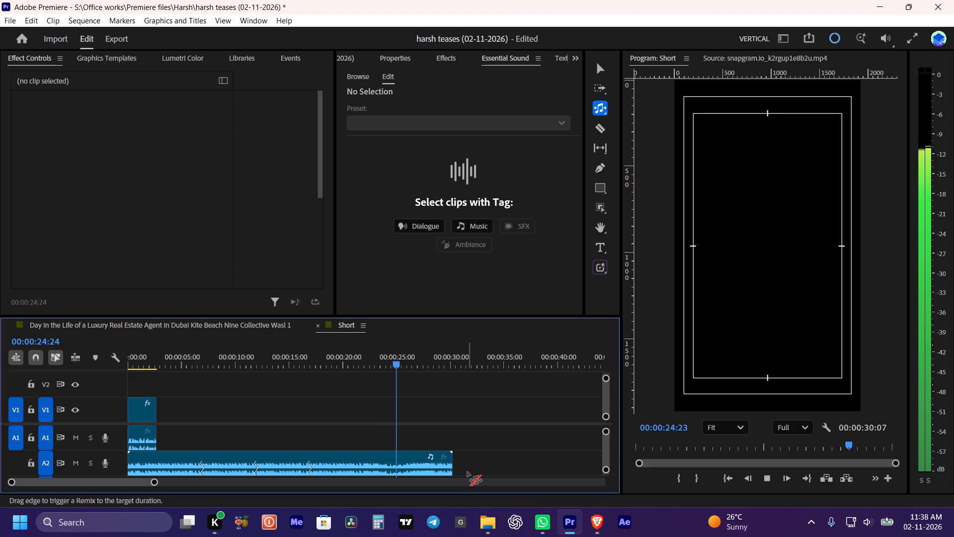
key("space")
left_click(339, 359)
key("space")
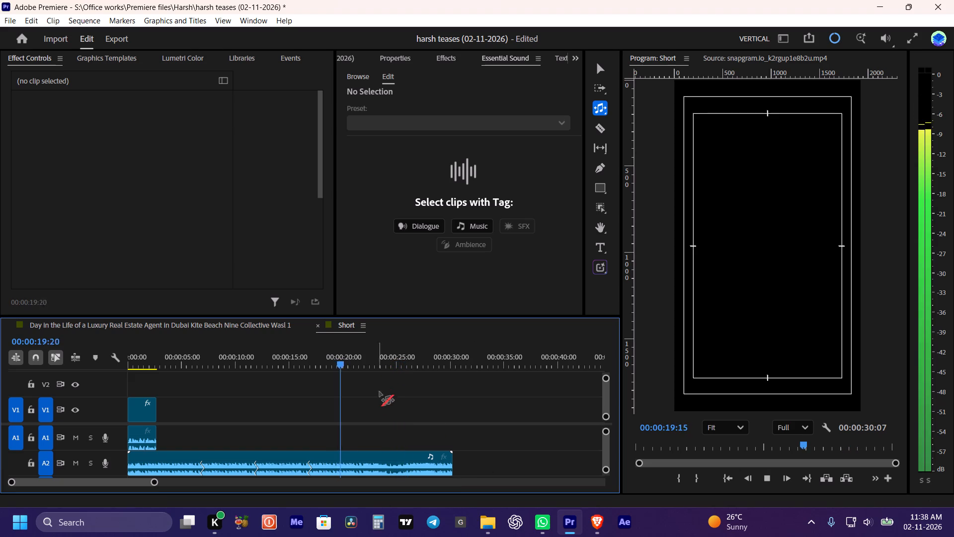
left_click(383, 395)
left_click(253, 356)
key("space")
left_click(292, 381)
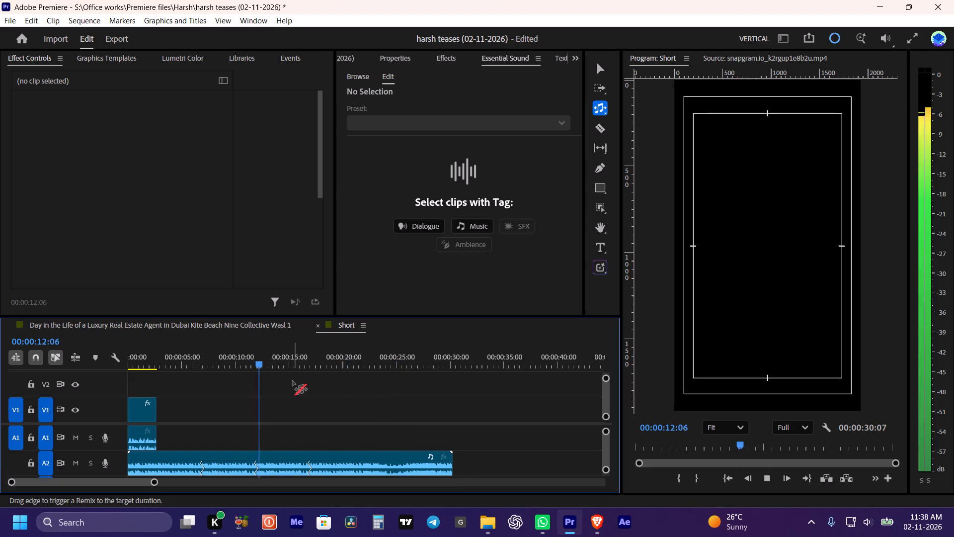
left_click(293, 381)
left_click(291, 383)
key("v")
left_click(291, 383)
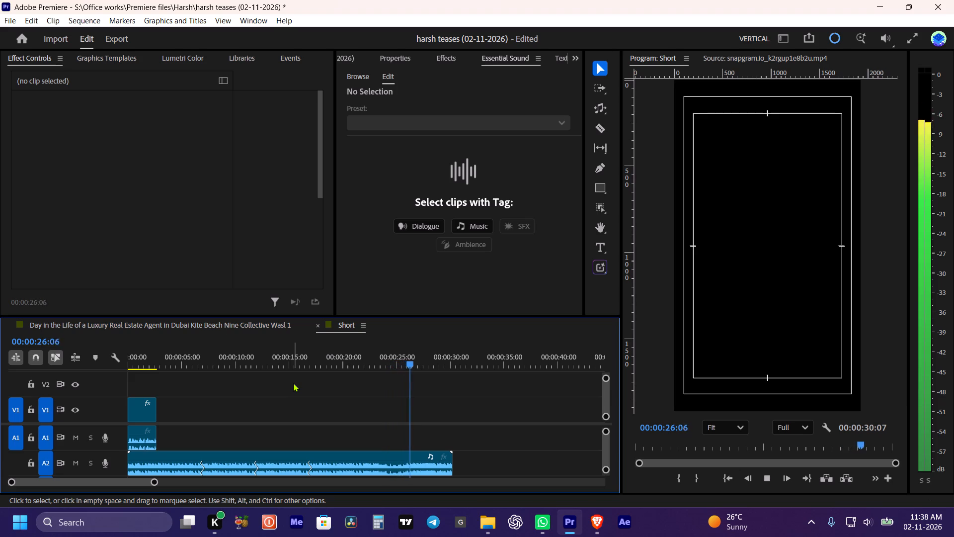
left_click(171, 353)
key("space")
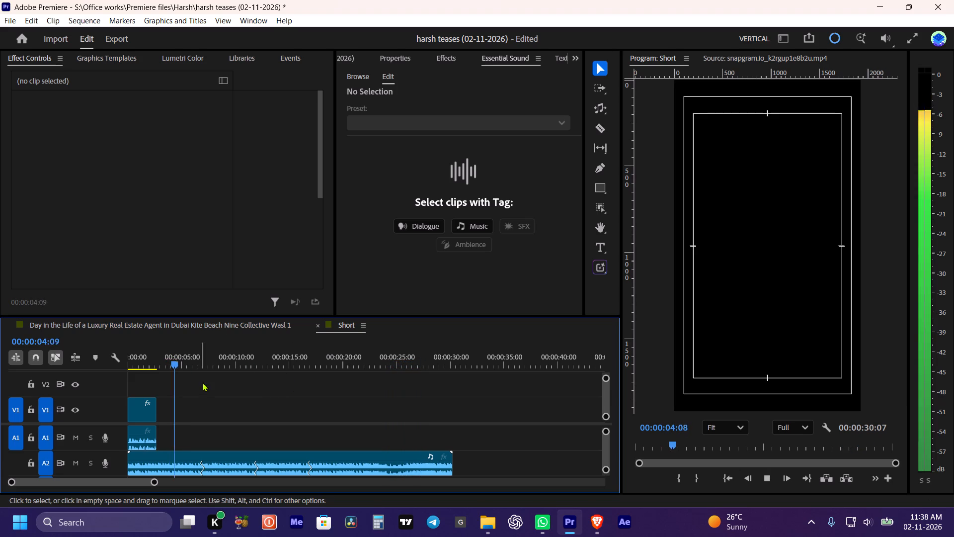
left_click(202, 382)
key("space")
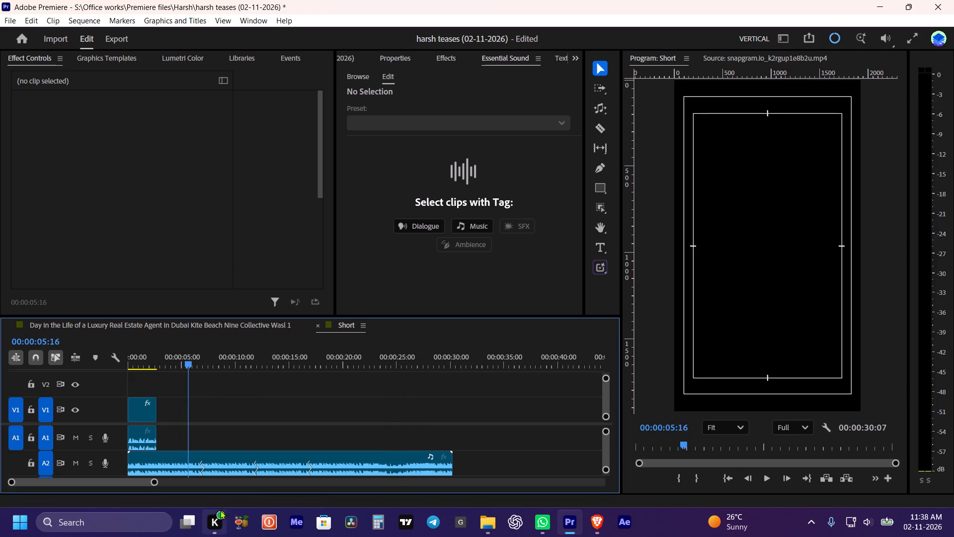
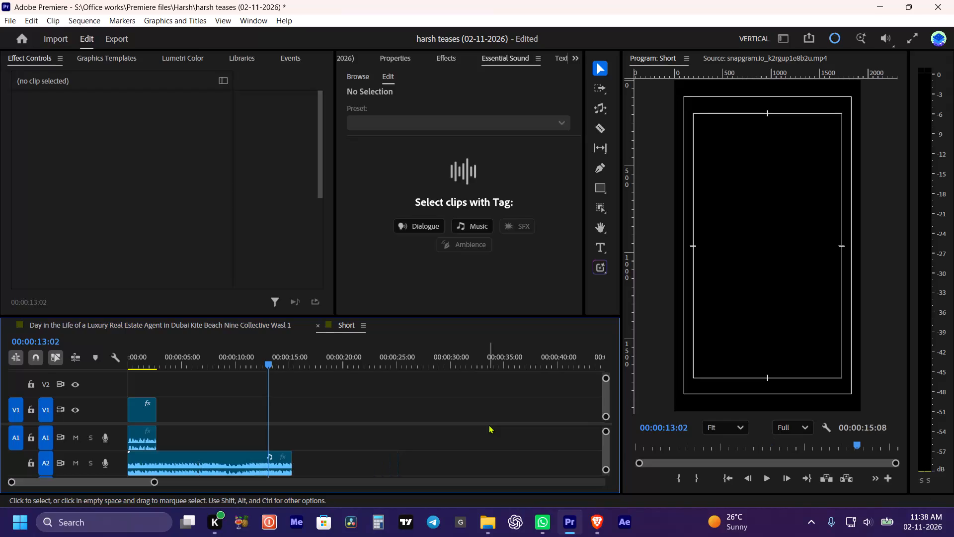
Play the Short sequence from its start to check the opening speech clip against the music, including just past the clip's end.
left_click_drag(454, 422, 443, 420)
left_click_drag(208, 341, 203, 343)
left_click_drag(181, 352, 119, 375)
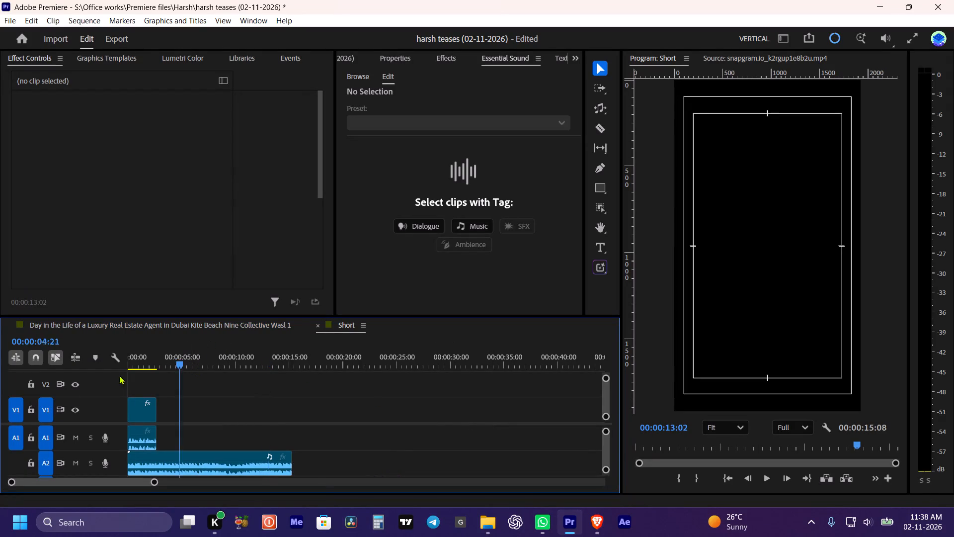
left_click_drag(119, 375, 43, 401)
key("space")
key("space")
key("space")
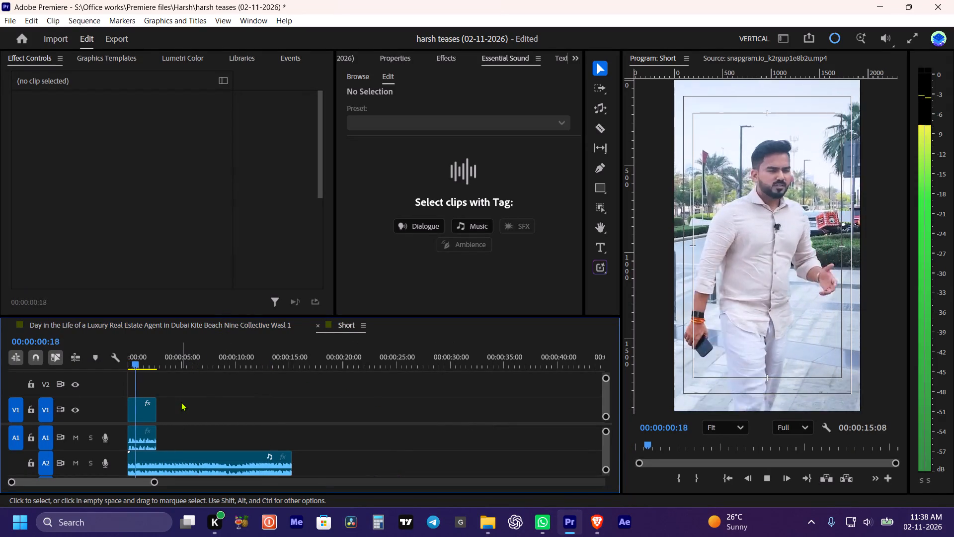
scroll(154, 412, "up", 20, "alt")
scroll(154, 412, "up", 9, "alt")
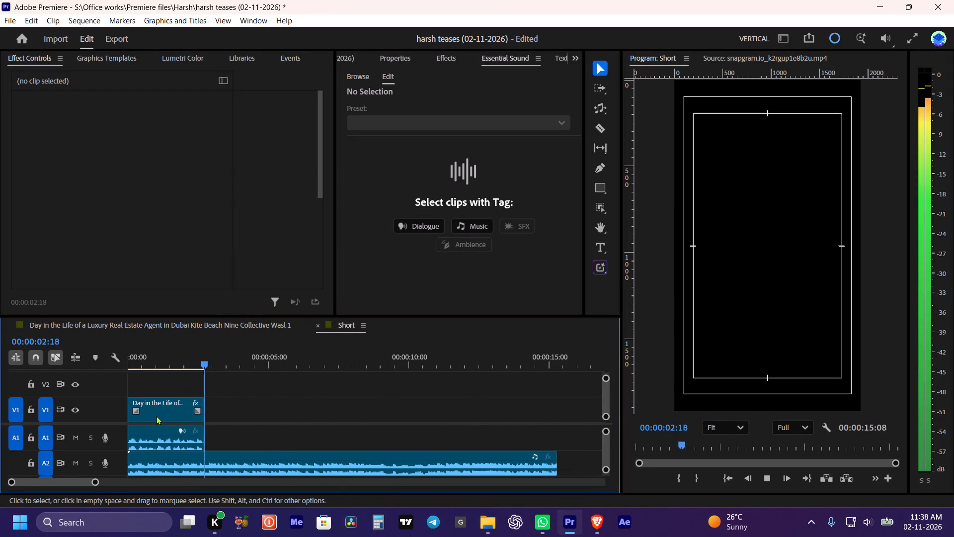
key("space")
left_click_drag(219, 355, 209, 358)
key("space")
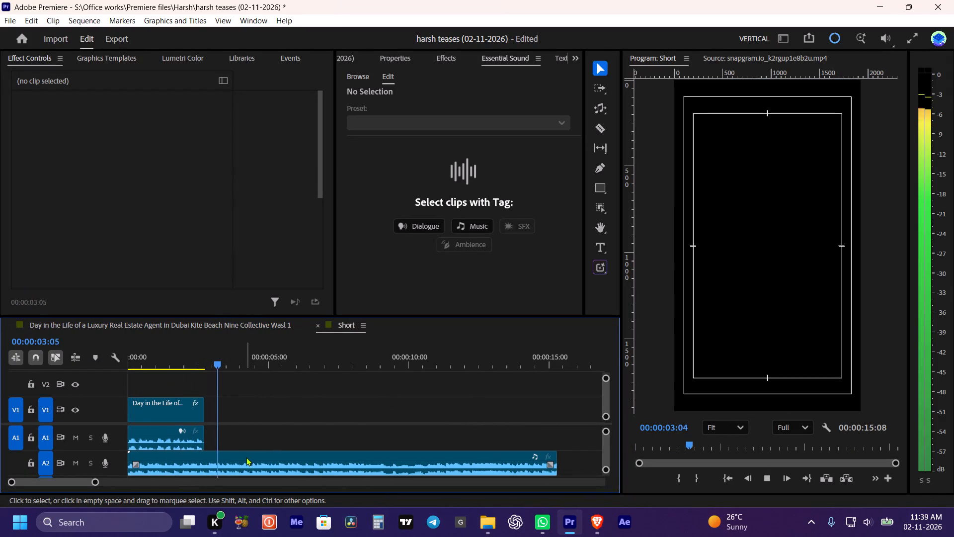
scroll(247, 455, "down", 4, "alt")
key("space")
Switch to the Day in the Life source sequence and play the agent's speech from around 00:00:16.
left_click(143, 323)
key("space")
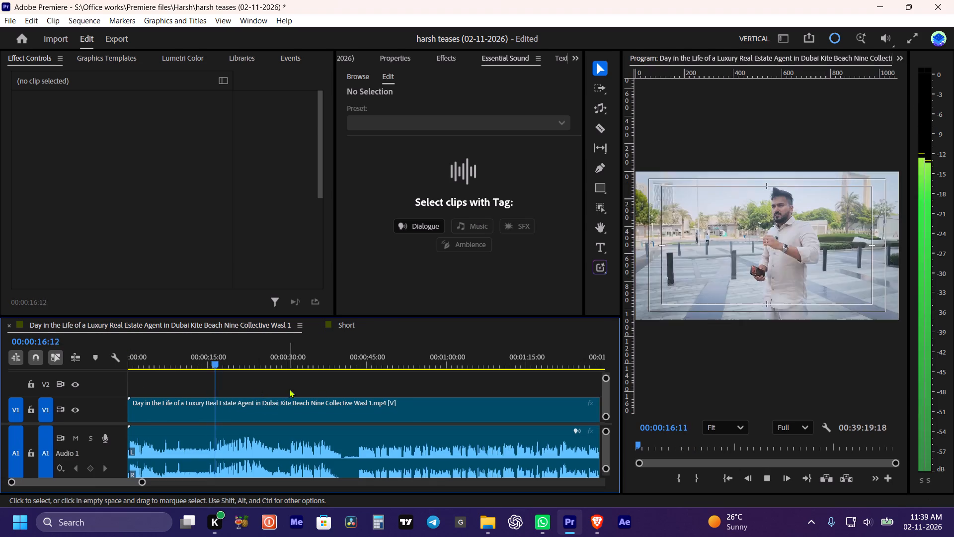
left_click(290, 379)
scroll(290, 379, "down", 4, "alt")
scroll(228, 387, "up", 10, "alt")
key("space")
left_click(262, 383)
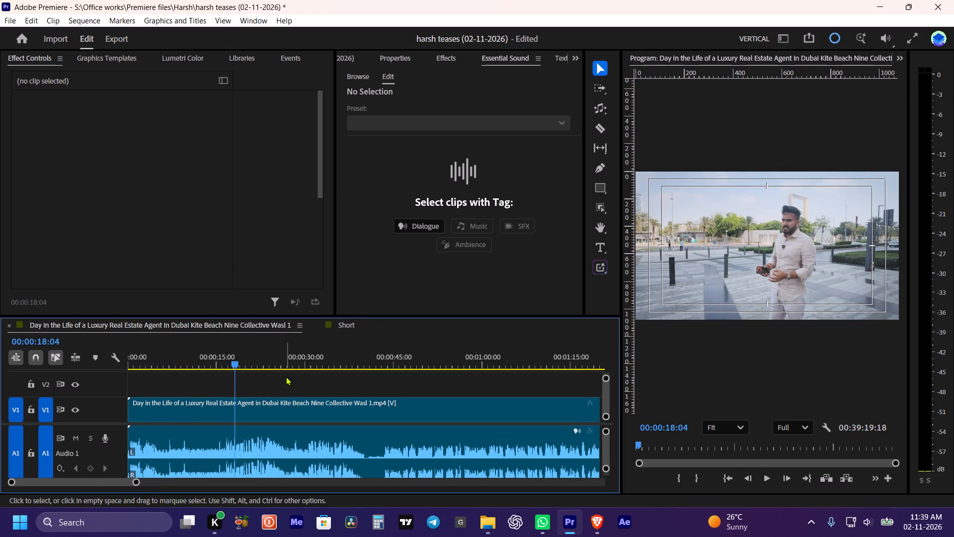
Save the project.
key("ctrl+s")
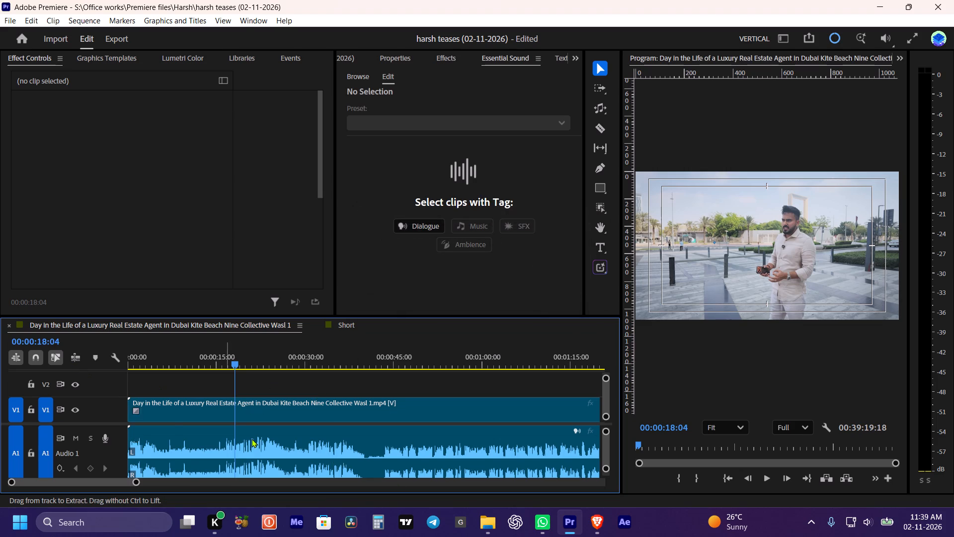
Play the Day in the Life source sequence from 00:00:00:00 to review the agent's speech for usable lines.
scroll(277, 432, "down", 7, "alt")
left_click_drag(187, 360, 40, 401)
left_click(199, 380)
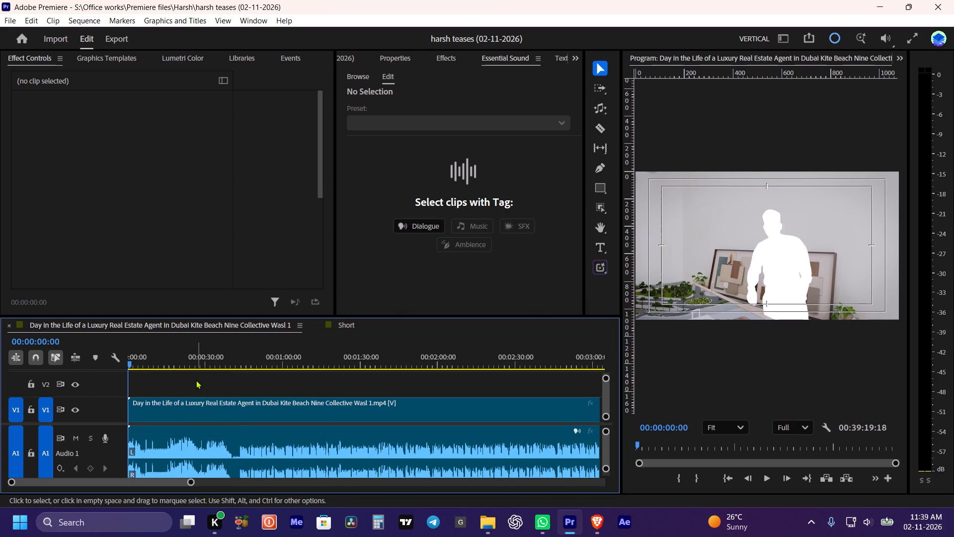
key("space")
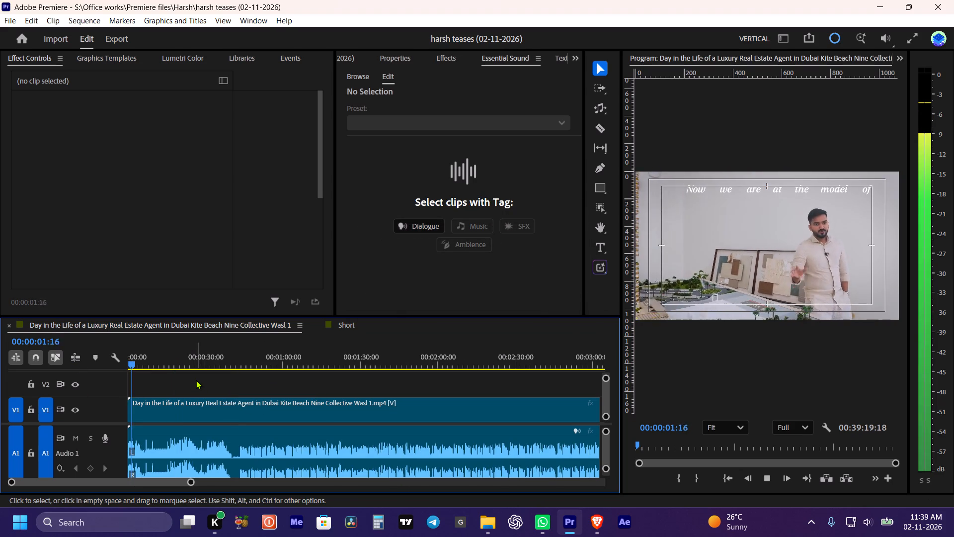
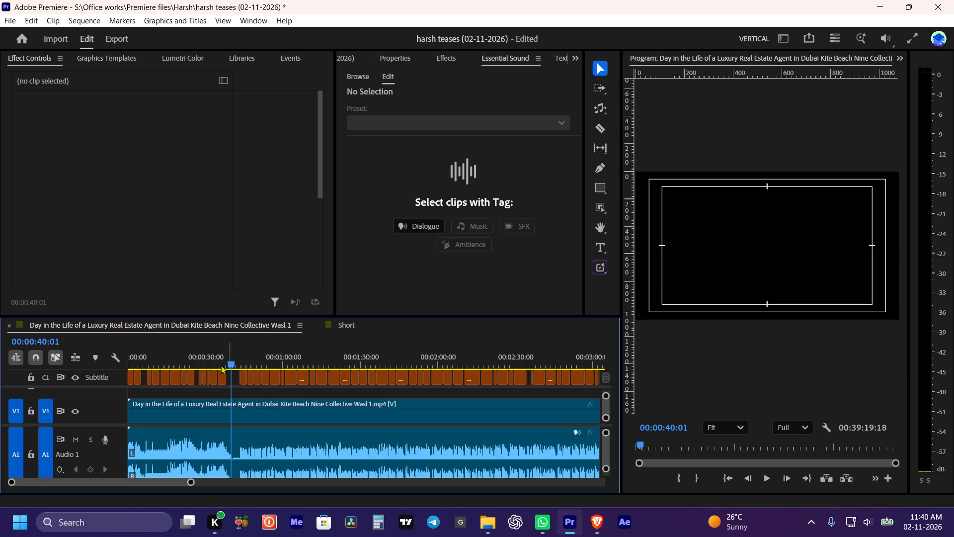
Hide the Subtitle caption track in the Day in the Life source sequence.
left_click(72, 375)
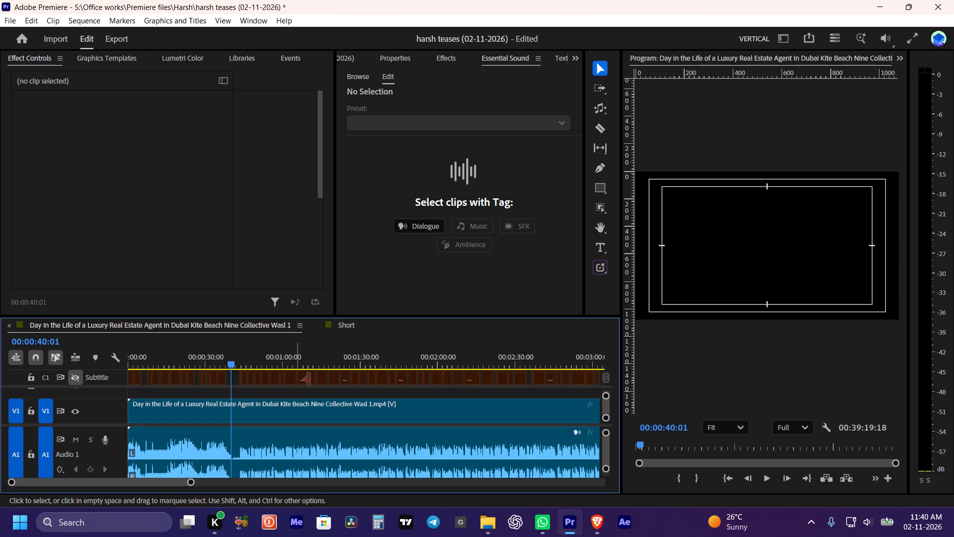
left_click(275, 389)
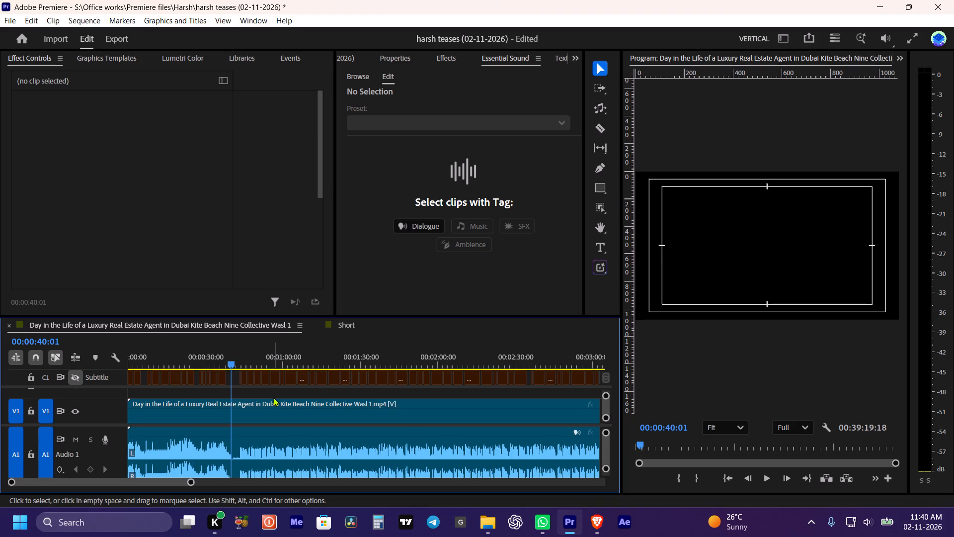
Play the source sequence from 00:00:40:01 through about 00:01:33 to review the agent's beach speech for usable lines.
key("space")
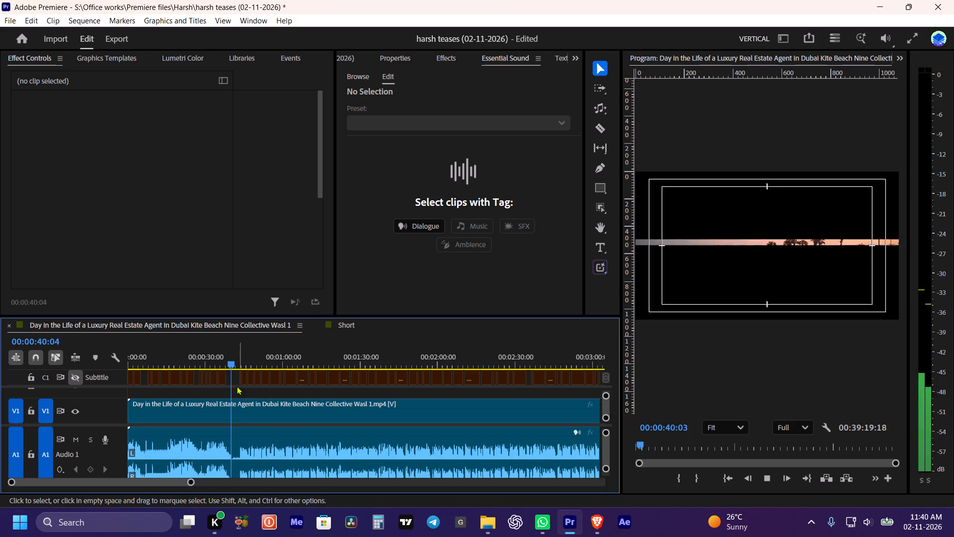
left_click(257, 391)
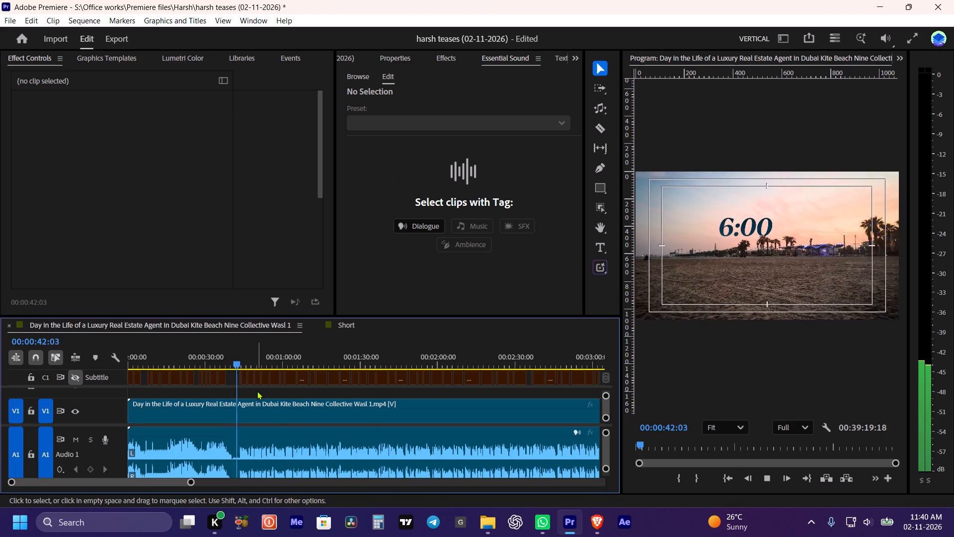
key("l")
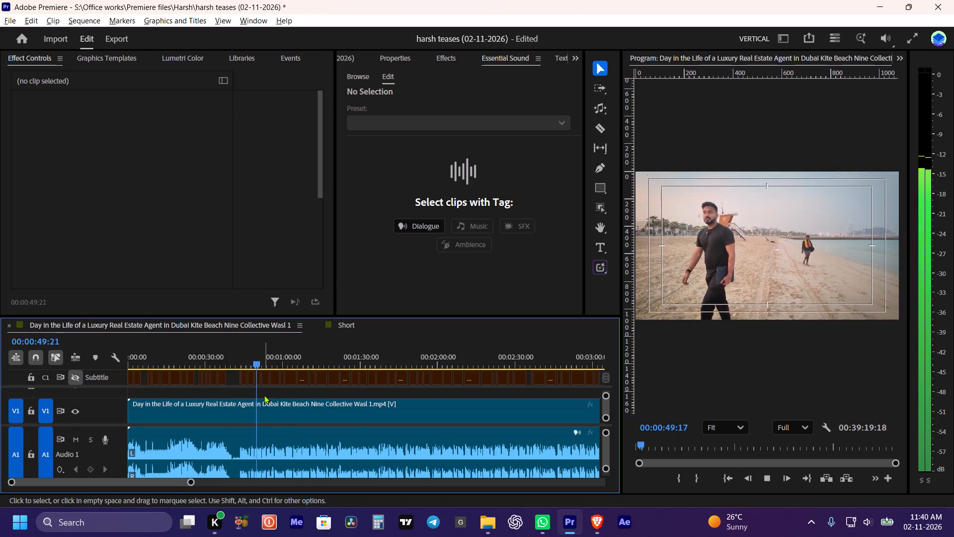
scroll(268, 393, "up", 17, "alt")
scroll(264, 394, "up", 4)
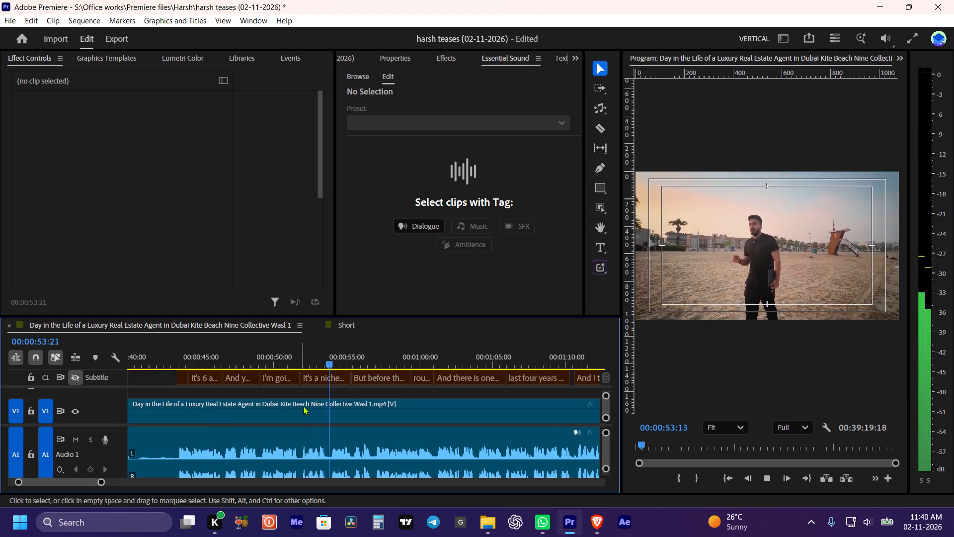
scroll(271, 400, "up", 4, "alt")
scroll(271, 400, "down", 12, "alt")
scroll(307, 415, "down", 2)
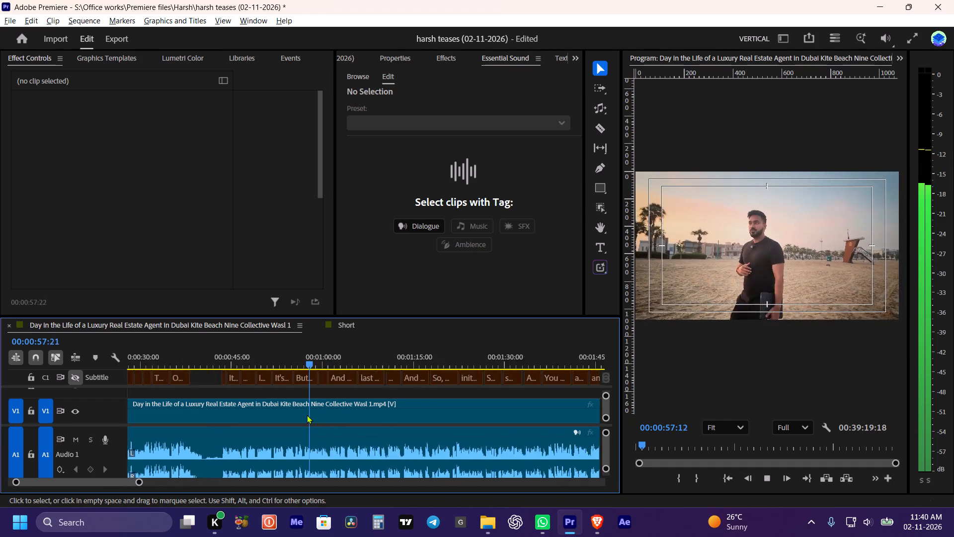
scroll(307, 415, "down", 5)
scroll(307, 412, "down", 4, "alt")
scroll(309, 411, "up", 4)
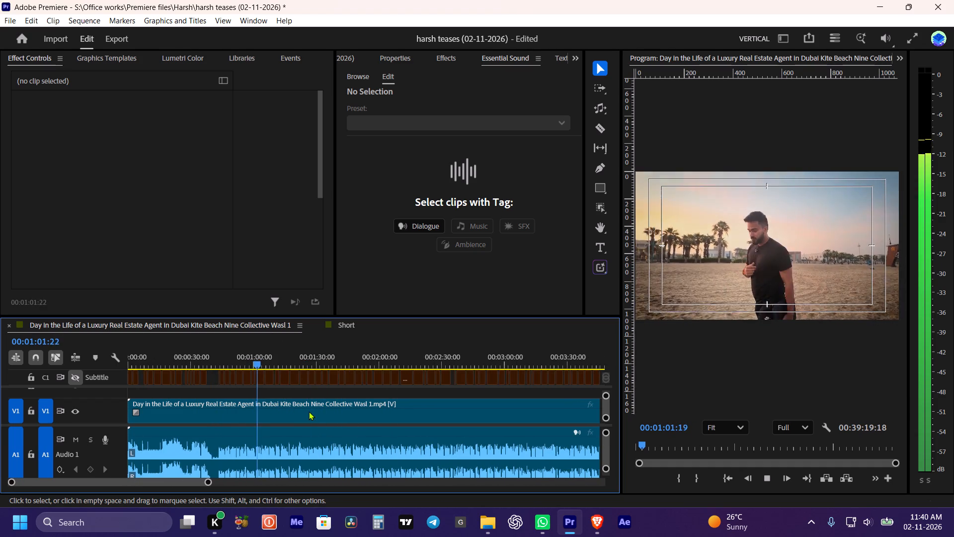
scroll(309, 411, "down", 5, "alt")
scroll(200, 398, "up", 18, "alt")
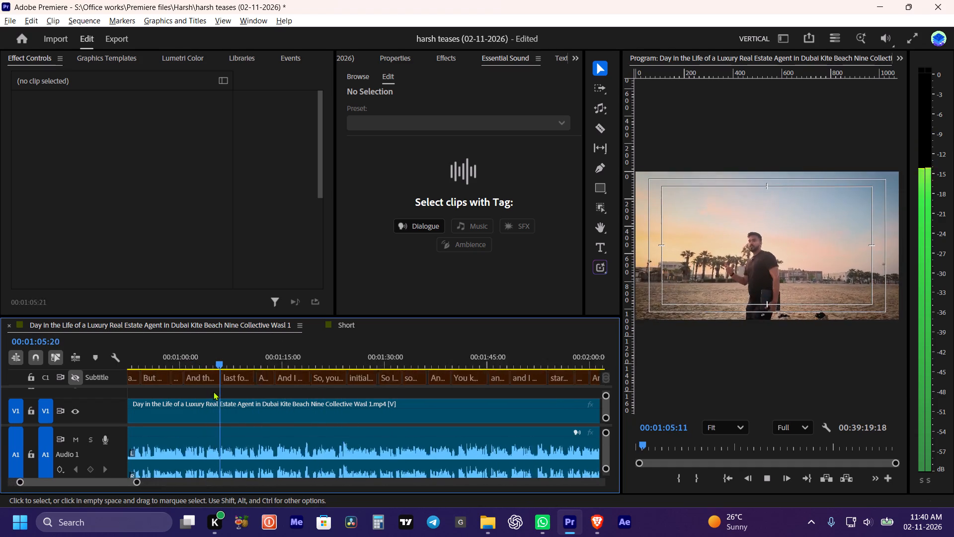
scroll(213, 391, "up", 2, "alt")
scroll(246, 416, "up", 4, "alt")
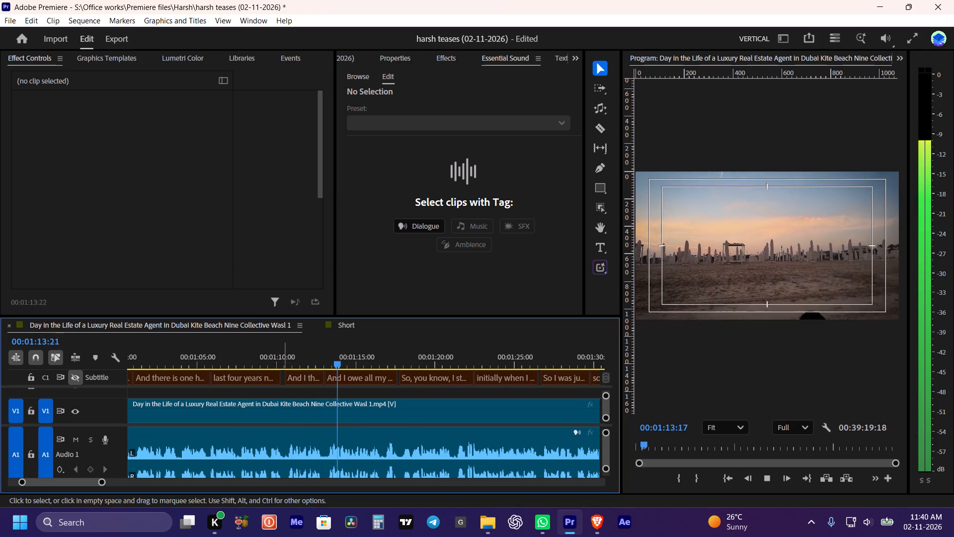
scroll(296, 429, "down", 5, "alt")
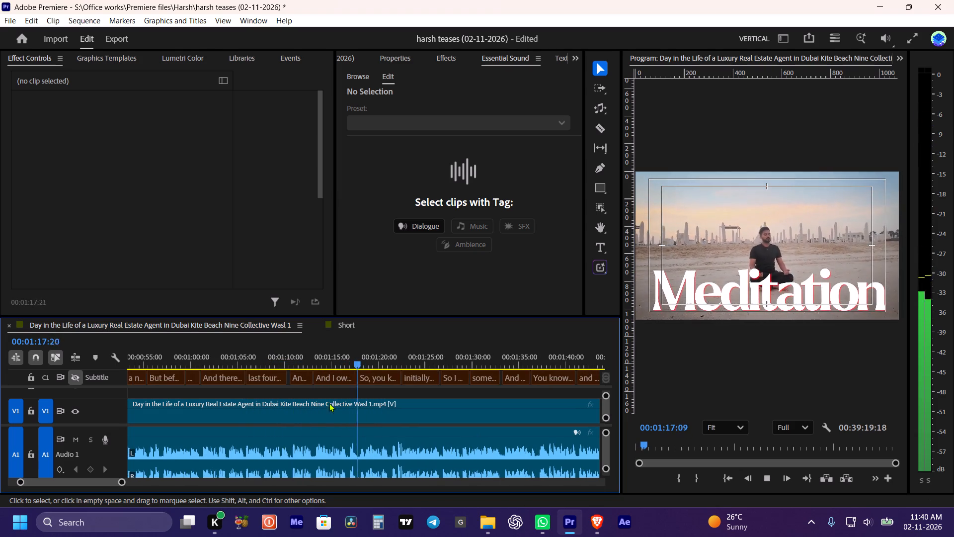
scroll(380, 410, "down", 4, "alt")
scroll(380, 410, "down", 5)
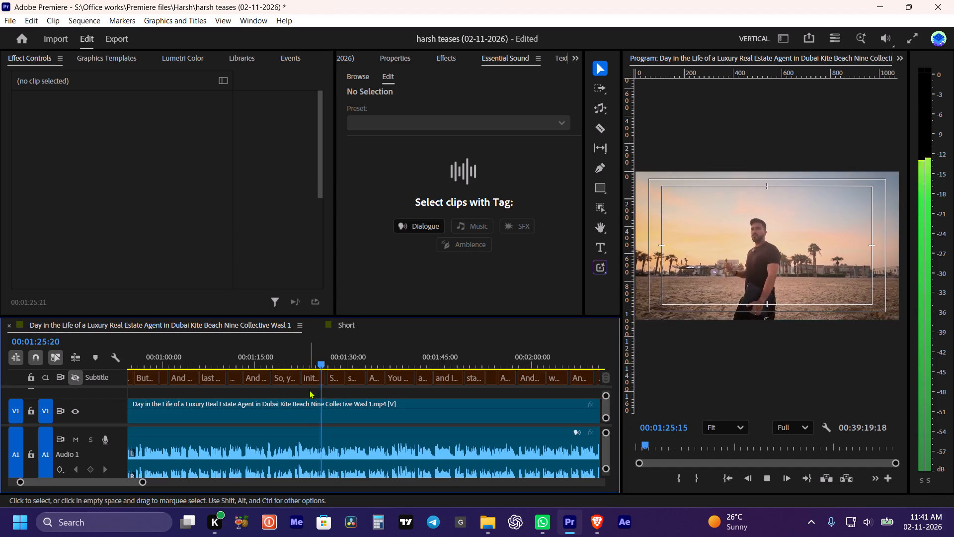
scroll(330, 375, "down", 7)
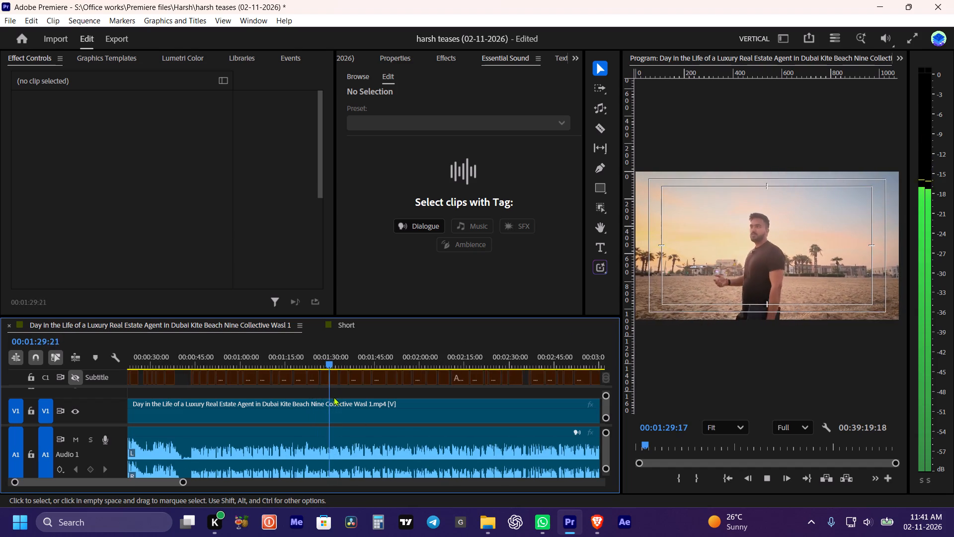
scroll(337, 399, "down", 9, "alt")
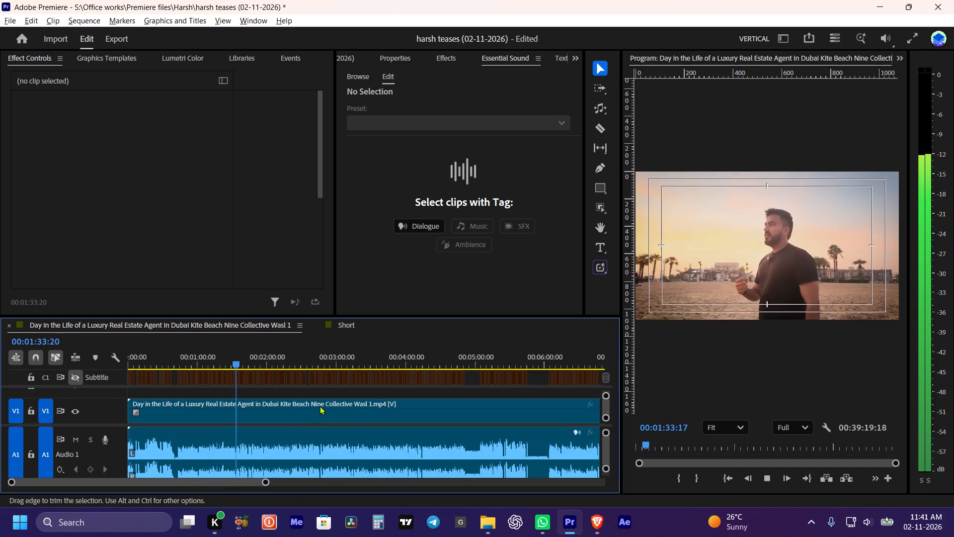
Skip ahead in the source sequence to about 00:02:47 and play the beach speech from there.
left_click_drag(232, 361, 304, 377)
key("space")
left_click_drag(243, 363, 281, 373)
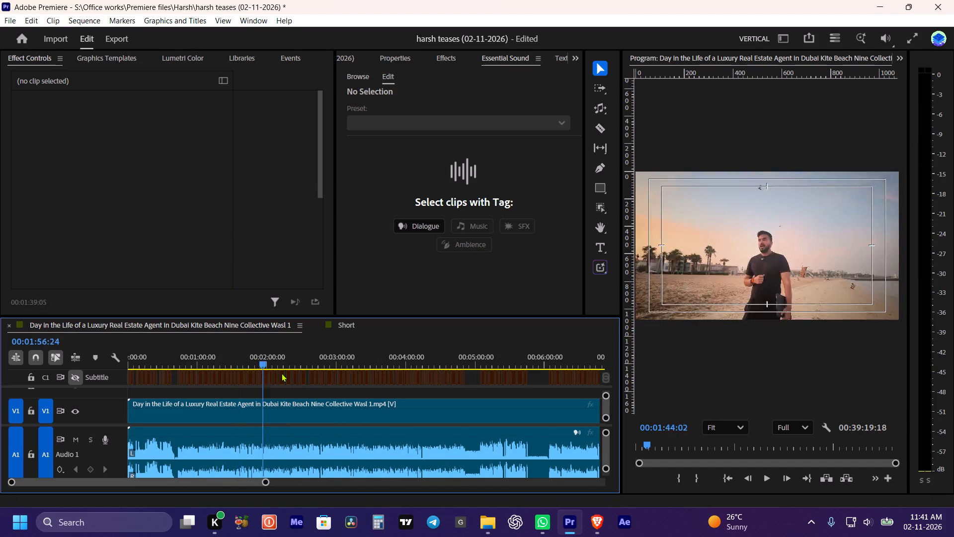
left_click_drag(281, 373, 331, 384)
scroll(333, 385, "down", 6, "alt")
left_click_drag(233, 361, 228, 362)
key("space")
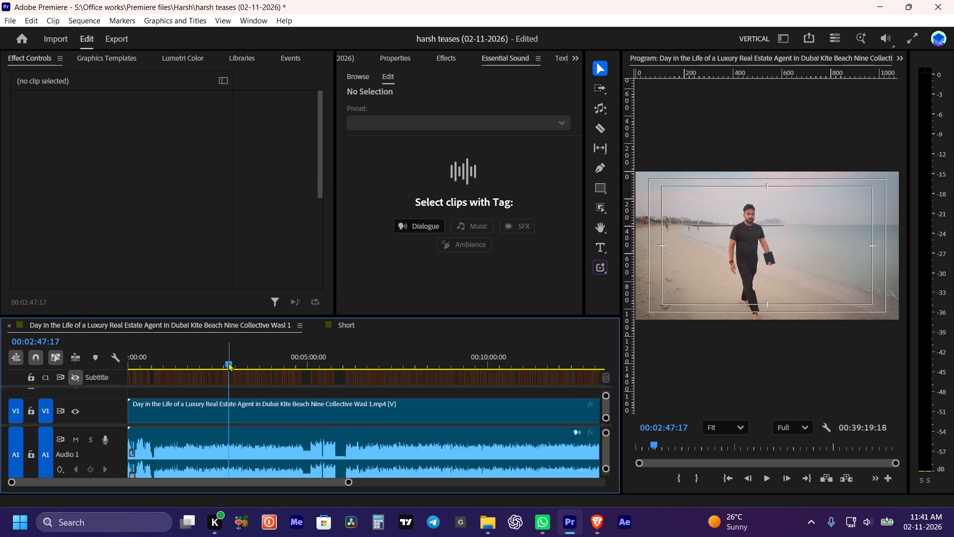
scroll(234, 383, "up", 14, "alt")
scroll(277, 398, "up", 4, "alt")
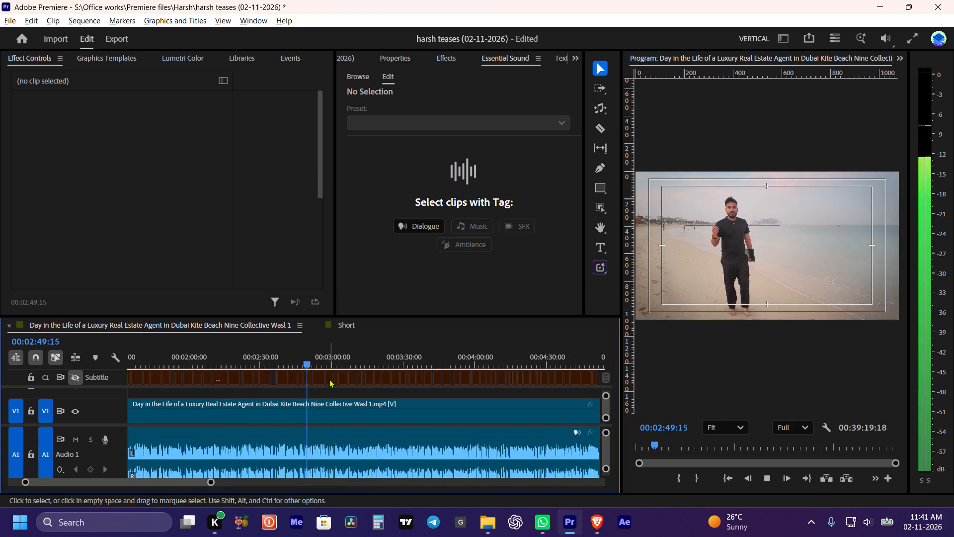
scroll(331, 377, "up", 3, "alt")
scroll(330, 383, "down", 6)
Sample the source speech further along, playing short passages from about 00:03:56, 00:04:27 and 00:04:48.
left_click_drag(291, 358, 429, 393)
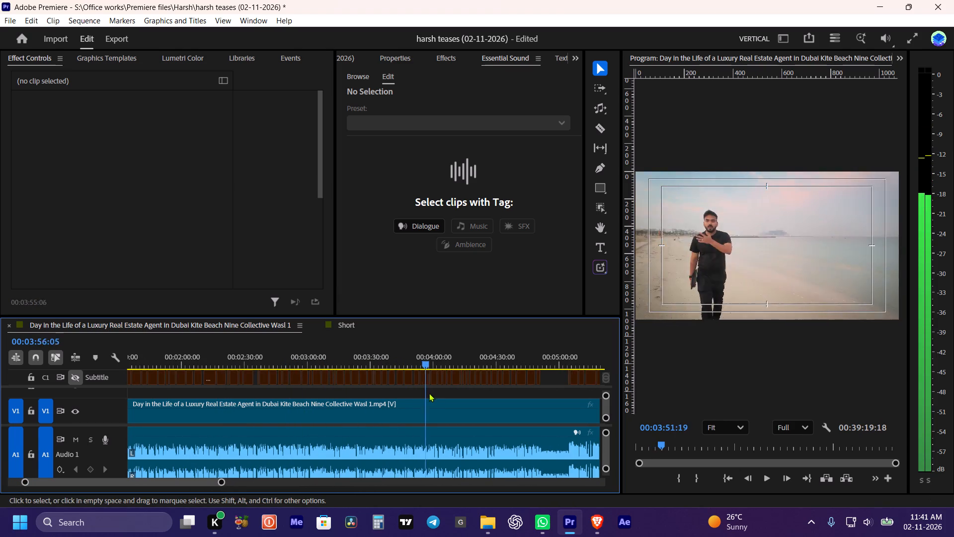
left_click_drag(429, 393, 435, 395)
key("space")
scroll(433, 395, "down", 7)
scroll(349, 392, "up", 4, "alt")
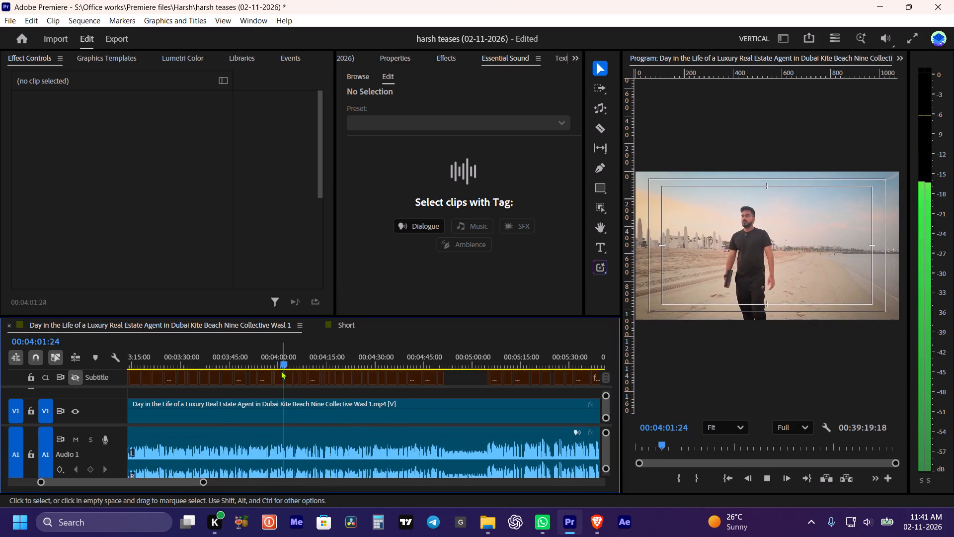
left_click_drag(287, 363, 372, 379)
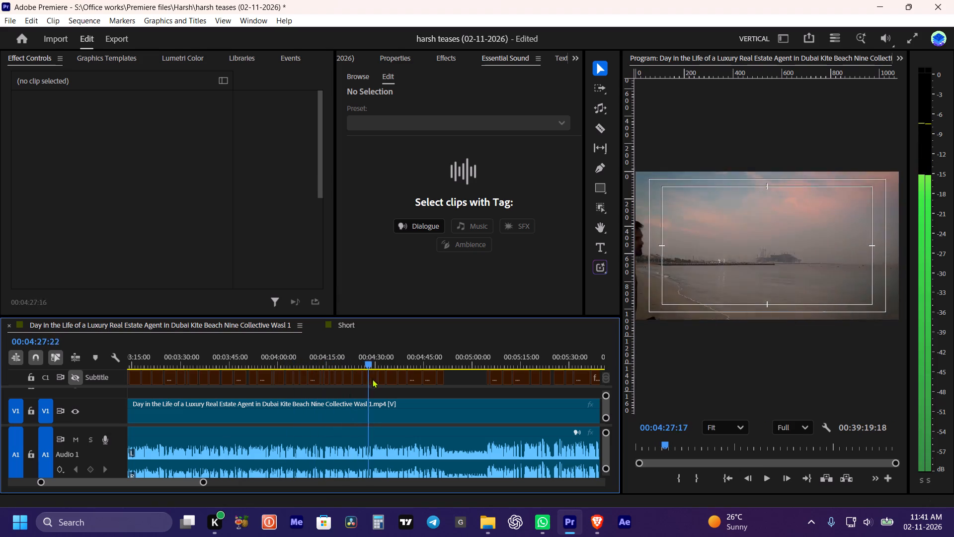
left_click_drag(372, 379, 375, 379)
key("space")
scroll(385, 389, "up", 10, "alt")
left_click_drag(371, 358, 416, 373)
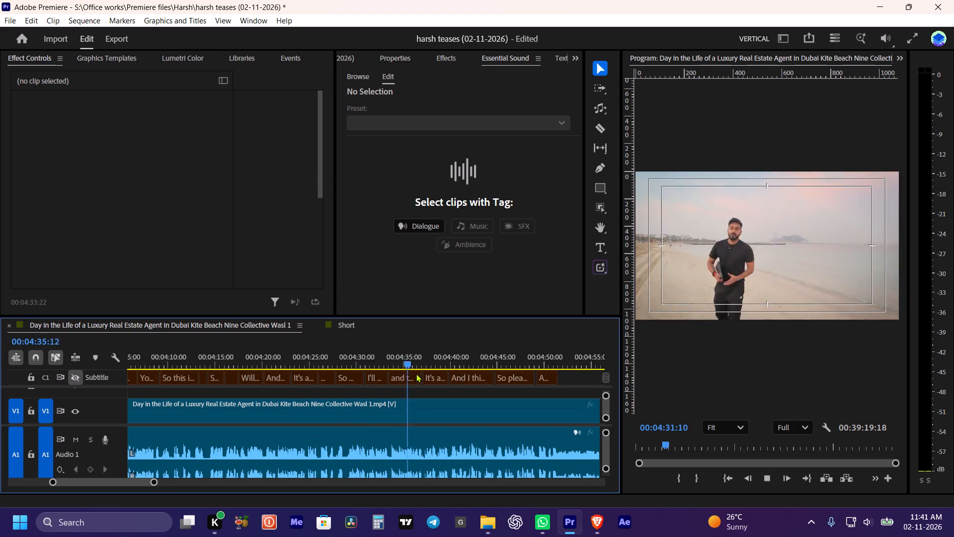
left_click_drag(416, 373, 517, 412)
key("space")
scroll(493, 386, "down", 11)
scroll(413, 384, "up", 4, "alt")
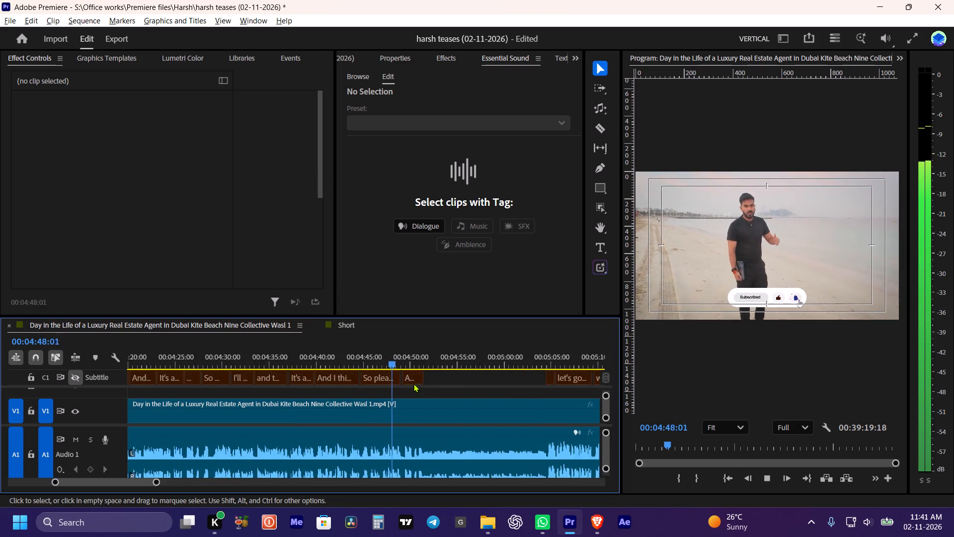
Examine the end of the beach speech and the following workout shots, replaying the passage from about 00:04:48.
scroll(413, 383, "up", 13, "alt")
scroll(417, 391, "down", 5)
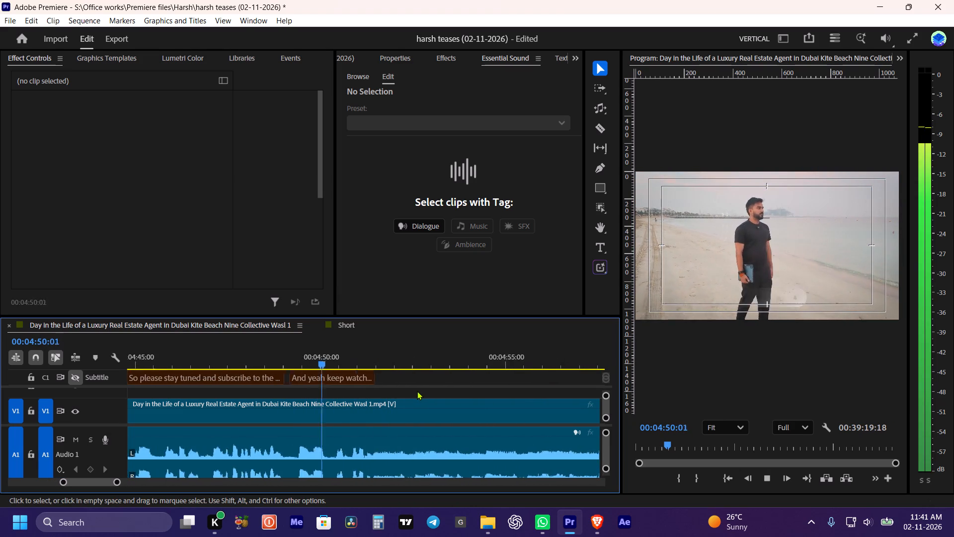
scroll(373, 396, "down", 5, "alt")
scroll(373, 396, "down", 6)
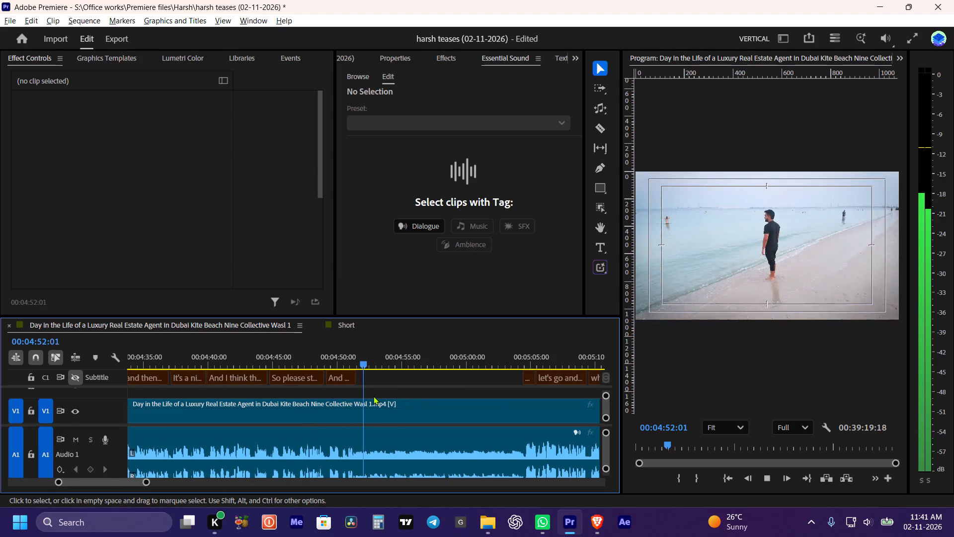
scroll(373, 396, "down", 5)
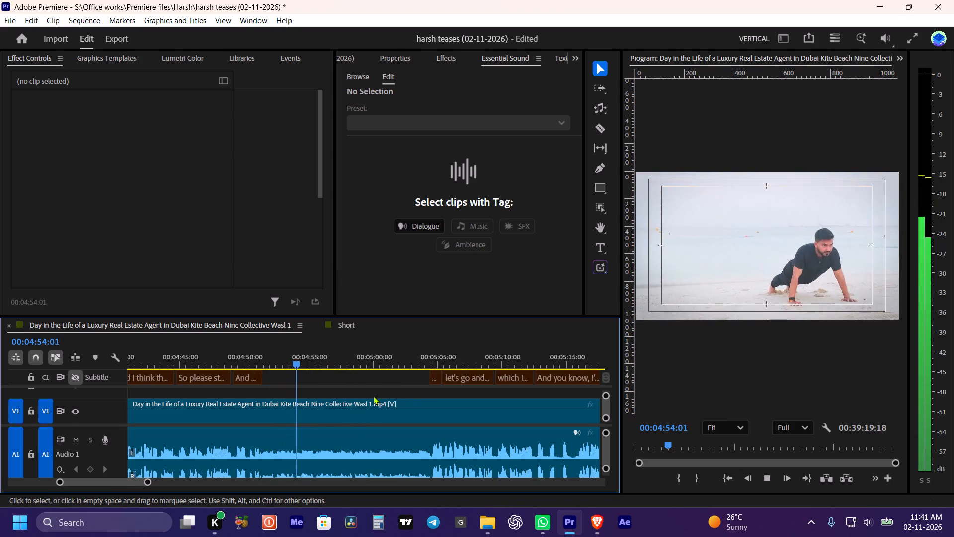
scroll(373, 396, "up", 2, "alt")
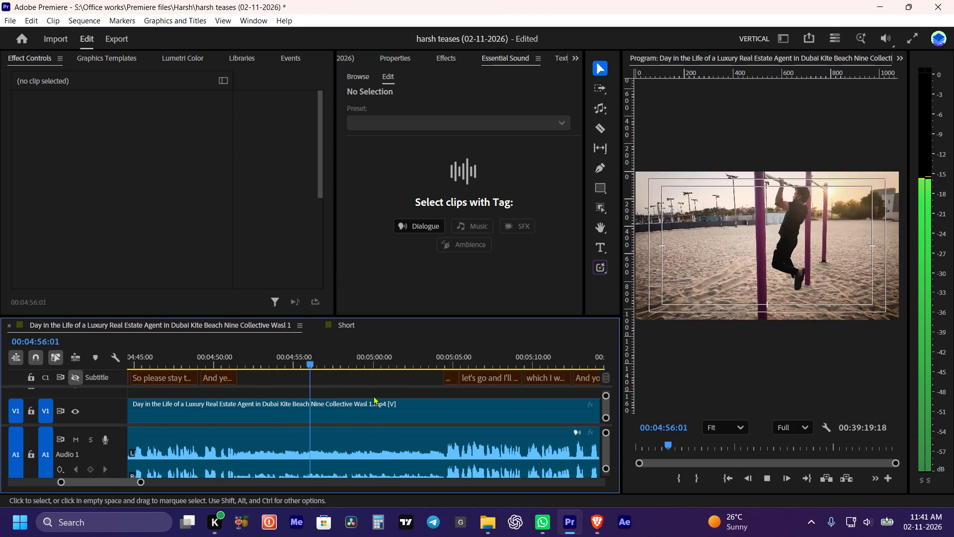
scroll(373, 396, "up", 2, "alt")
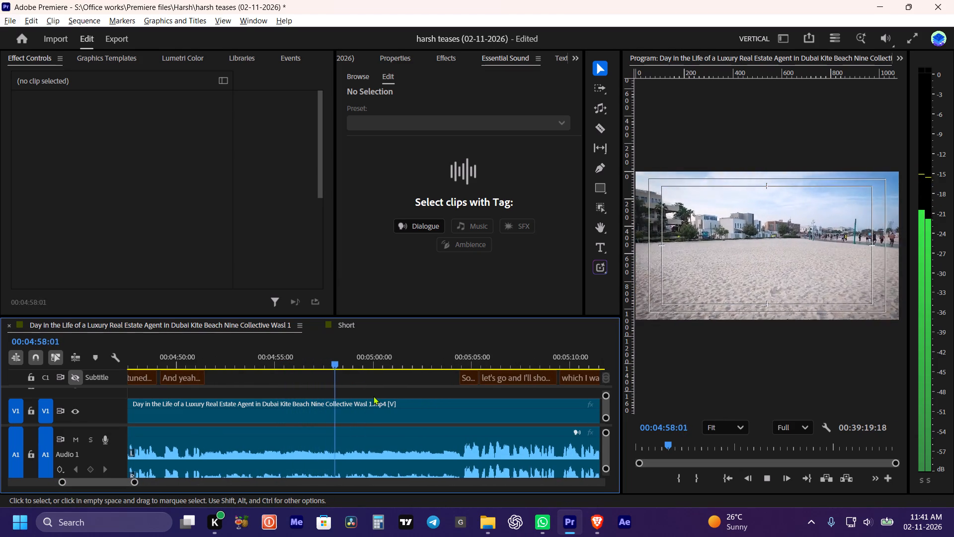
scroll(373, 396, "down", 8, "alt")
key("space")
left_click(276, 352)
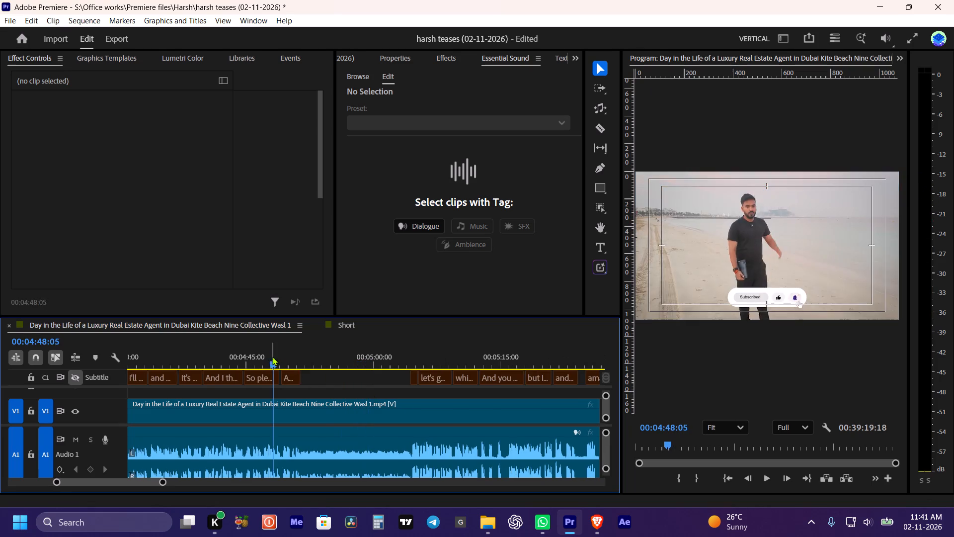
key("space")
scroll(291, 381, "up", 3)
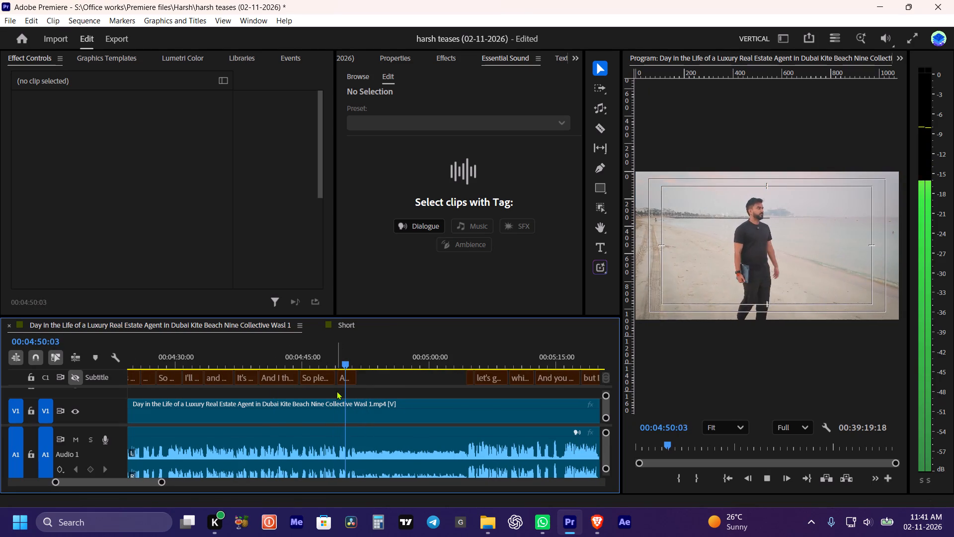
key("space")
left_click(380, 387)
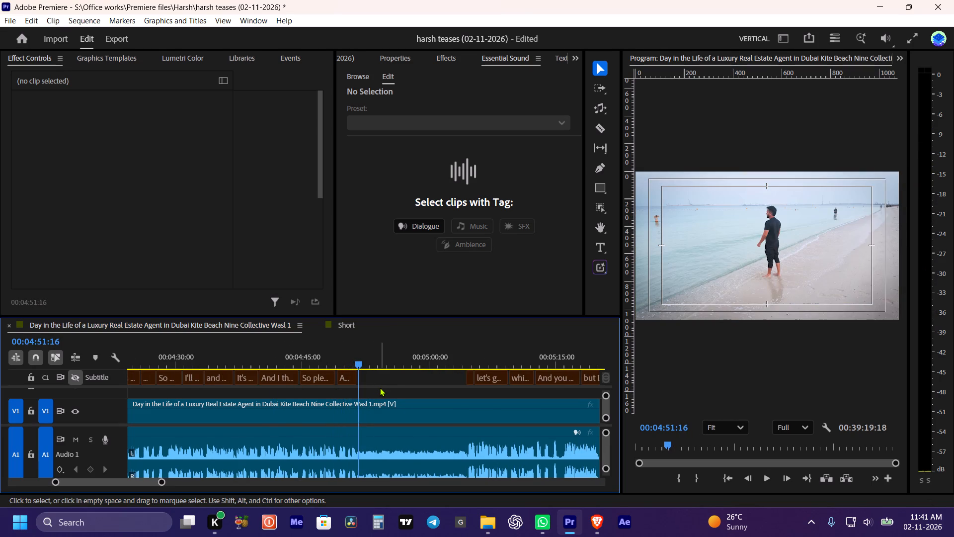
Save the project.
key("ctrl+s")
Replay the end of the beach speech in short passages between about 00:04:44 and 00:04:52.
left_click(380, 387)
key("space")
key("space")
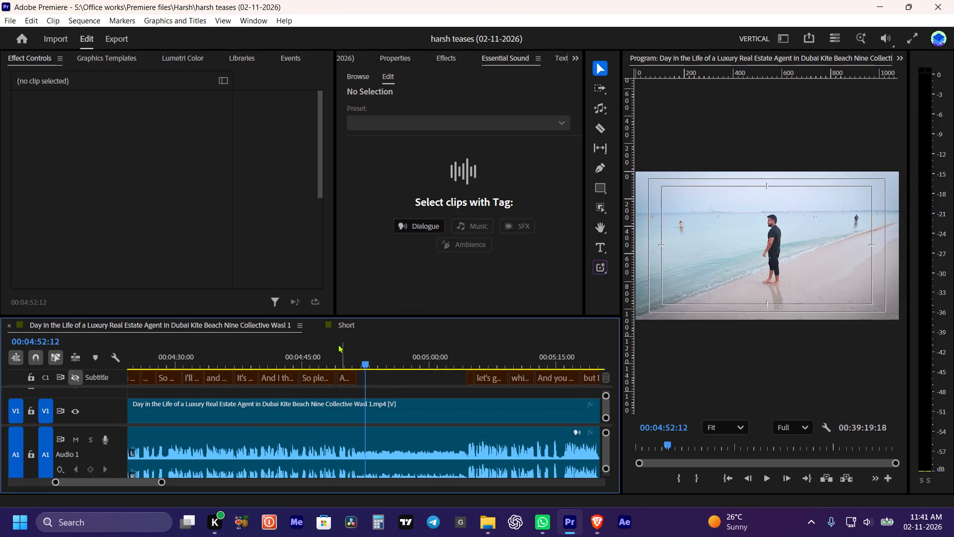
left_click(335, 341)
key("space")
left_click(333, 349)
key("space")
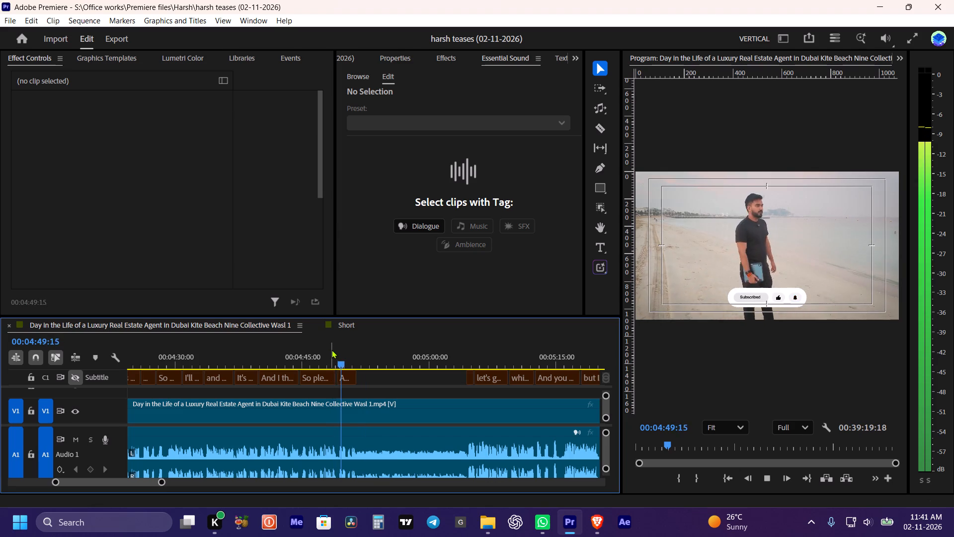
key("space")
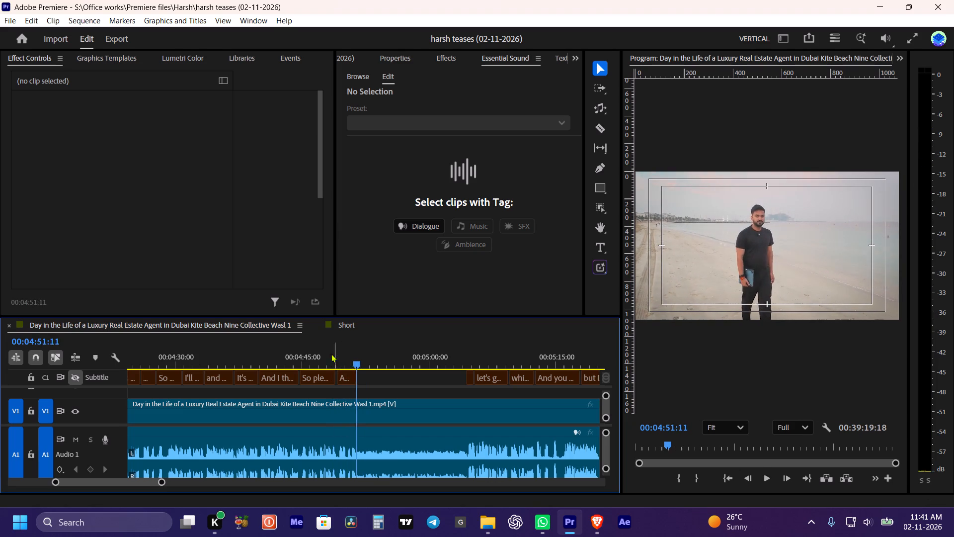
left_click_drag(330, 353, 295, 358)
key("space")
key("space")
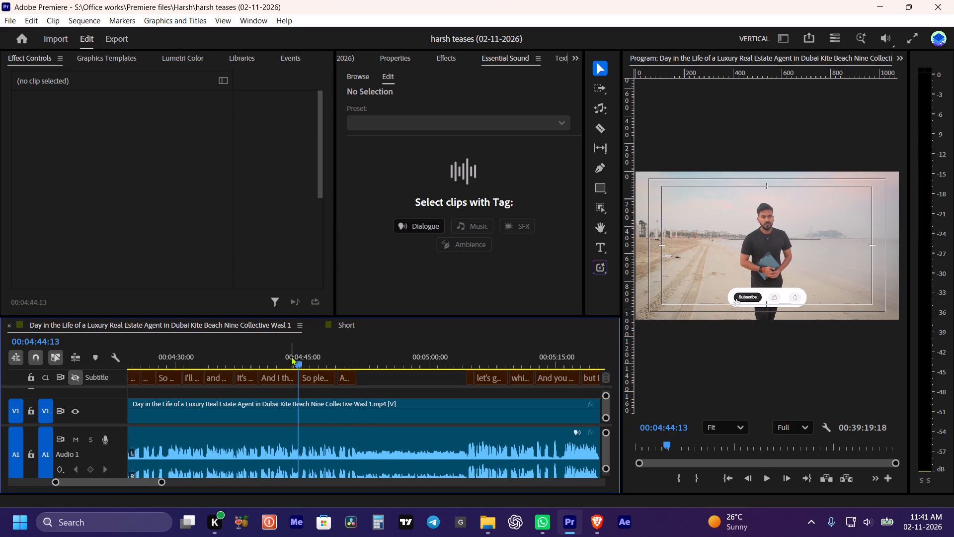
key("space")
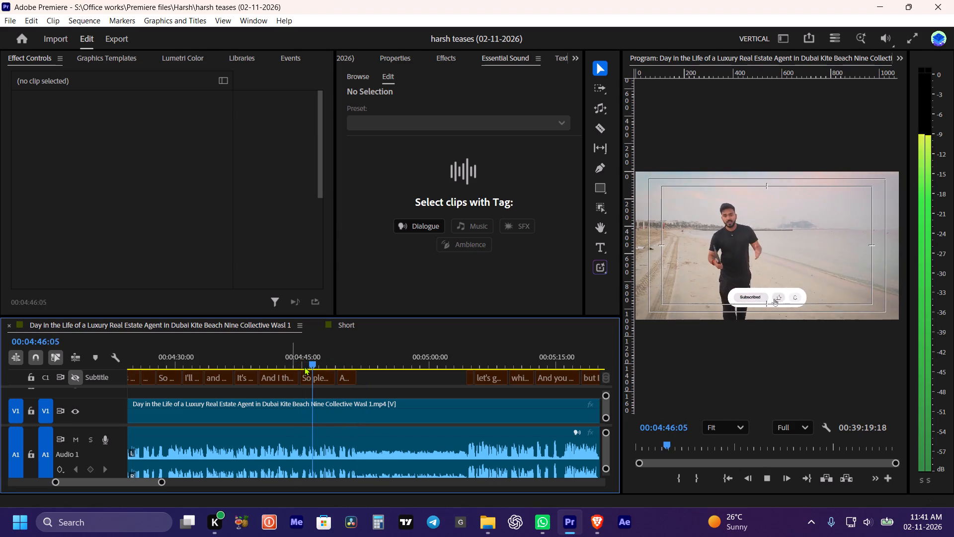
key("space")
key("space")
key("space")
Switch to Brave, reload the Instagram car reel and duplicate its tab.
left_click(595, 524)
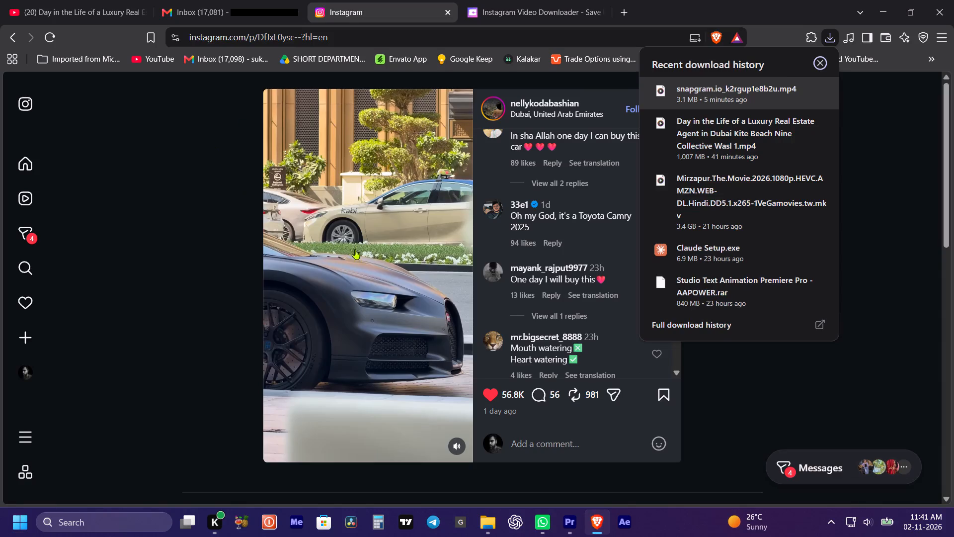
left_click(355, 249)
left_click_drag(356, 276, 363, 269)
right_click(382, 0)
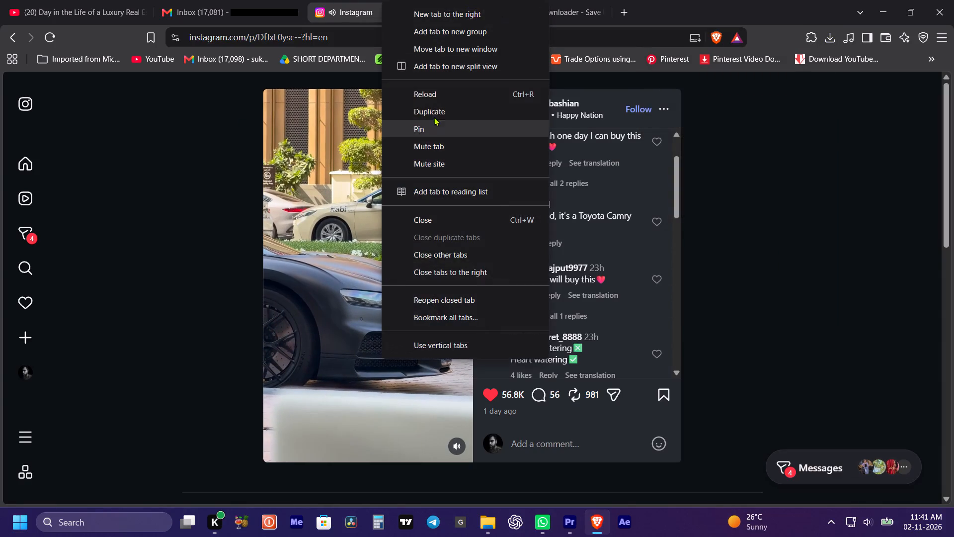
left_click(435, 92)
right_click(401, 0)
left_click(466, 104)
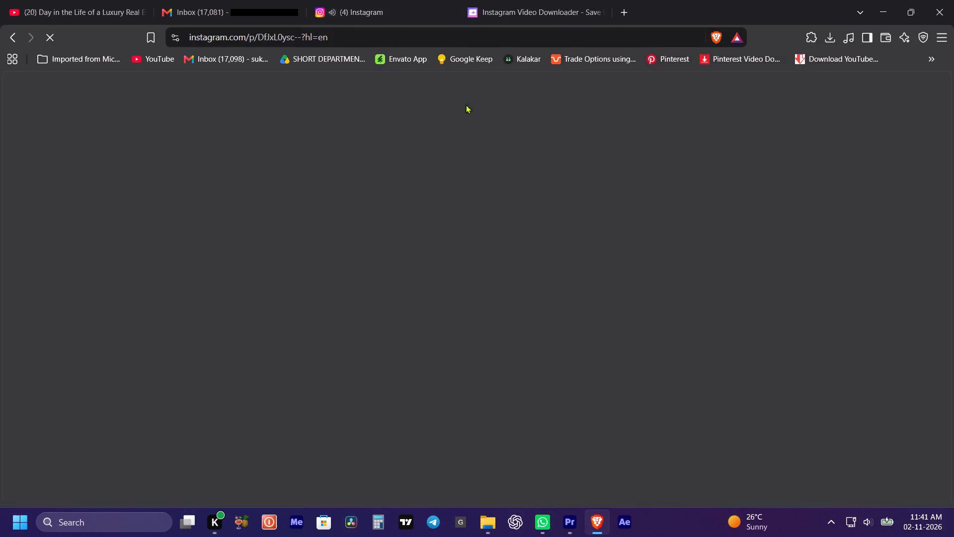
left_click_drag(409, 4, 550, 1)
left_click_drag(371, 0, 370, 6)
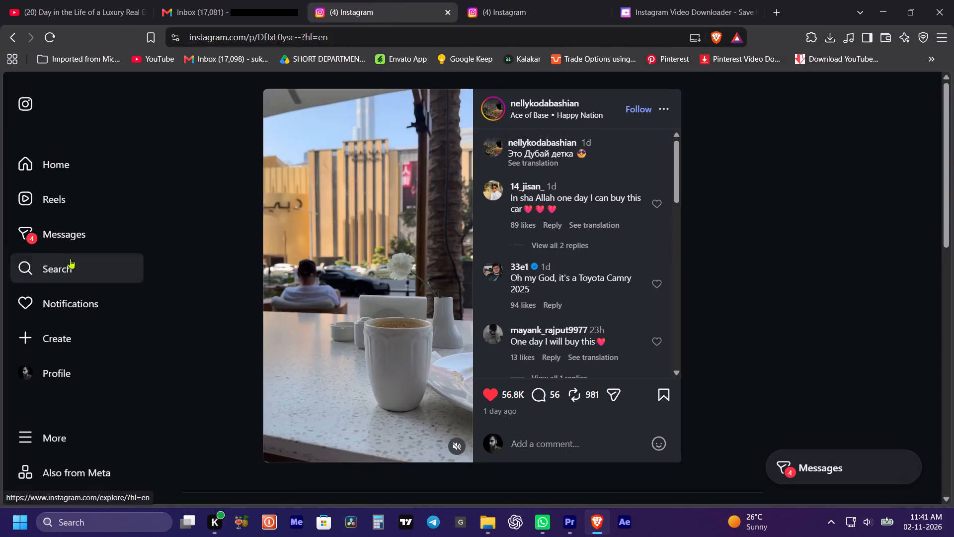
Search Instagram for "hRSH", open the theharshrealty profile and browse its reels.
left_click(69, 265)
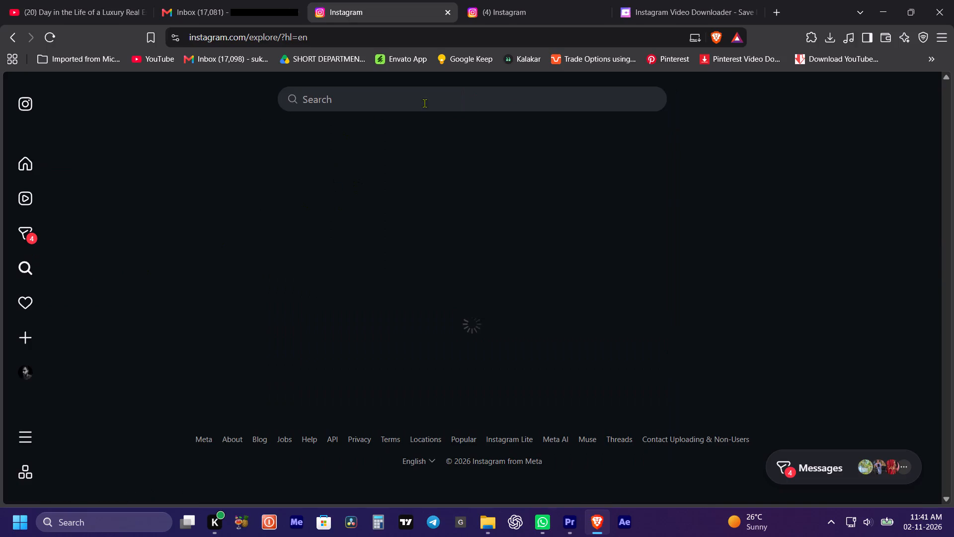
left_click(405, 103)
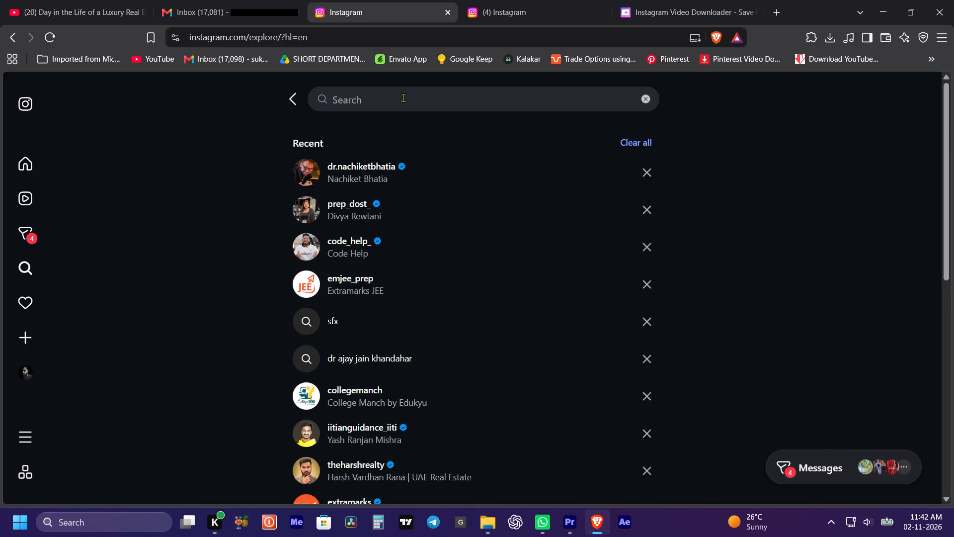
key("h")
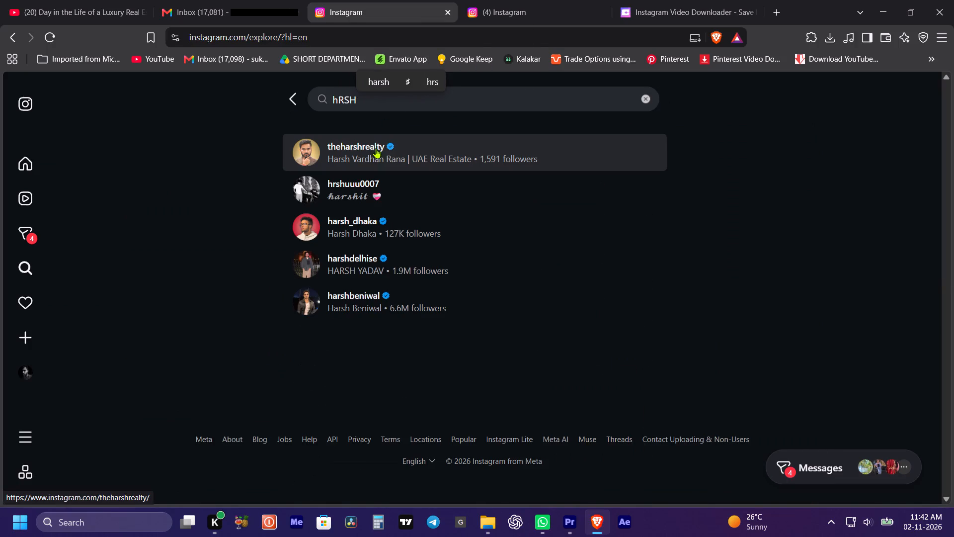
left_click(376, 153)
scroll(423, 321, "down", 3)
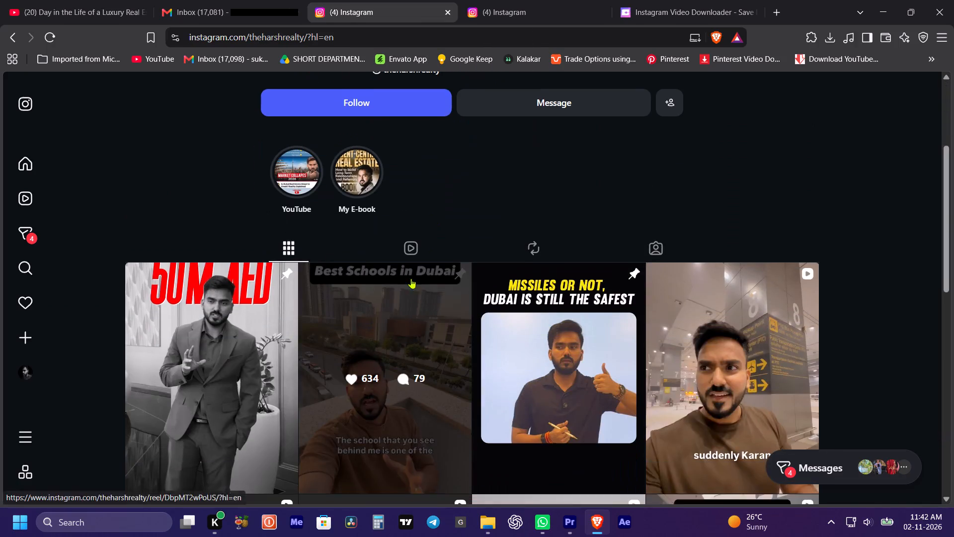
left_click(411, 253)
scroll(420, 248, "down", 10)
scroll(323, 275, "down", 4)
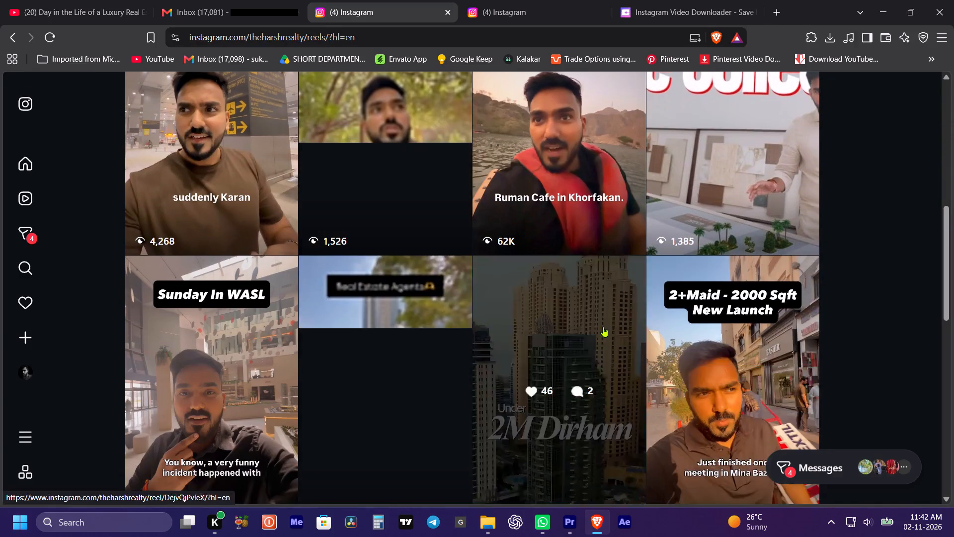
scroll(896, 289, "up", 2)
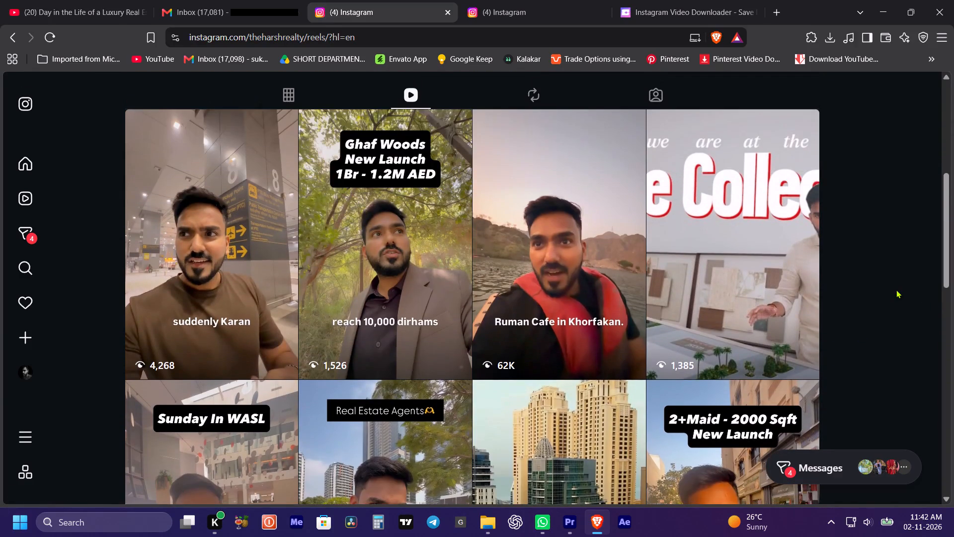
Watch the Nine Collective vlog teaser reel with sound through its closing YouTube card, and close it.
left_click(726, 328)
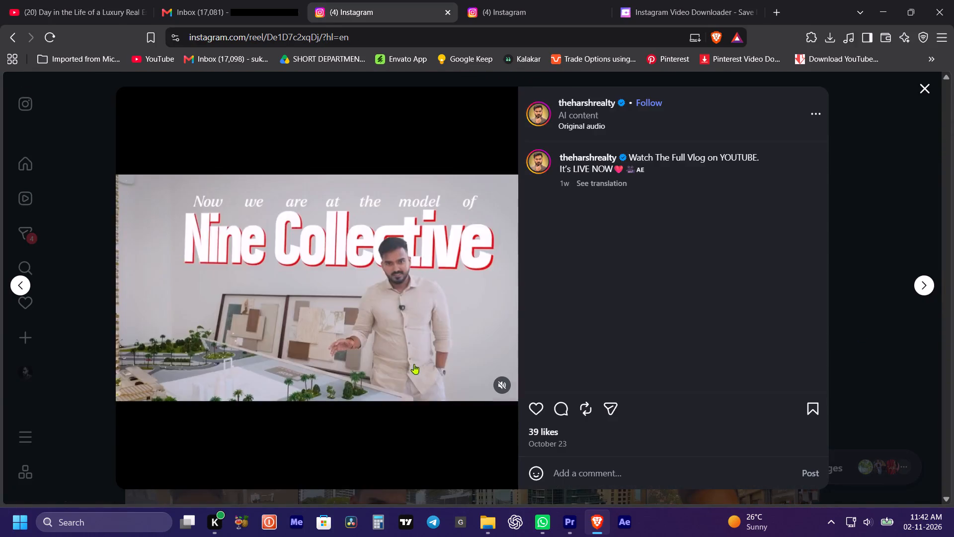
left_click(487, 386)
left_click(499, 384)
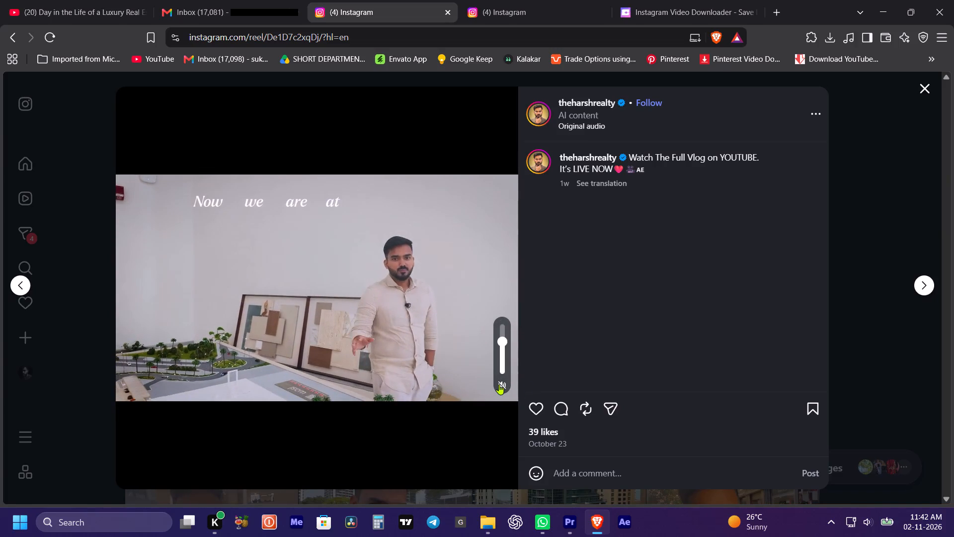
left_click(371, 319)
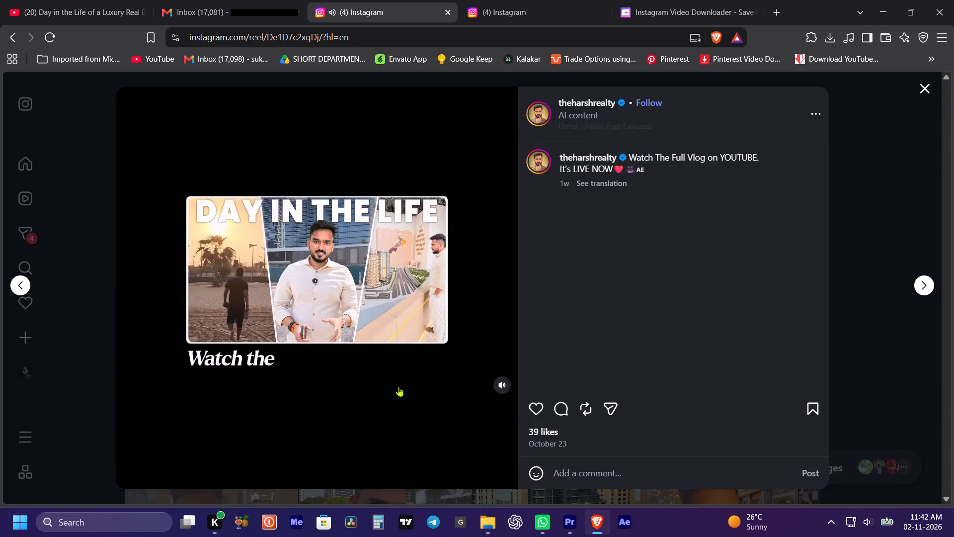
left_click(385, 304)
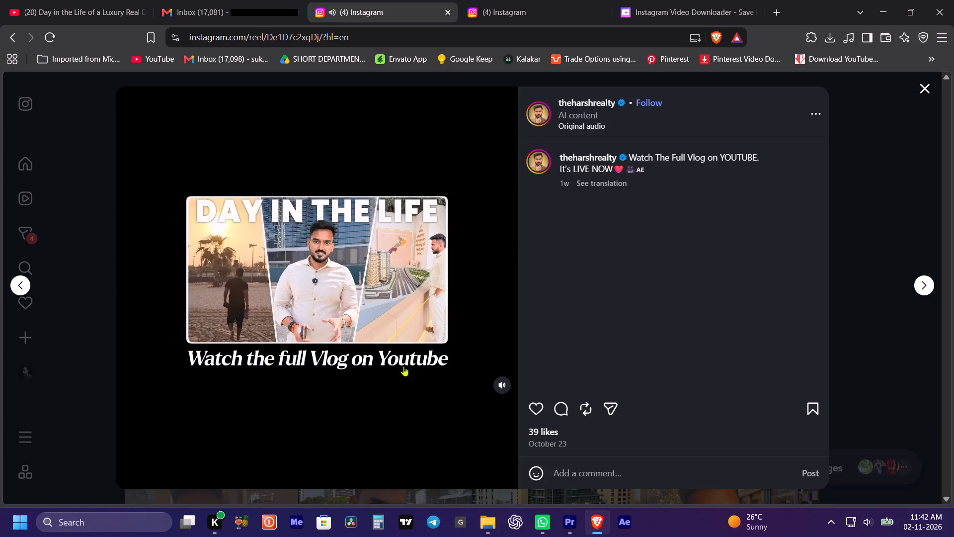
left_click(879, 336)
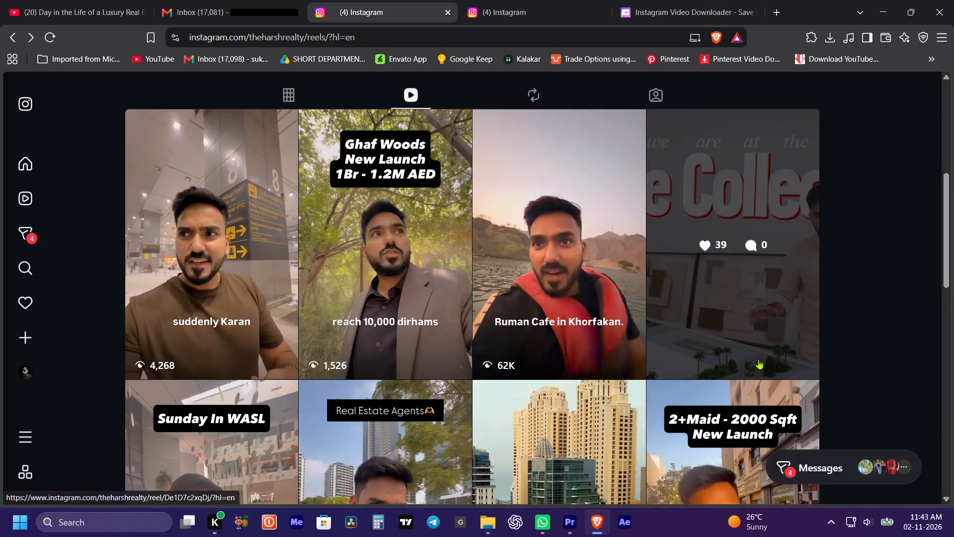
Open the Under 2M Dirham reel on the same profile and watch its opening.
scroll(758, 359, "down", 3)
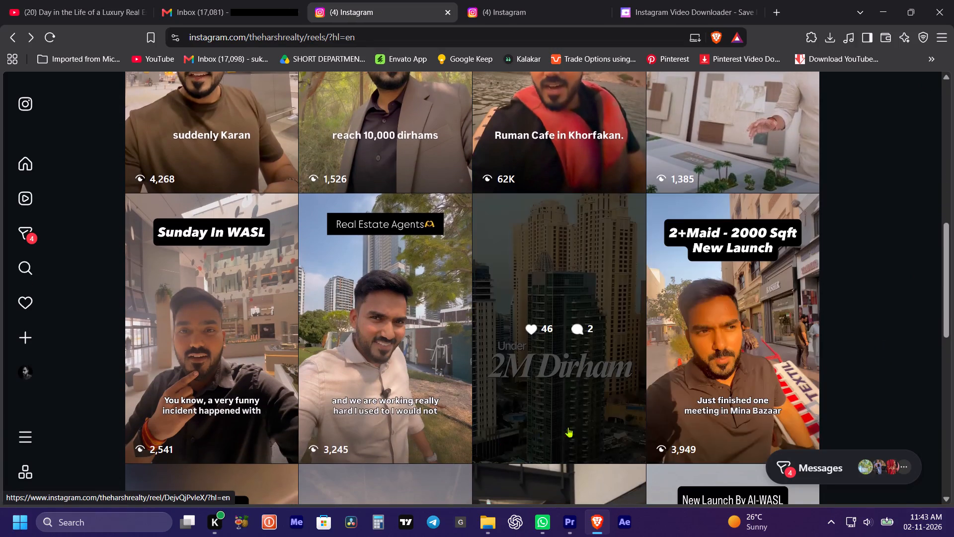
left_click(553, 429)
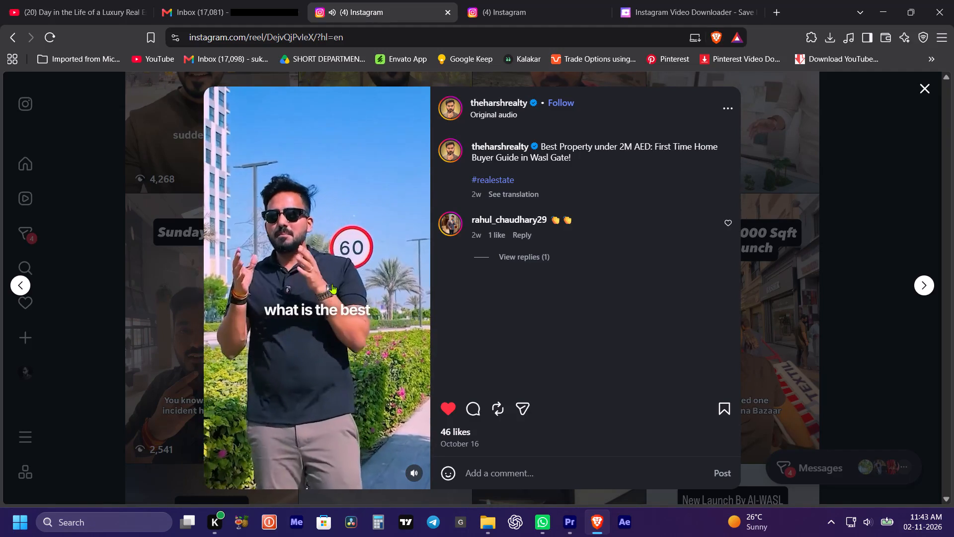
left_click(332, 284)
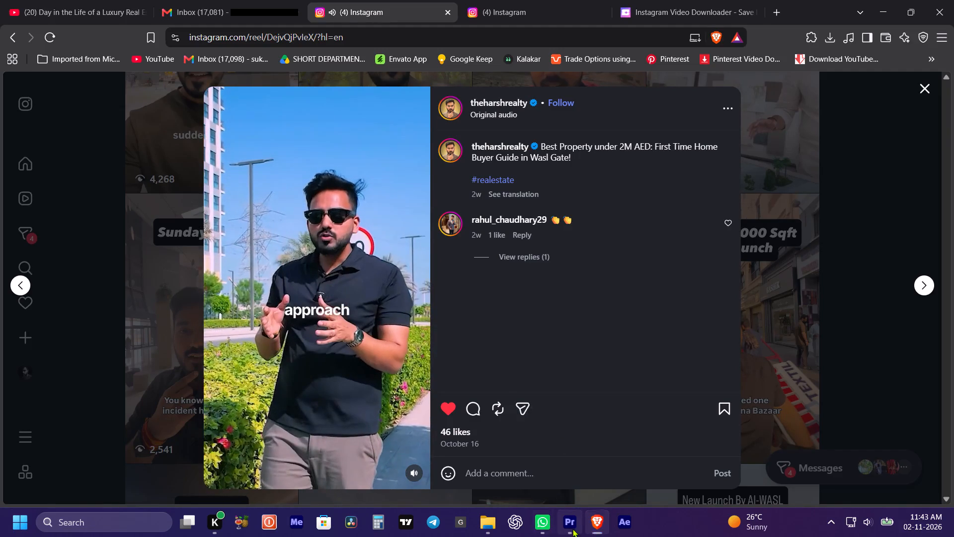
Return to Premiere Pro and skip from the end of the beach speech to about 00:05:05 in the source sequence, playing briefly.
left_click(572, 529)
left_click_drag(290, 354, 264, 355)
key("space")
left_click_drag(292, 358, 304, 359)
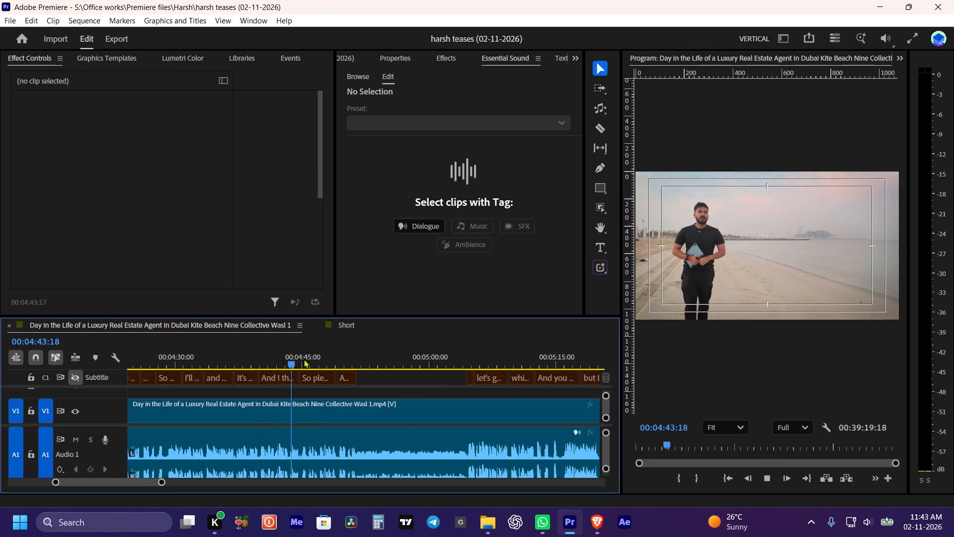
left_click_drag(304, 359, 470, 401)
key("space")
scroll(459, 404, "down", 20)
scroll(459, 404, "down", 3)
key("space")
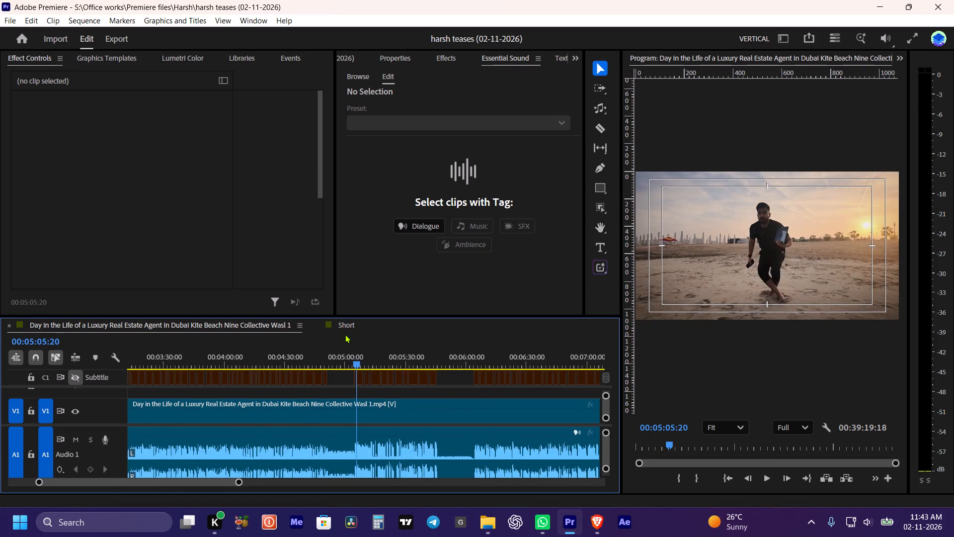
Switch to the Short sequence, return to its start and mute the music track A2.
left_click(343, 319)
left_click_drag(180, 353, 103, 371)
key("space")
key("space")
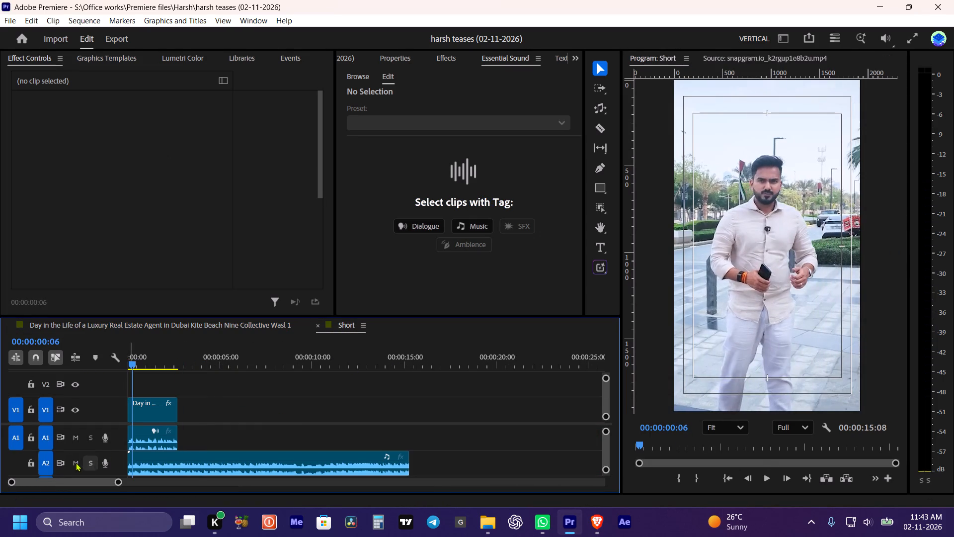
left_click(73, 463)
Replay the opening speech clip of the Short sequence several times without music and park the playhead at the clip's end.
key("space")
scroll(144, 427, "up", 20, "alt")
scroll(144, 427, "up", 8, "alt")
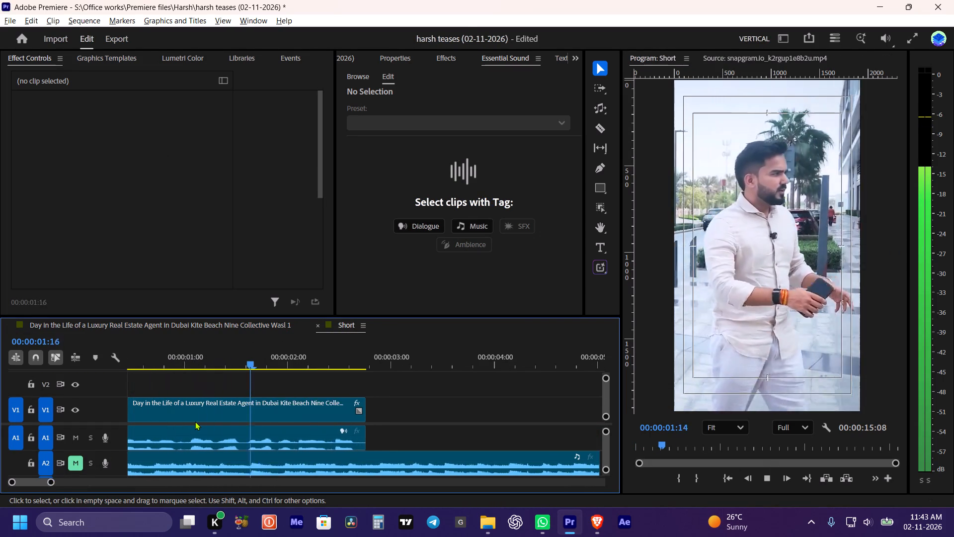
scroll(243, 411, "down", 6, "alt")
key("space")
left_click_drag(269, 348, 135, 395)
key("space")
scroll(185, 411, "down", 6, "alt")
key("space")
left_click_drag(181, 358, 72, 385)
key("space")
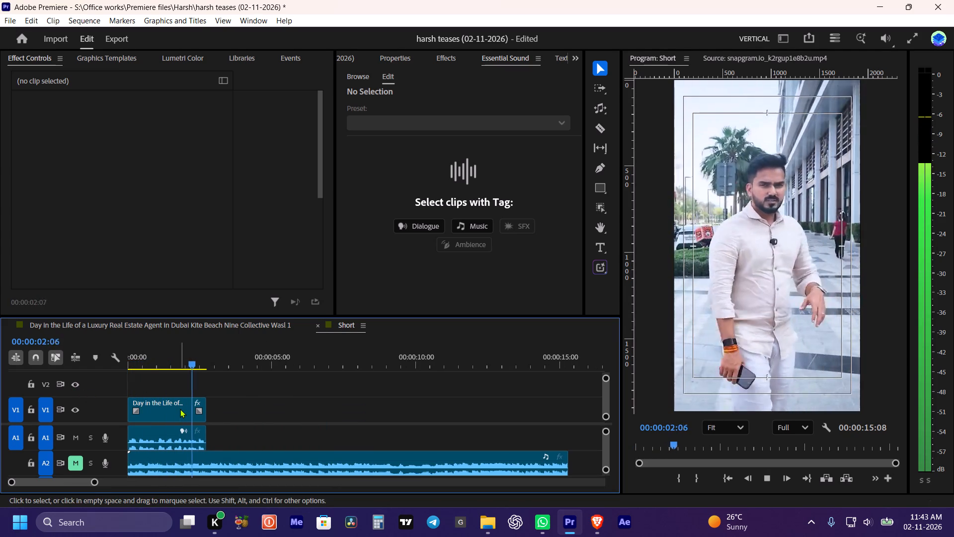
key("space")
left_click_drag(222, 360, 212, 362, "shift")
Switch to the full Day in the Life sequence and review the driving shots from about 00:06:00 up to the start of the outdoor speech.
left_click(204, 320)
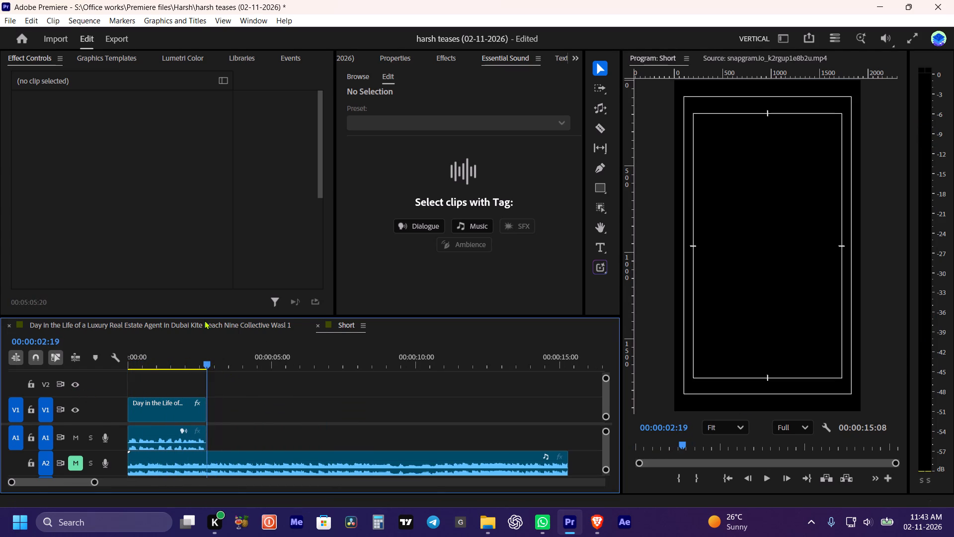
key("space")
scroll(362, 408, "down", 5, "alt")
left_click_drag(361, 354, 436, 377)
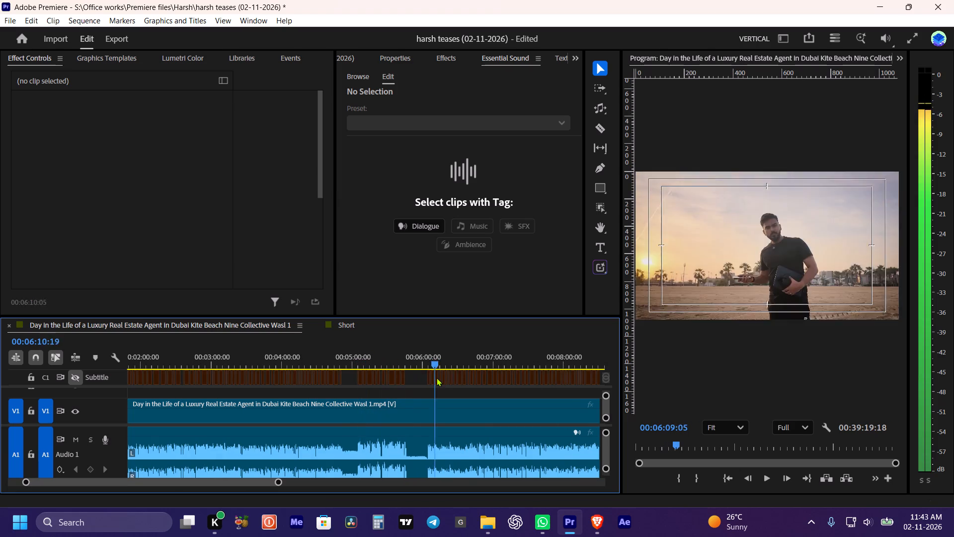
left_click_drag(436, 377, 424, 378)
key("space")
scroll(424, 392, "up", 12, "alt")
scroll(430, 404, "down", 6)
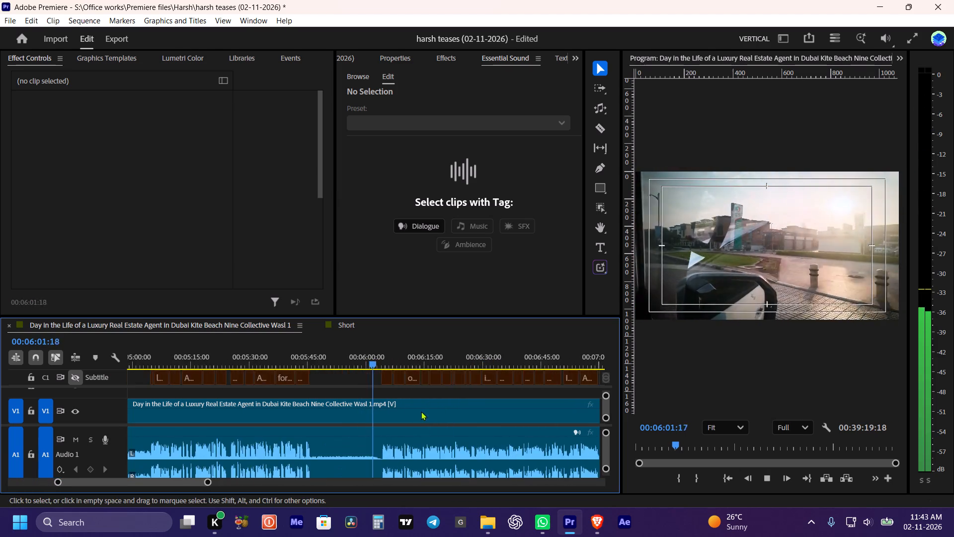
scroll(421, 411, "down", 6)
scroll(291, 417, "up", 14, "alt")
scroll(306, 405, "down", 6)
scroll(265, 404, "up", 3, "alt")
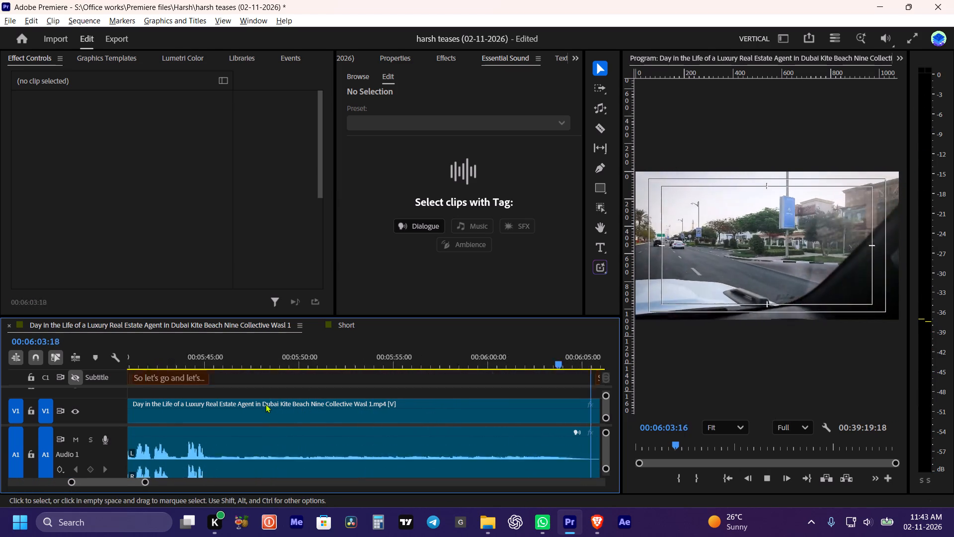
key("l")
scroll(266, 406, "down", 11, "alt")
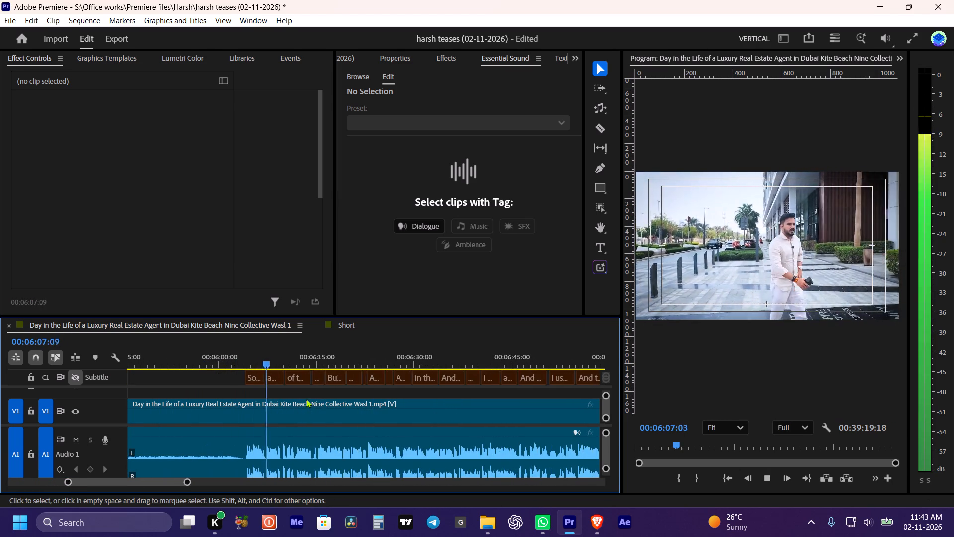
Review the agent's outdoor walking speech and building shots between about 00:06:07 and 00:06:35 for usable teaser lines.
left_click(305, 391)
scroll(305, 391, "down", 5, "alt")
left_click(310, 389)
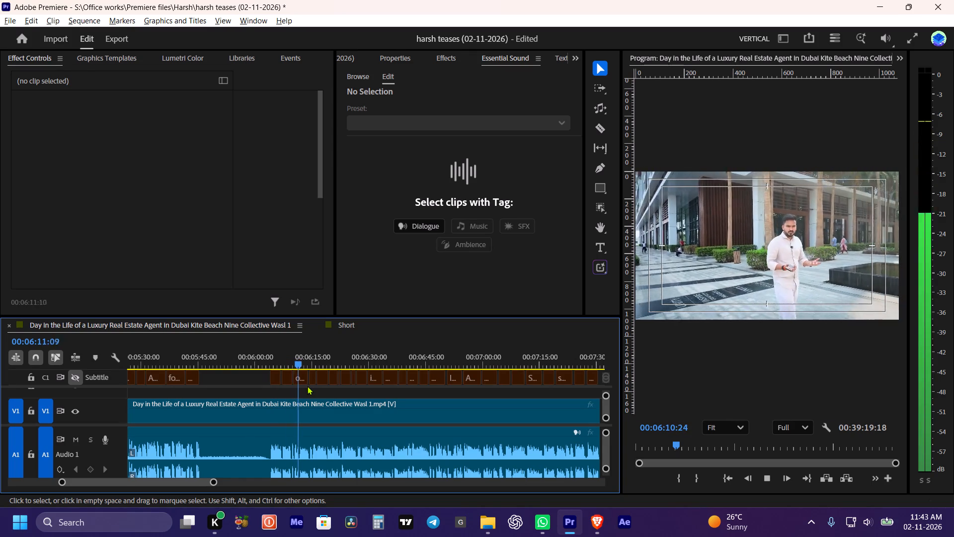
scroll(307, 386, "down", 3, "alt")
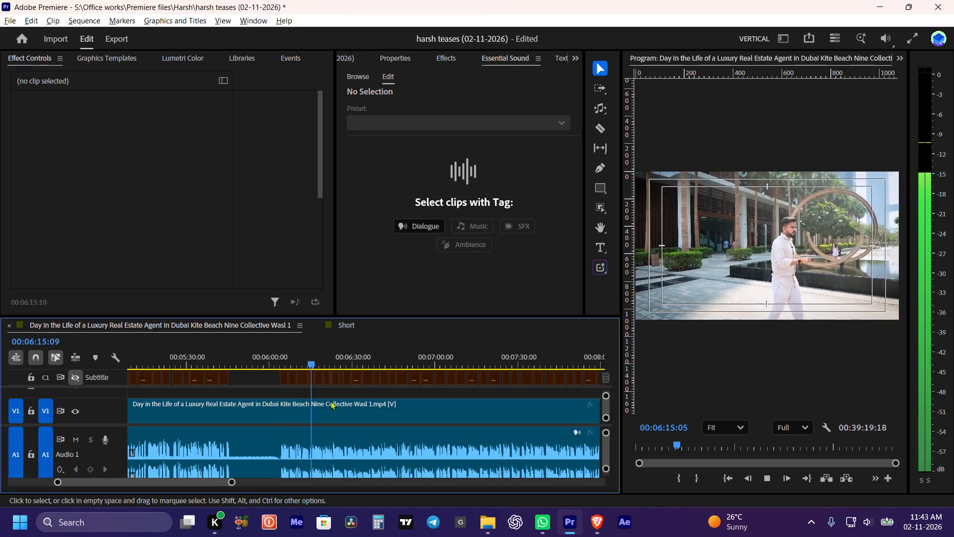
scroll(330, 401, "up", 13, "alt")
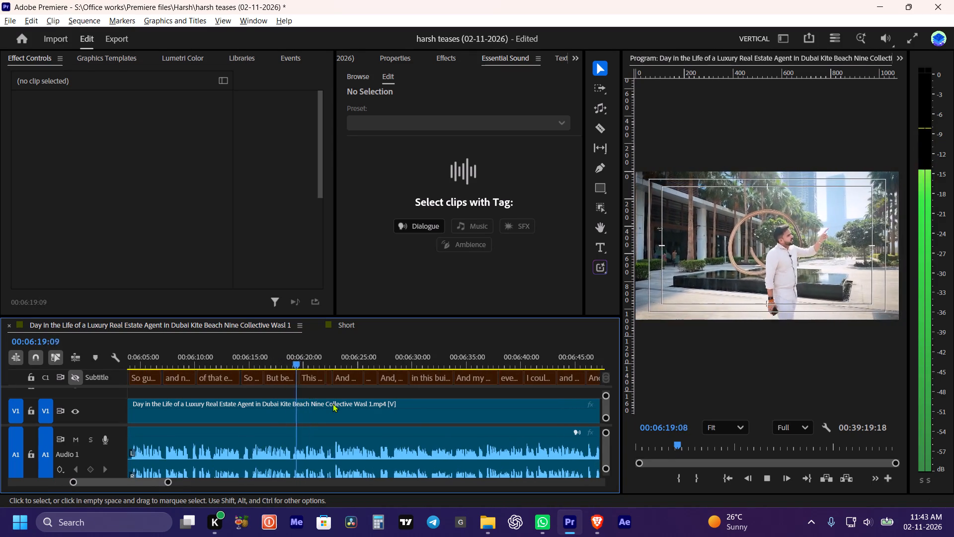
scroll(332, 403, "up", 4, "alt")
scroll(361, 415, "down", 6, "alt")
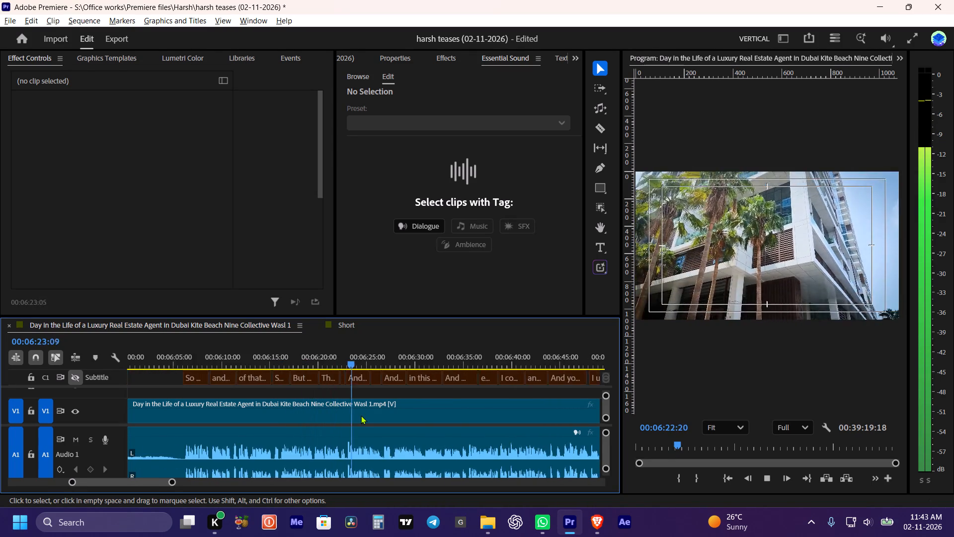
scroll(361, 415, "down", 5, "alt")
scroll(398, 394, "down", 6)
scroll(353, 403, "down", 6, "alt")
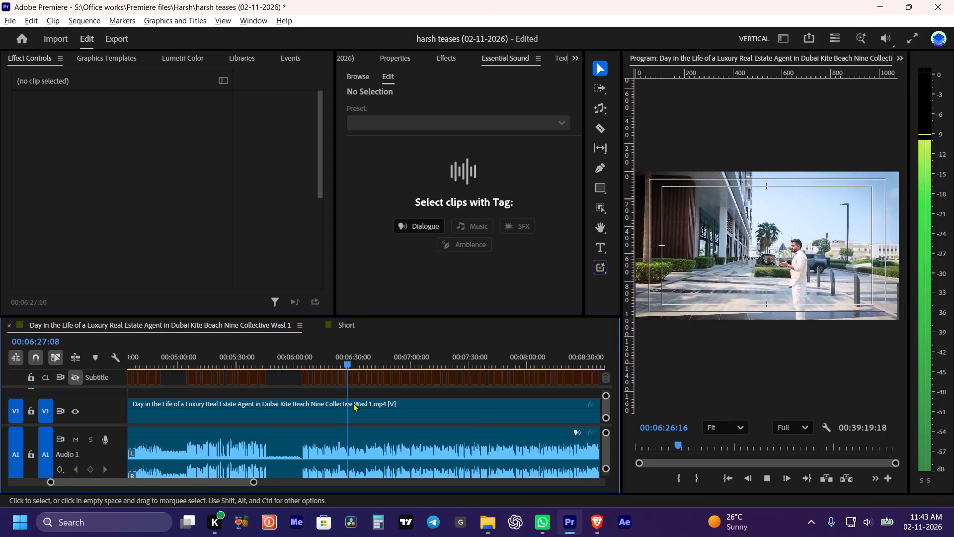
left_click(358, 391)
scroll(358, 393, "up", 5, "alt")
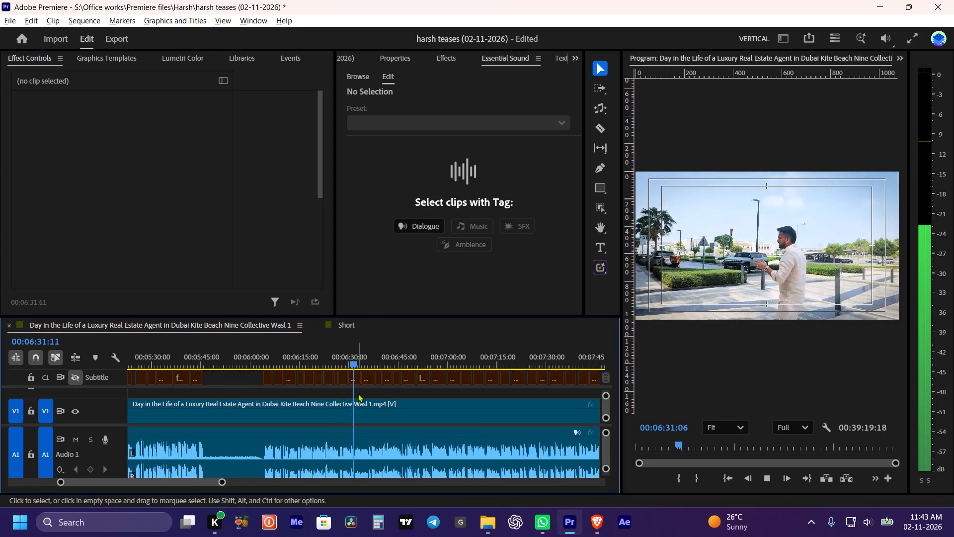
scroll(358, 393, "up", 12, "alt")
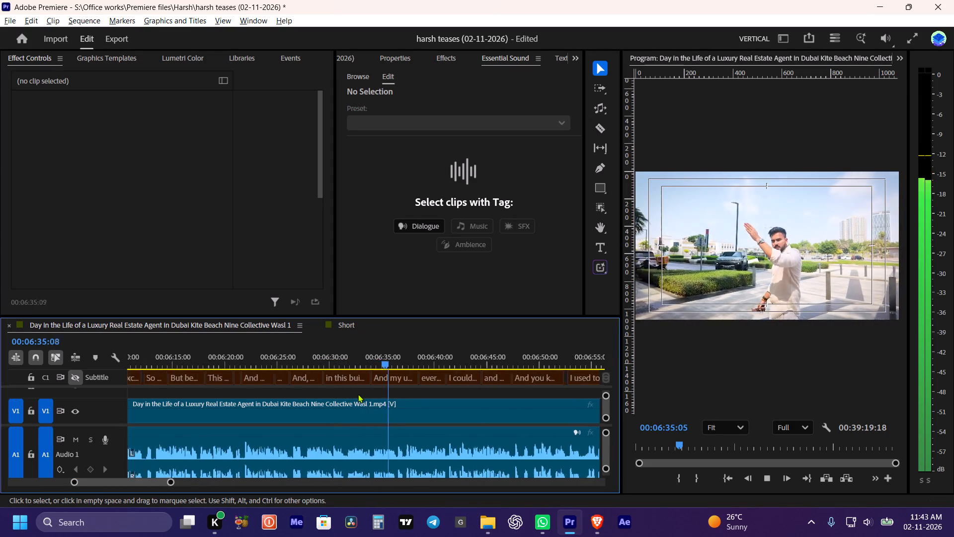
scroll(358, 394, "up", 1, "alt")
scroll(358, 394, "down", 5)
Replay the speech from about 00:06:30 and examine it through to the night skyline shot near 00:06:44.
key("space")
left_click_drag(291, 350, 245, 361)
key("space")
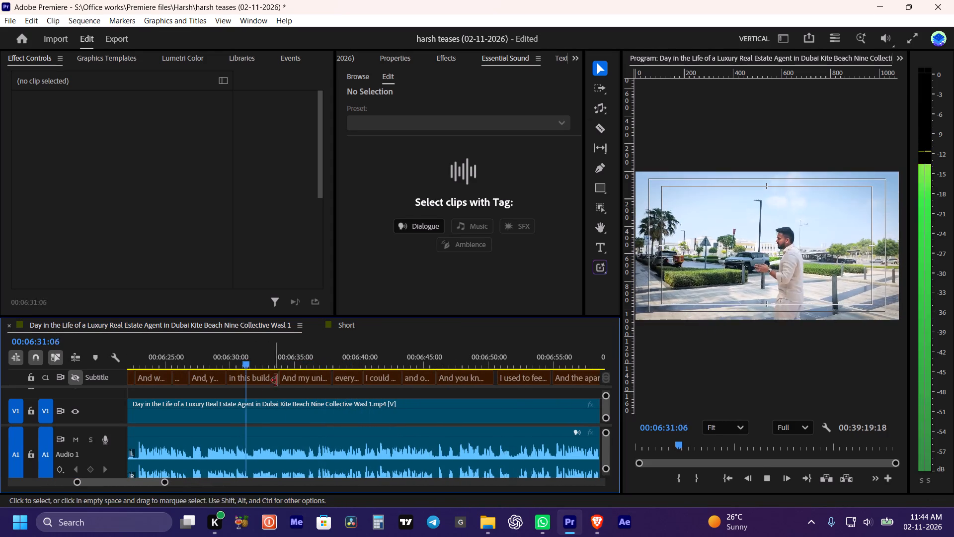
scroll(278, 382, "down", 5, "alt")
left_click(305, 394)
scroll(305, 394, "down", 4, "alt")
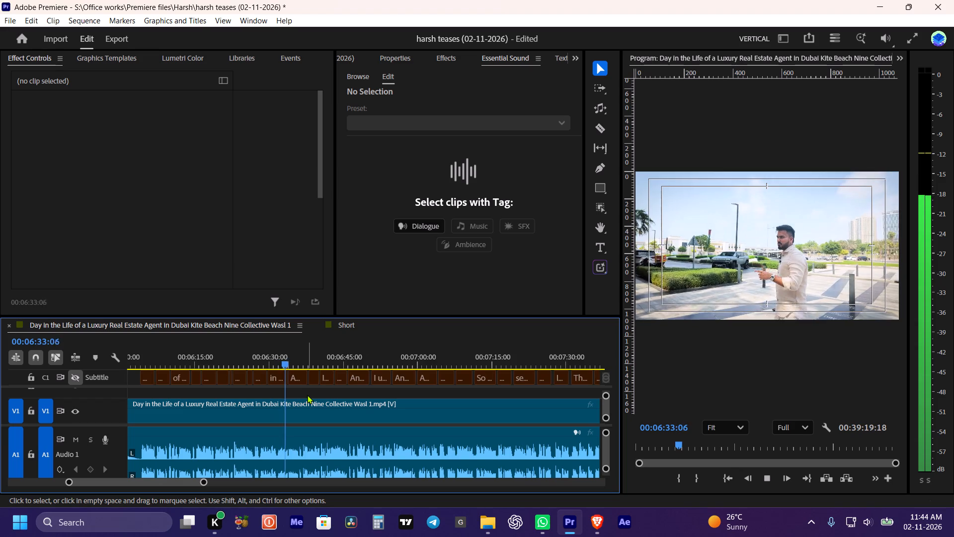
left_click(307, 395)
scroll(308, 394, "down", 3, "alt")
left_click(309, 392)
key("l")
left_click(313, 392)
scroll(309, 388, "up", 1, "alt")
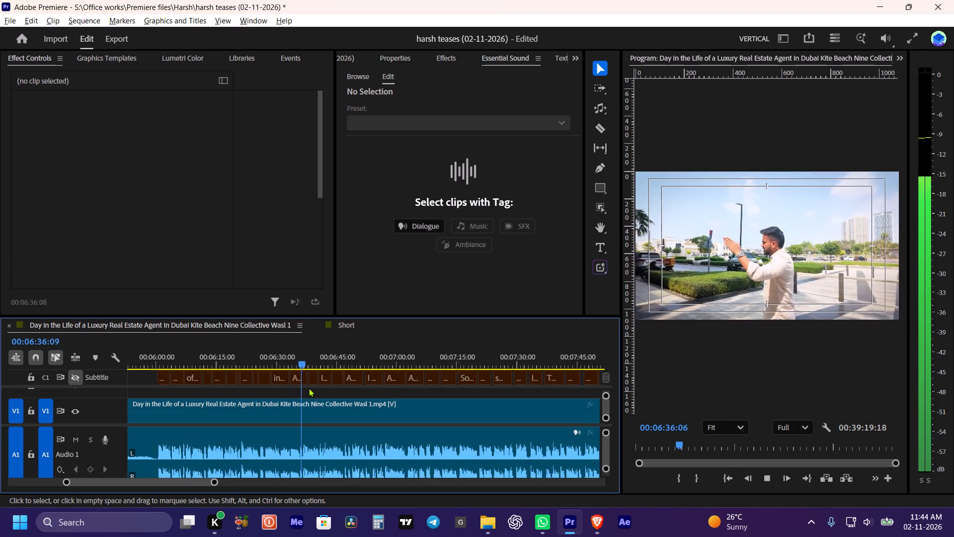
scroll(309, 388, "up", 2, "alt")
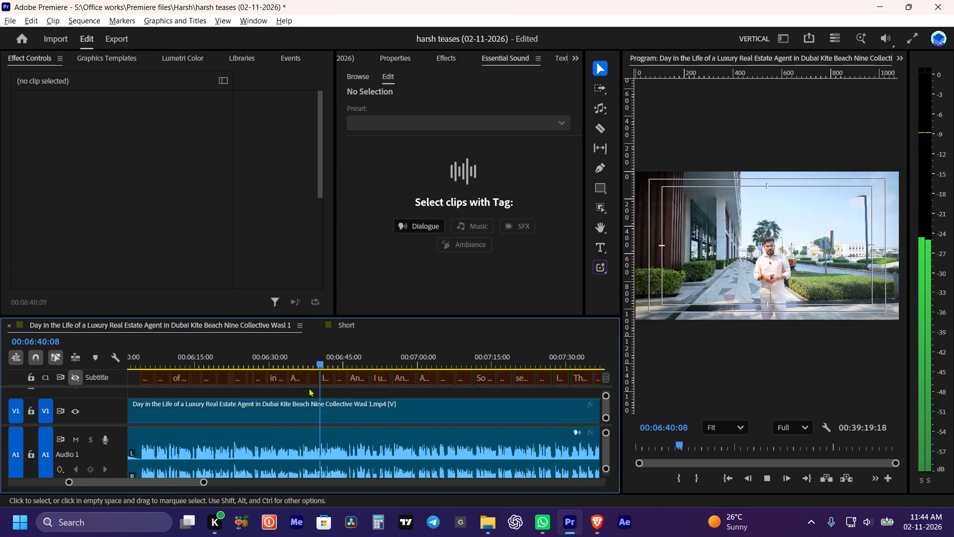
scroll(309, 388, "up", 4, "alt")
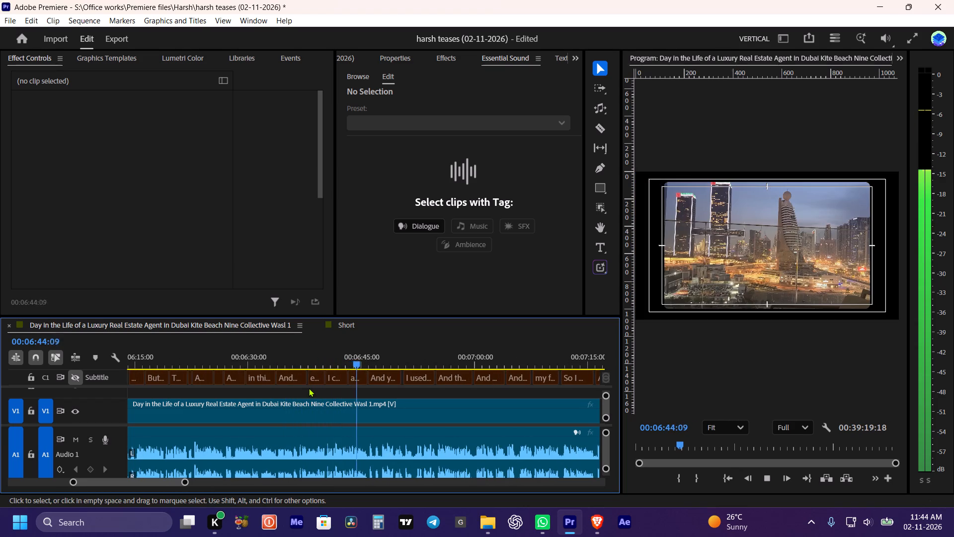
Continue reviewing the agent's speech from about 00:06:45 to 00:07:45, looking for a line that suits the teaser.
scroll(309, 388, "down", 7, "alt")
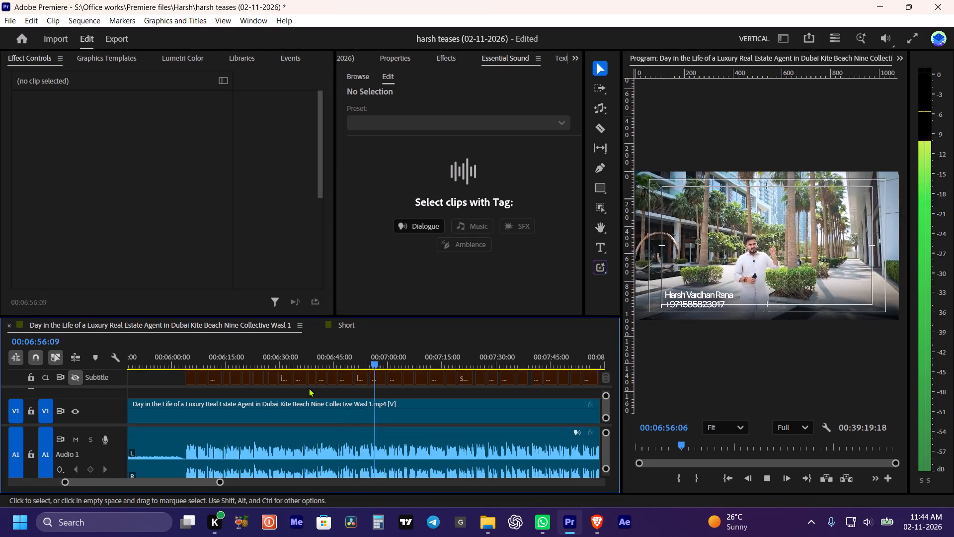
scroll(309, 388, "down", 1, "alt")
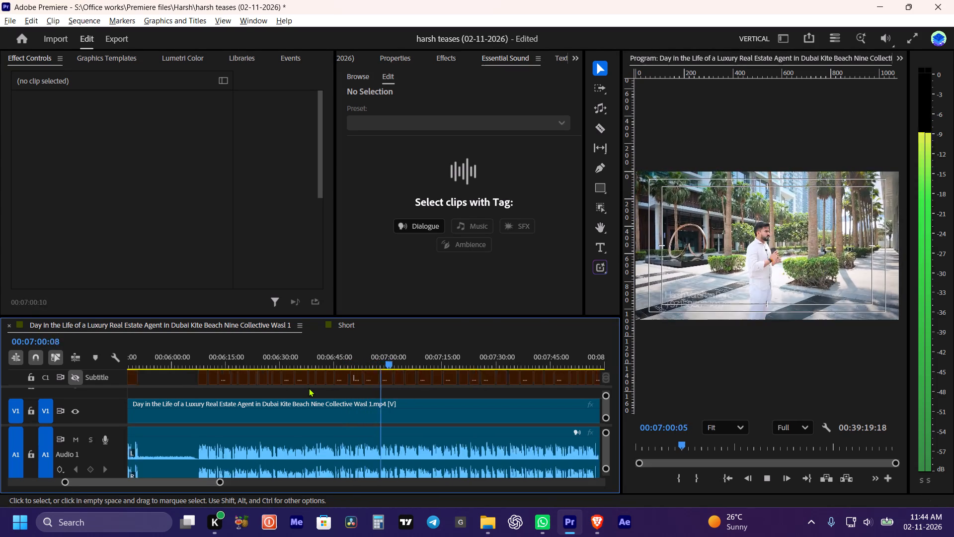
scroll(309, 388, "down", 1, "alt")
left_click(351, 394)
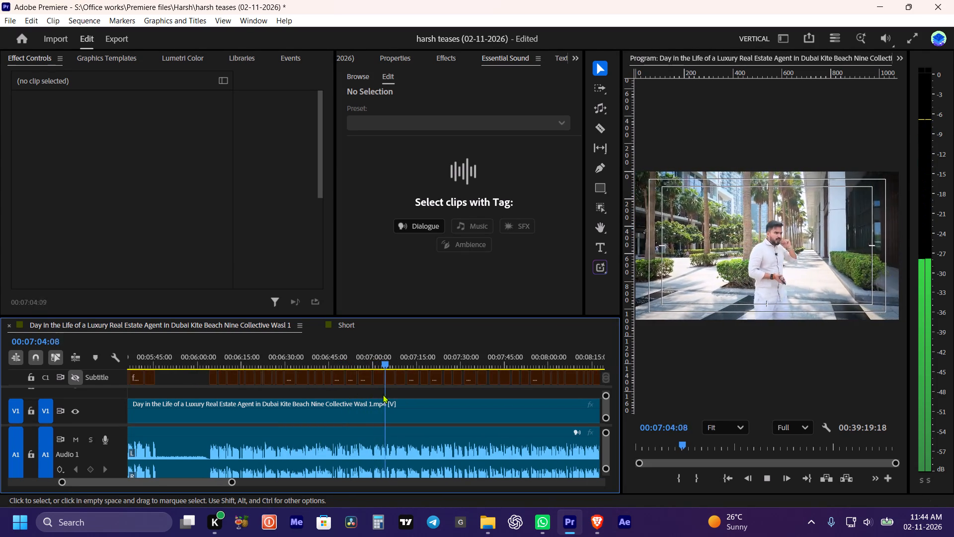
left_click(383, 394)
left_click(387, 392)
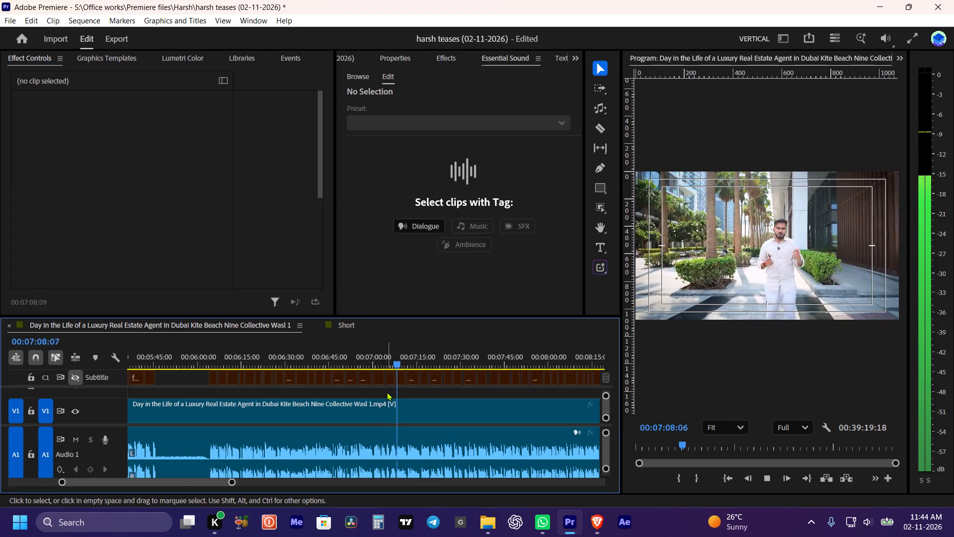
scroll(387, 392, "down", 7, "alt")
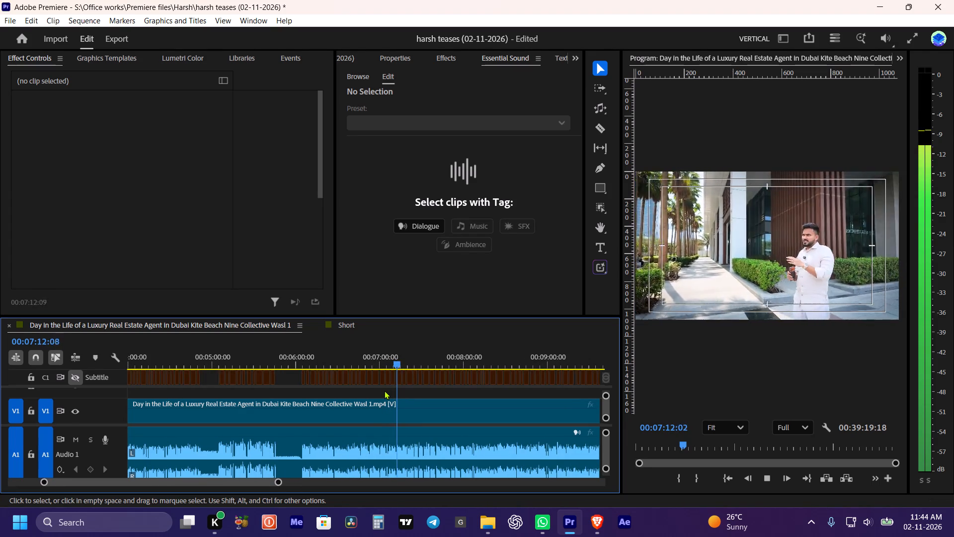
scroll(384, 390, "down", 5)
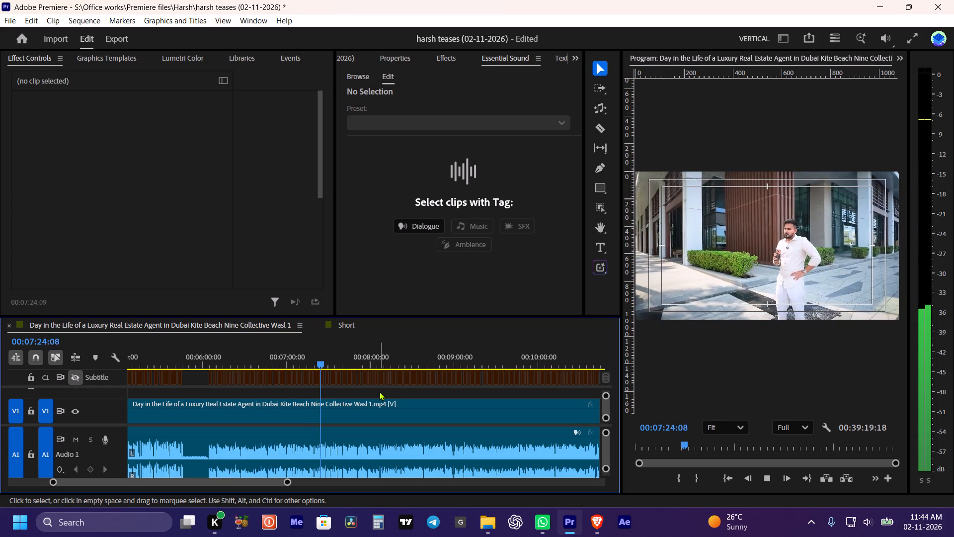
left_click(379, 391)
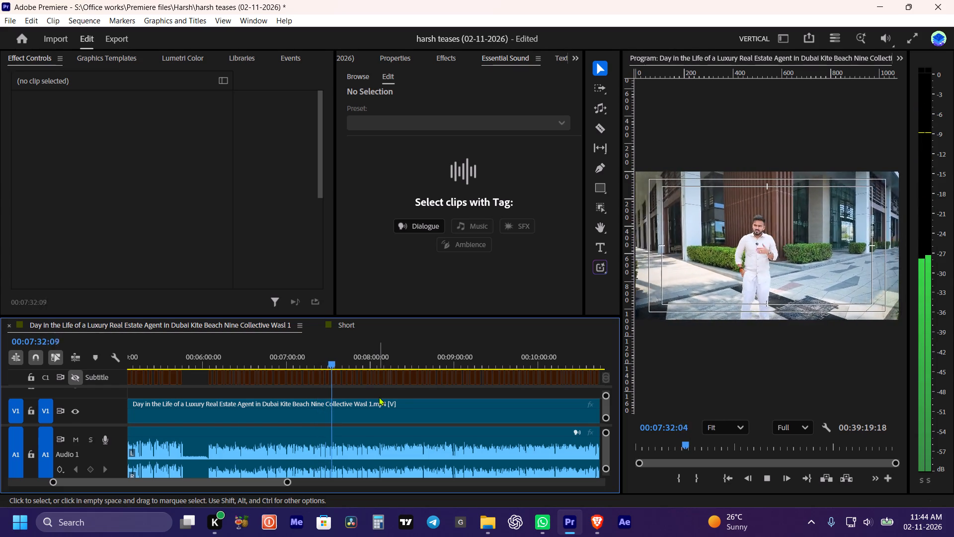
left_click(379, 397)
scroll(345, 386, "up", 15, "alt")
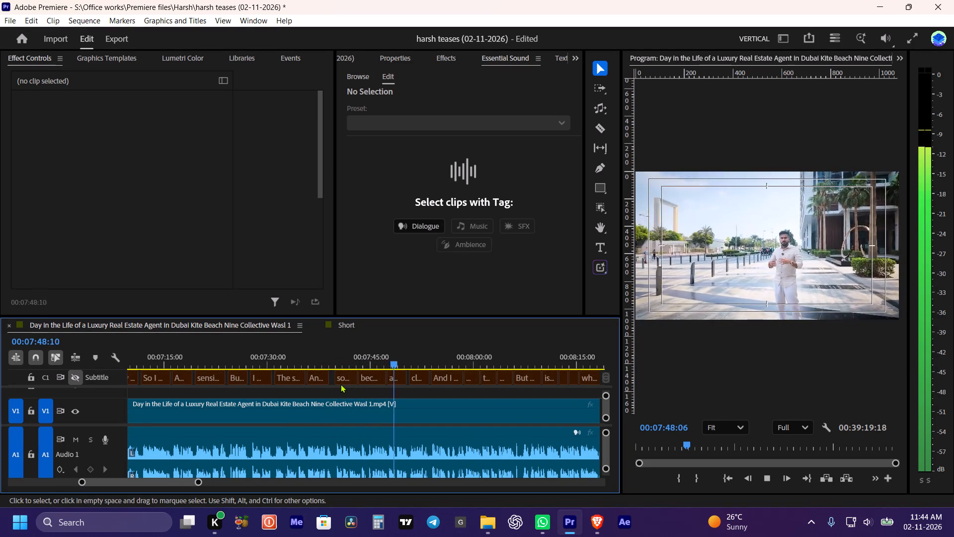
Examine the speech and its subtitles from about 00:07:48 to 00:08:24, including the passage about having to compromise.
scroll(343, 385, "down", 8)
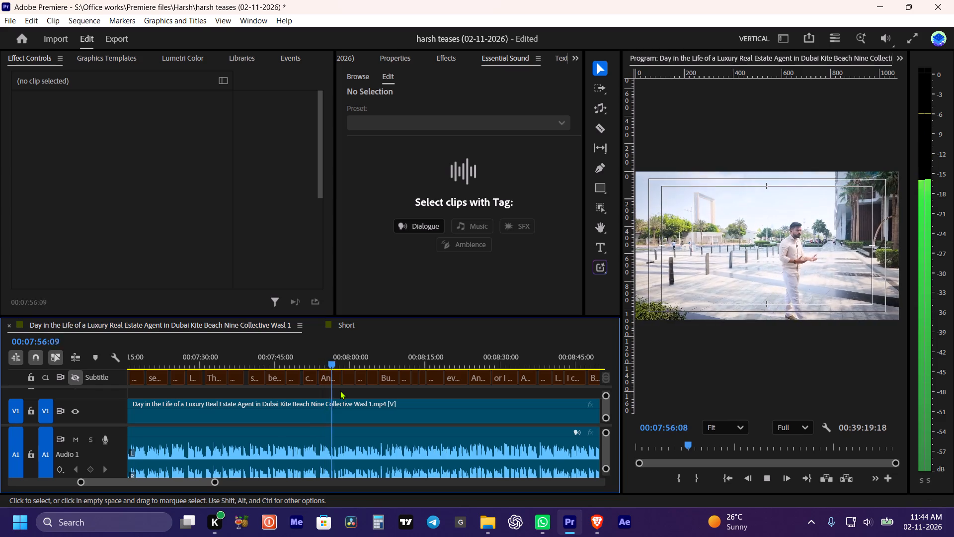
left_click(368, 390, "alt")
scroll(368, 390, "up", 1, "alt")
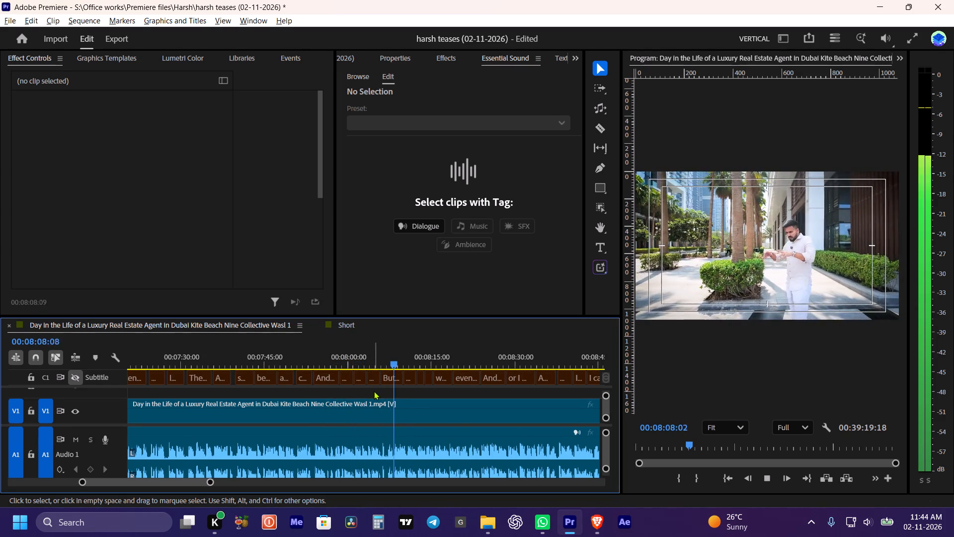
scroll(374, 391, "down", 2, "alt")
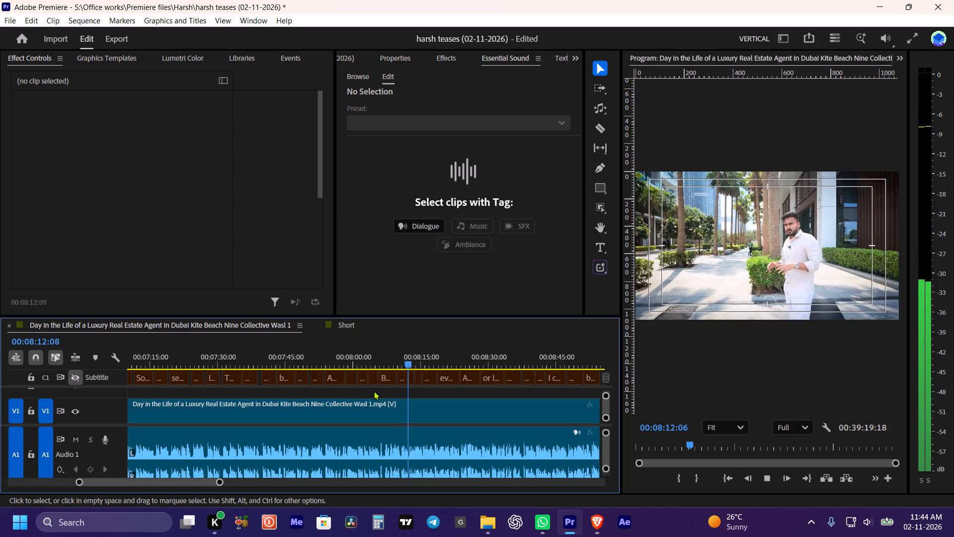
scroll(374, 391, "down", 3)
scroll(374, 391, "up", 2, "alt")
left_click(413, 393)
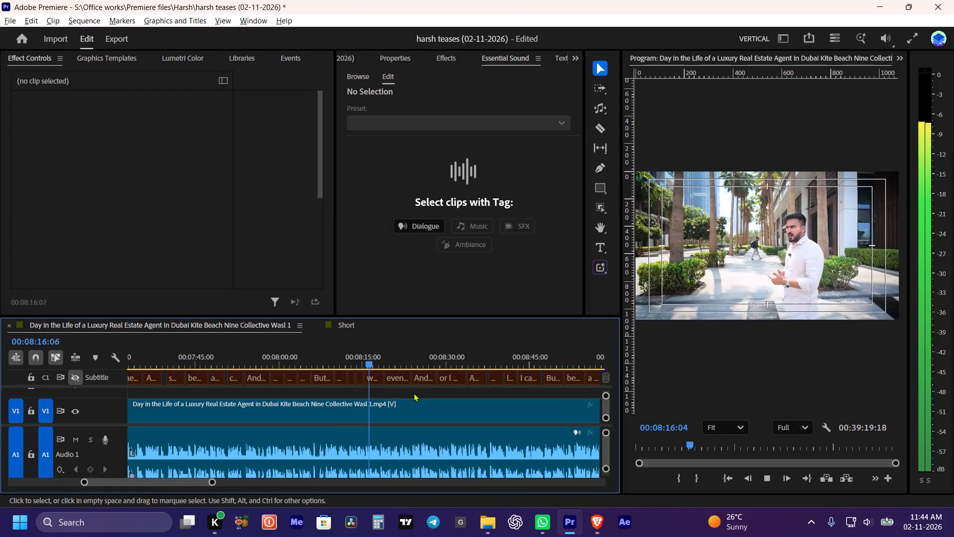
scroll(413, 393, "up", 11, "alt")
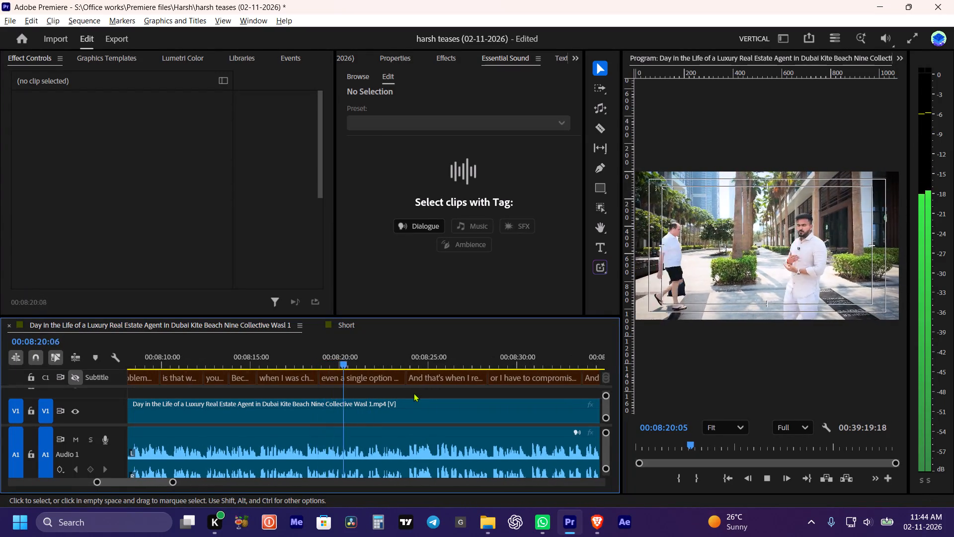
scroll(413, 393, "down", 8, "alt")
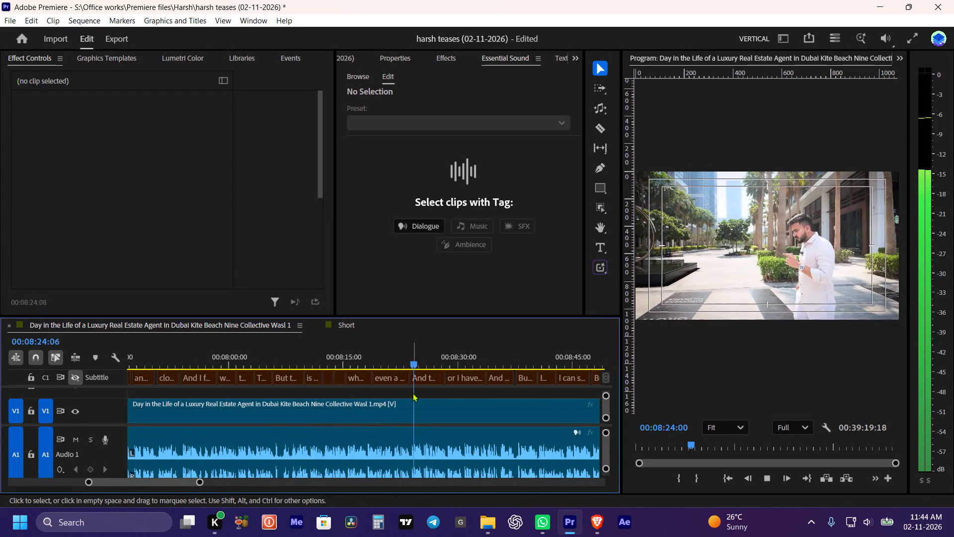
Watch the agent's speech in an enlarged view from about 00:08:24 to 00:08:34, including the passage about compromising on size.
key("grave")
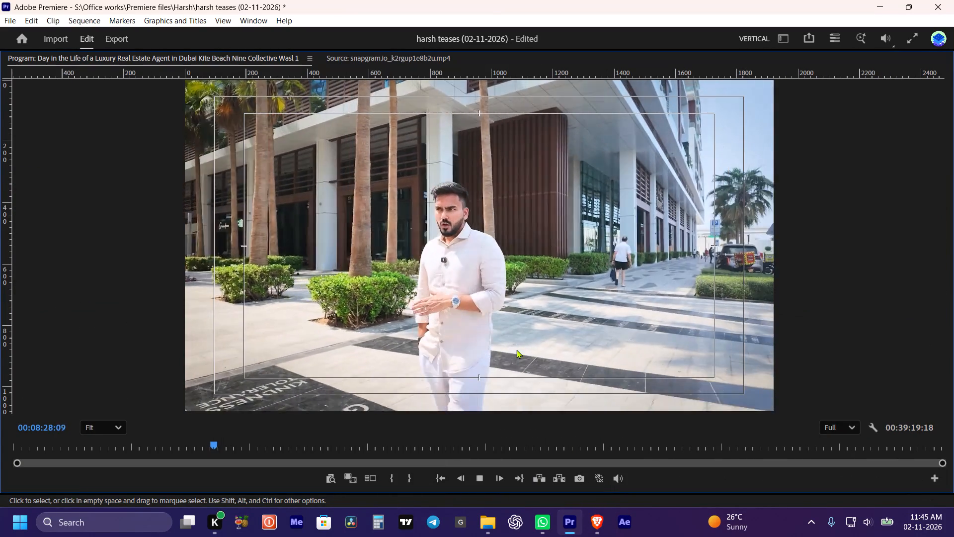
scroll(482, 370, "down", 1)
scroll(421, 436, "down", 1)
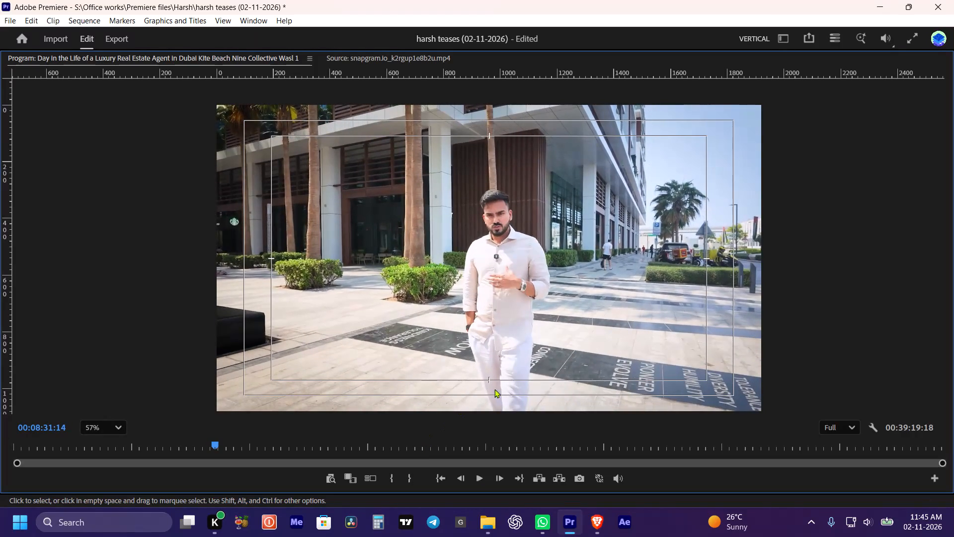
key("space")
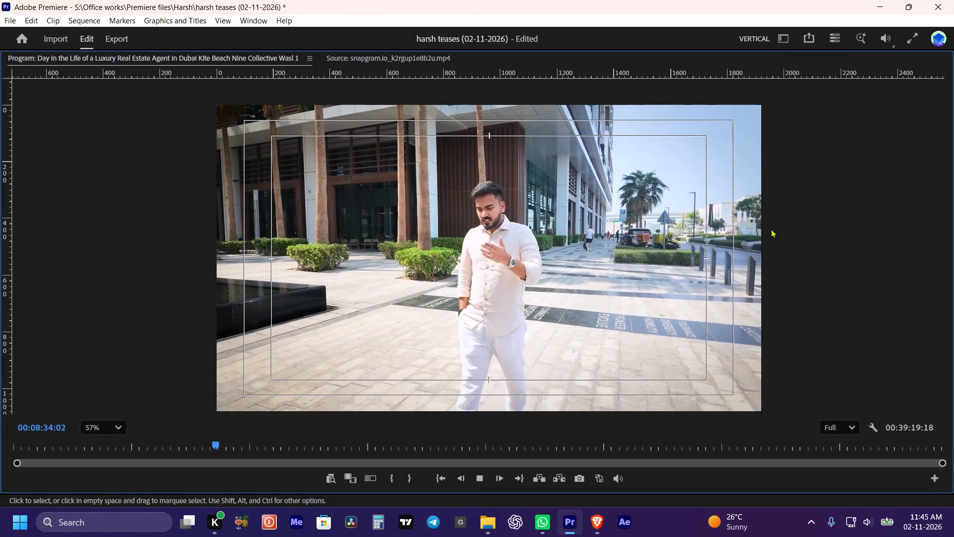
key("space")
key("grave")
Bring up the caption list for the long Dubai sequence and make its Subtitle track visible.
left_click(539, 259)
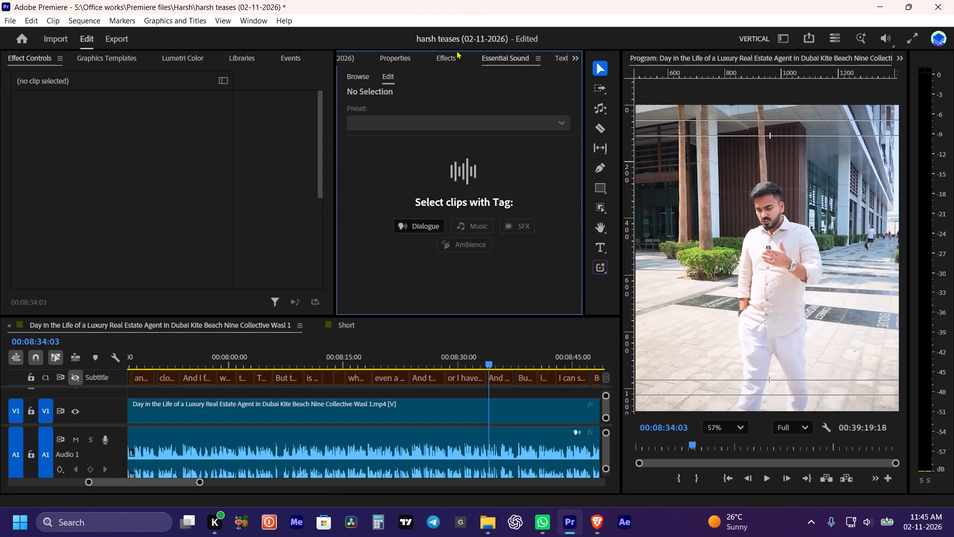
left_click_drag(447, 55, 458, 57)
left_click(579, 58)
left_click(557, 56)
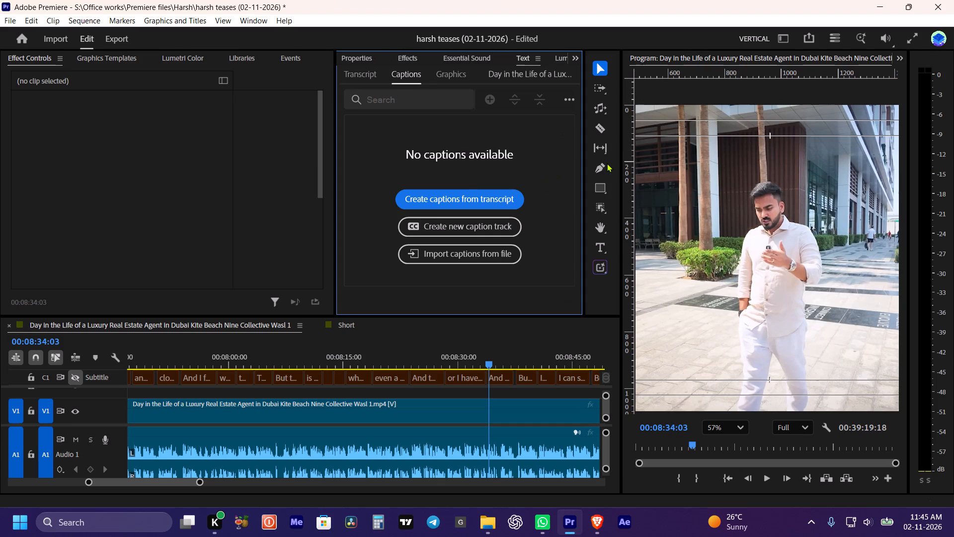
left_click_drag(607, 163, 602, 163)
left_click(479, 201)
left_click(525, 294)
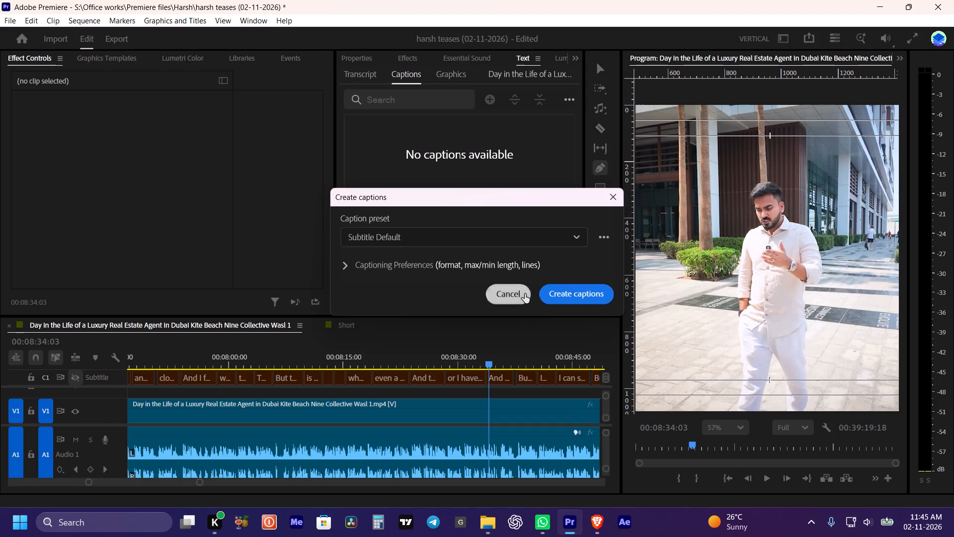
left_click(75, 376)
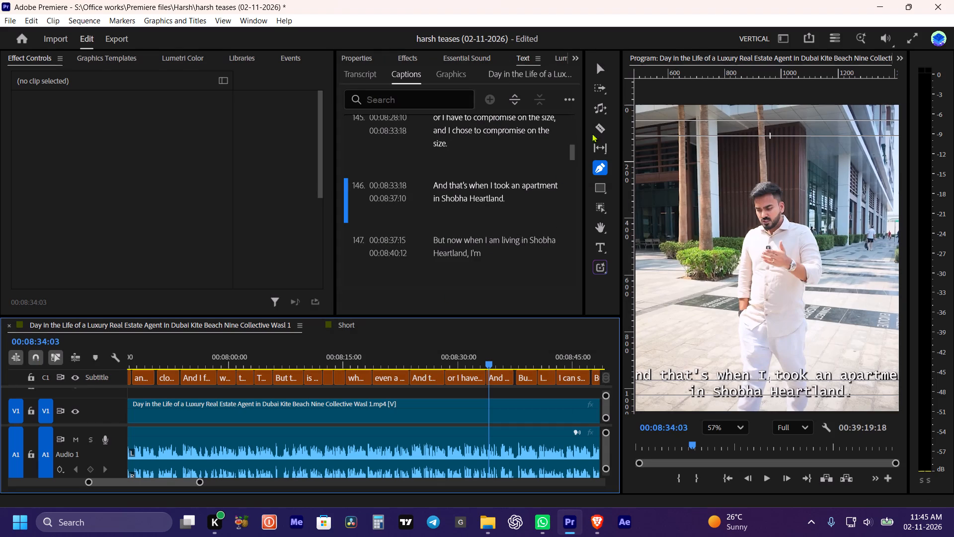
left_click(568, 98)
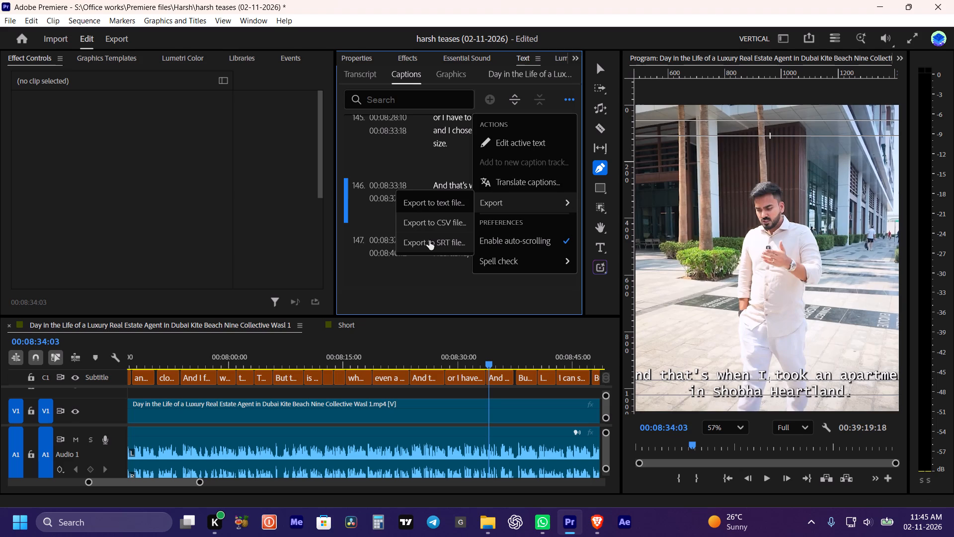
left_click(429, 241)
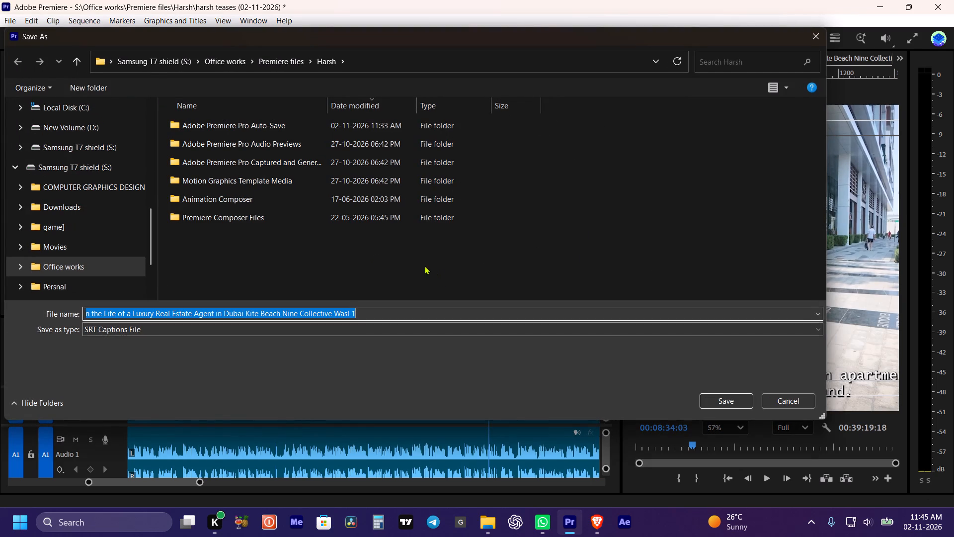
key("ctrl+c")
key("ctrl+c")
key("ctrl+c")
key("ctrl+c")
key("ctrl+c")
key("ctrl+c")
left_click(86, 269)
scroll(100, 231, "up", 3)
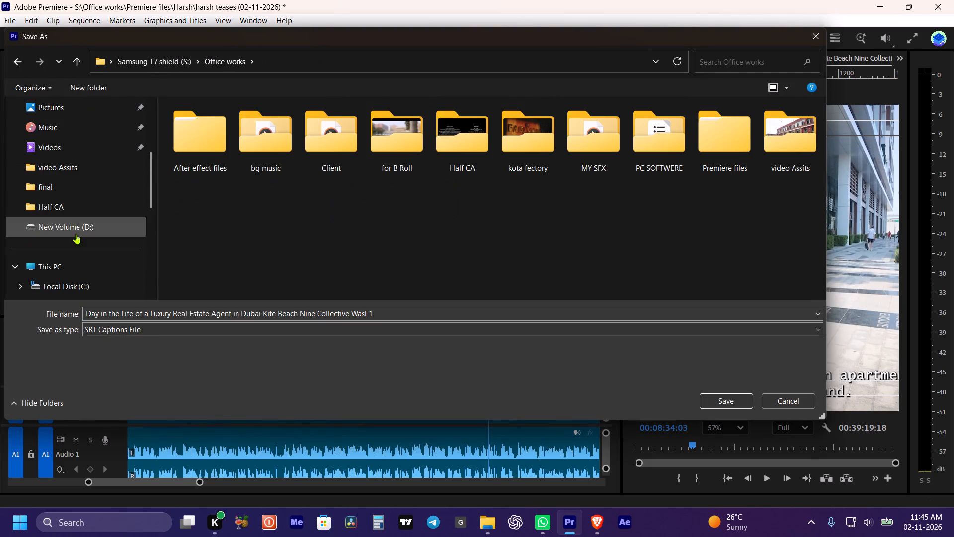
scroll(79, 267, "down", 1)
left_click(75, 244)
scroll(548, 245, "down", 5)
left_click(338, 273)
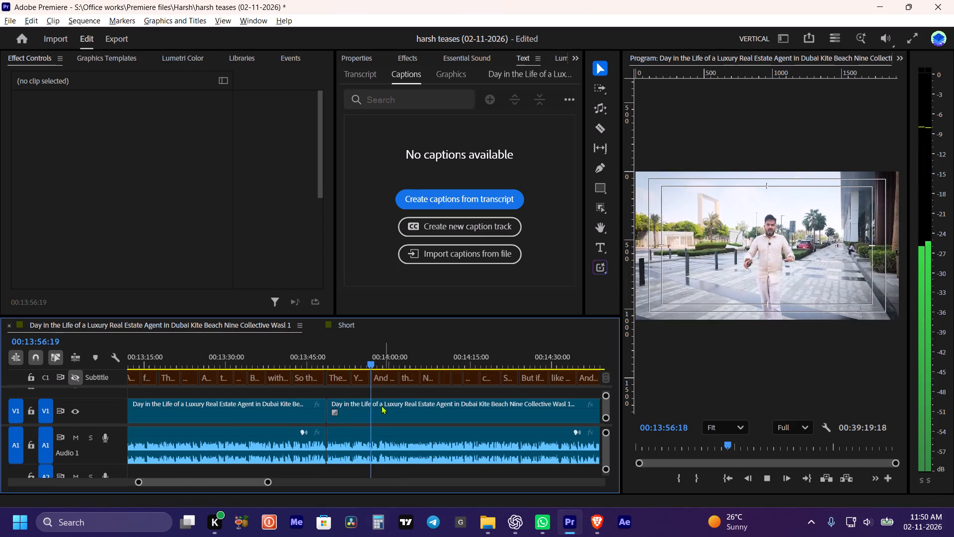
scroll(377, 411, "up", 18, "alt")
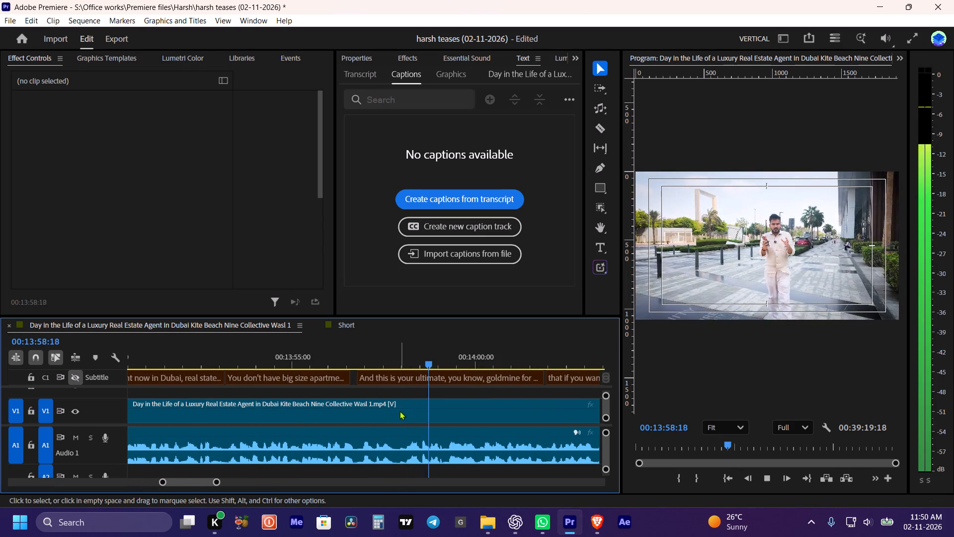
scroll(430, 389, "down", 5, "alt")
key("space")
Replay the lead-in to the "ultimate goldmine" line from about 00:13:55, then again from about 00:13:51.
left_click(354, 358)
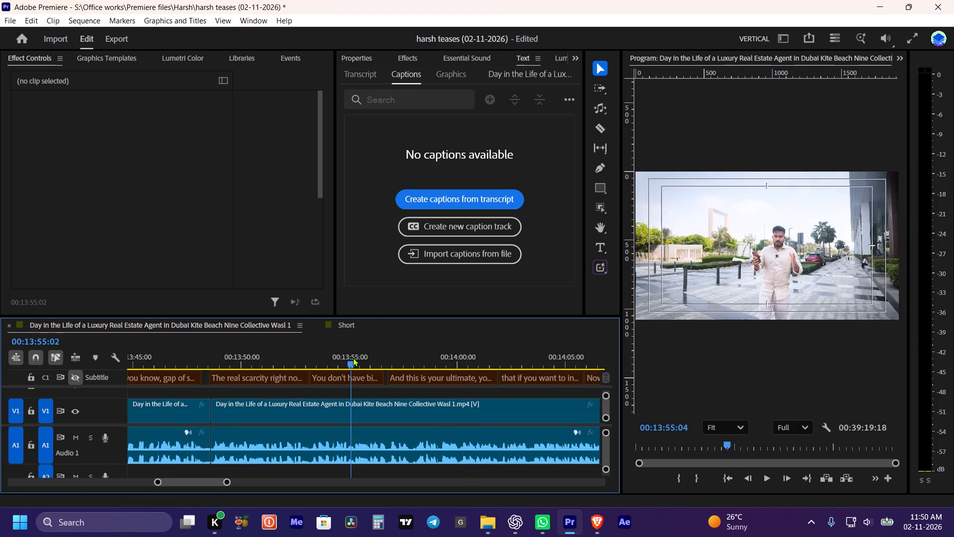
key("space")
scroll(346, 382, "down", 4, "alt")
key("space")
left_click_drag(306, 359, 300, 359)
key("space")
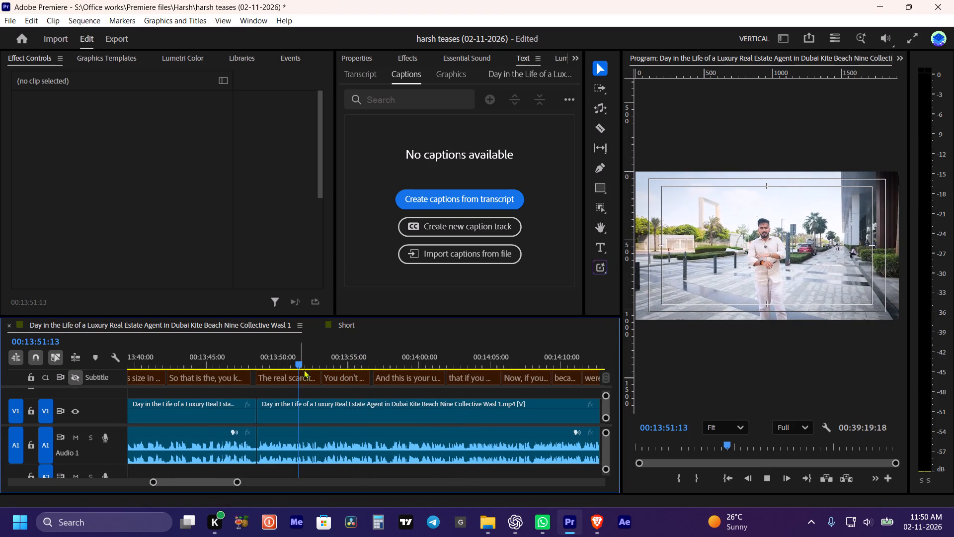
scroll(316, 386, "up", 4, "alt")
scroll(338, 394, "up", 4)
key("space")
Play from "The real scarcity right now" at about 00:13:48 through the "You don't have big size apartments" line.
left_click_drag(313, 359, 294, 362)
key("space")
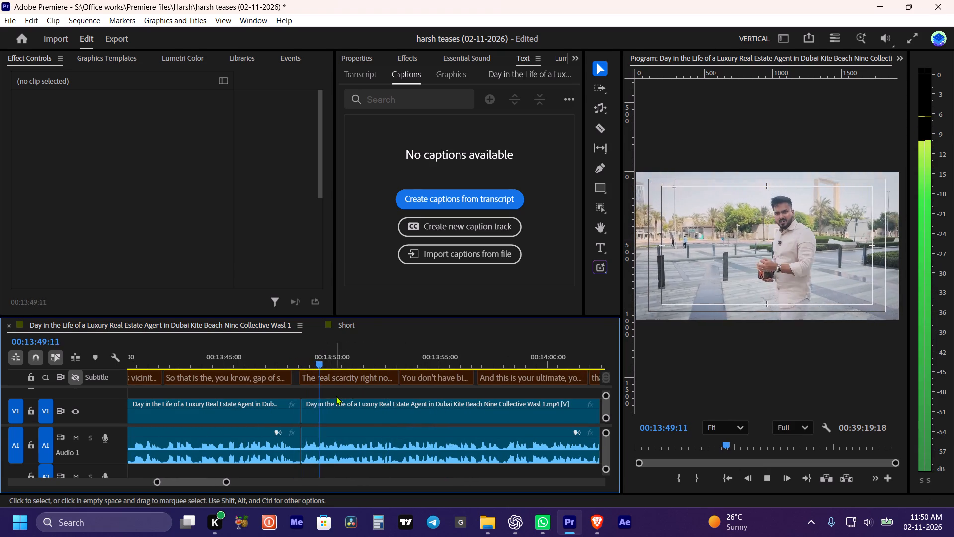
left_click(338, 391)
scroll(345, 392, "down", 6, "alt")
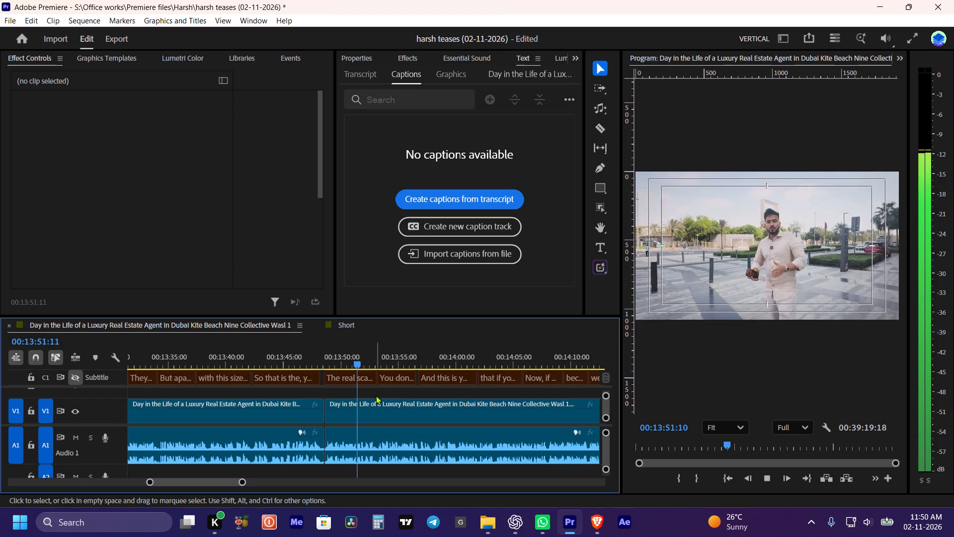
left_click(376, 395)
scroll(391, 395, "up", 3, "alt")
key("space")
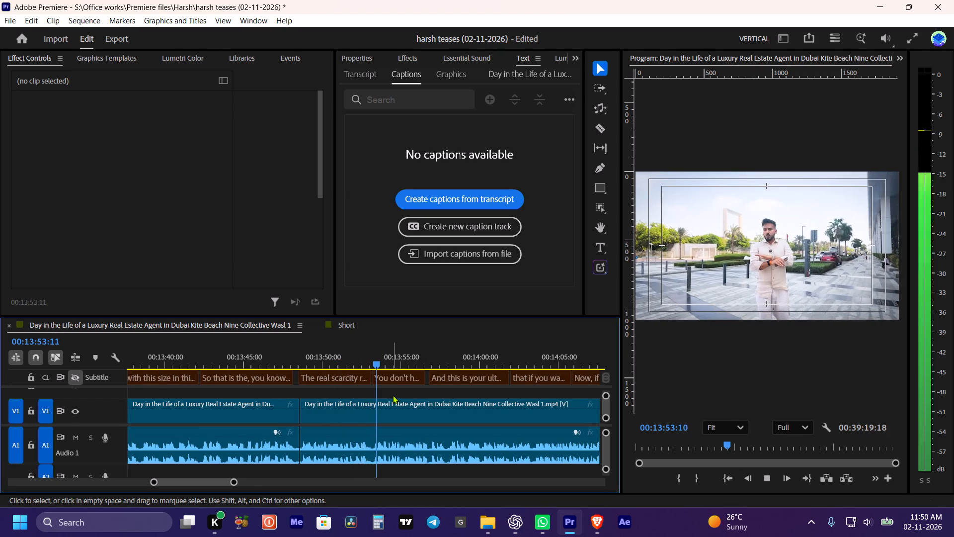
key("space")
scroll(411, 395, "down", 3, "alt")
scroll(413, 395, "up", 1, "alt")
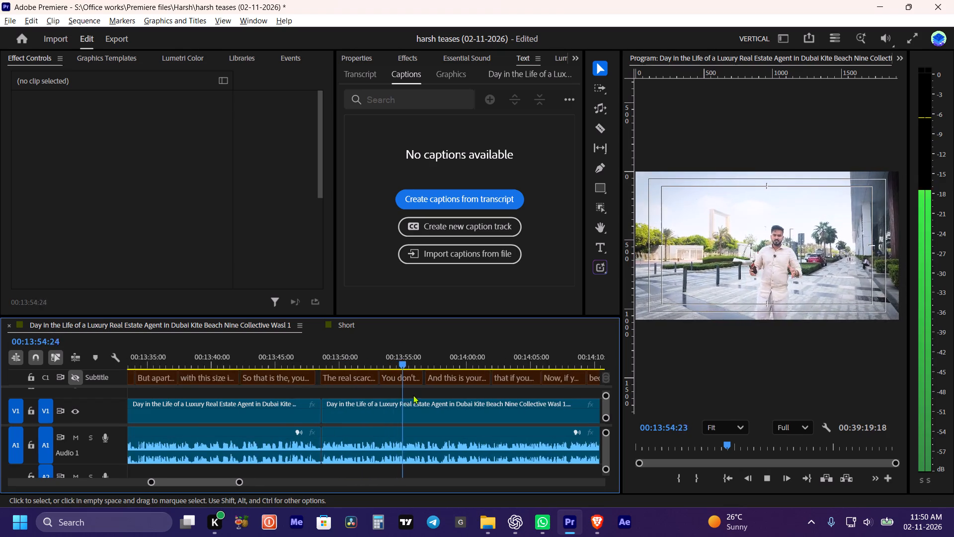
scroll(413, 395, "up", 8, "alt")
key("space")
Play on from about 00:13:56 through the "ultimate goldmine" line to about 00:14:02.
key("space")
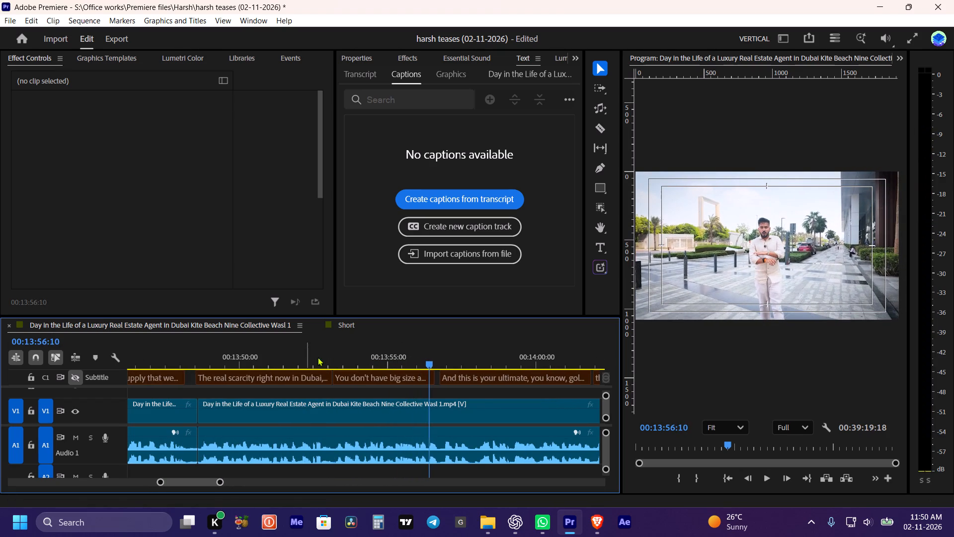
scroll(447, 418, "down", 4)
scroll(441, 417, "down", 4, "alt")
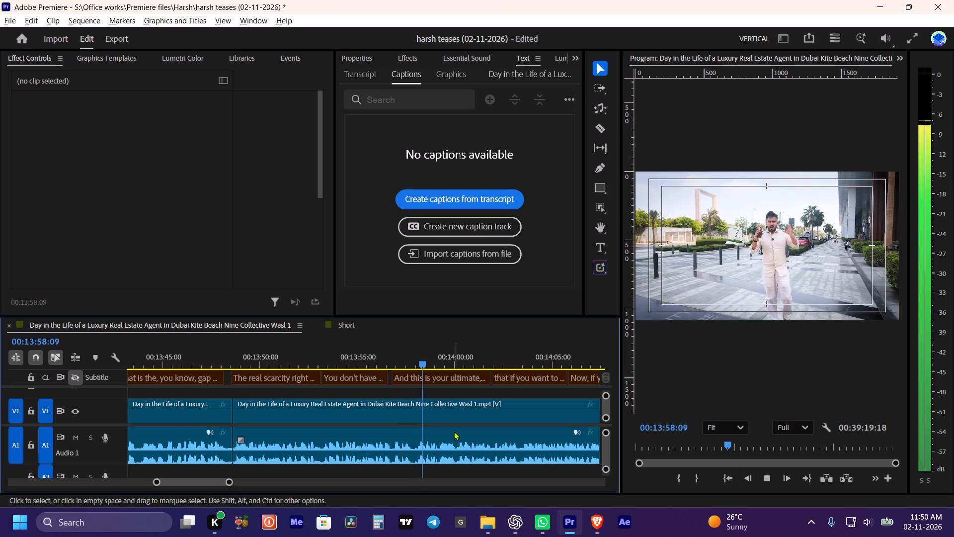
scroll(449, 431, "down", 8, "alt")
scroll(414, 432, "up", 6, "alt")
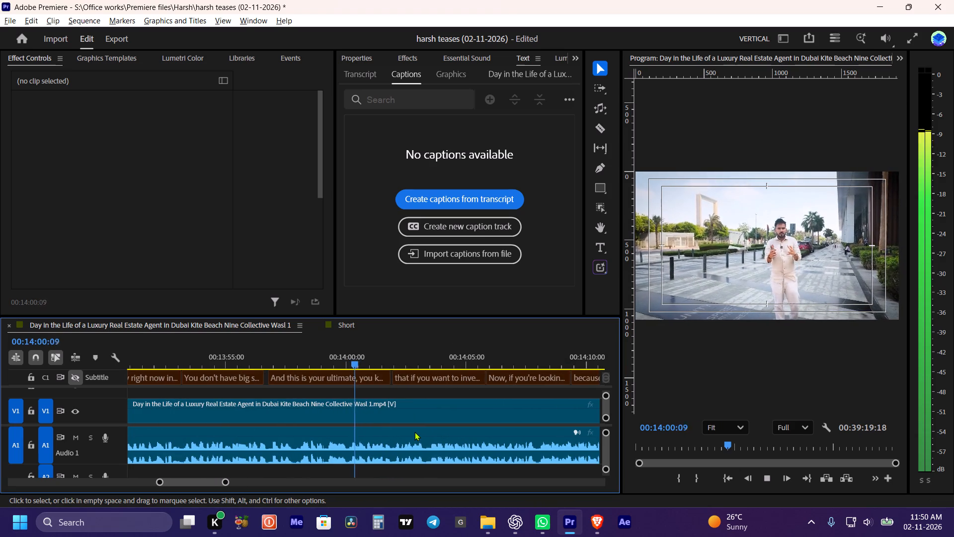
scroll(422, 428, "up", 3, "alt")
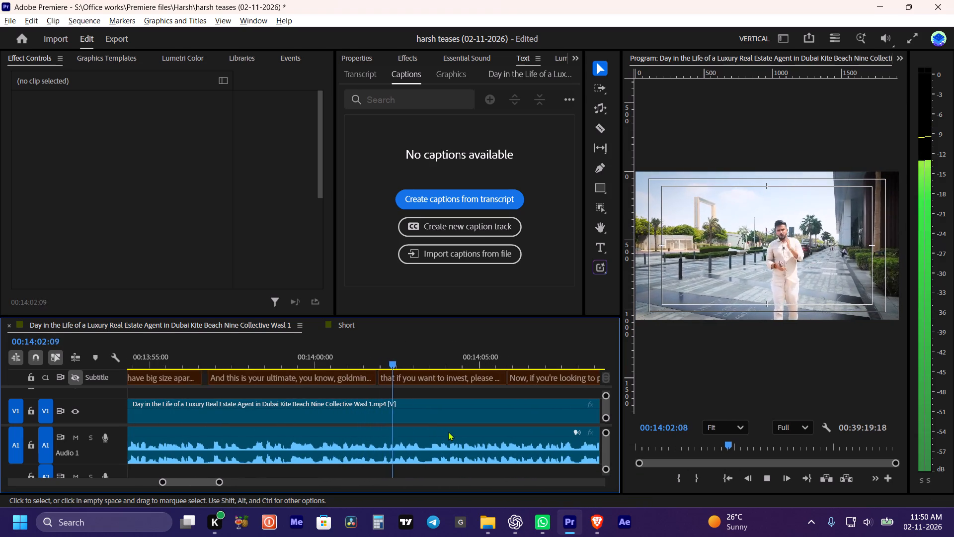
scroll(448, 432, "up", 1, "alt")
scroll(448, 432, "down", 4, "alt")
key("space")
Replay the "And this is your ultimate" line from 00:13:56:20 to about 00:14:00.
left_click(275, 354)
key("space")
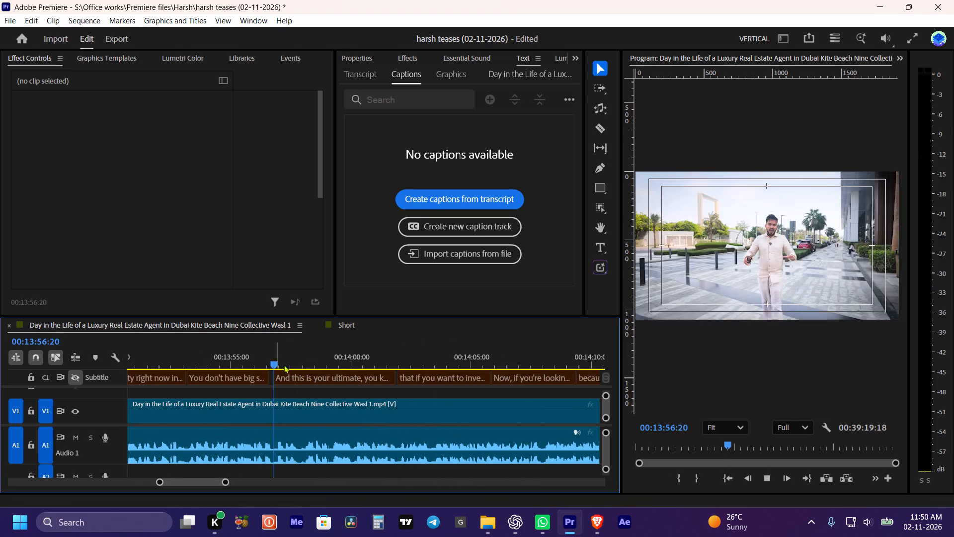
scroll(301, 381, "up", 4)
scroll(343, 396, "up", 8, "alt")
scroll(394, 404, "down", 10)
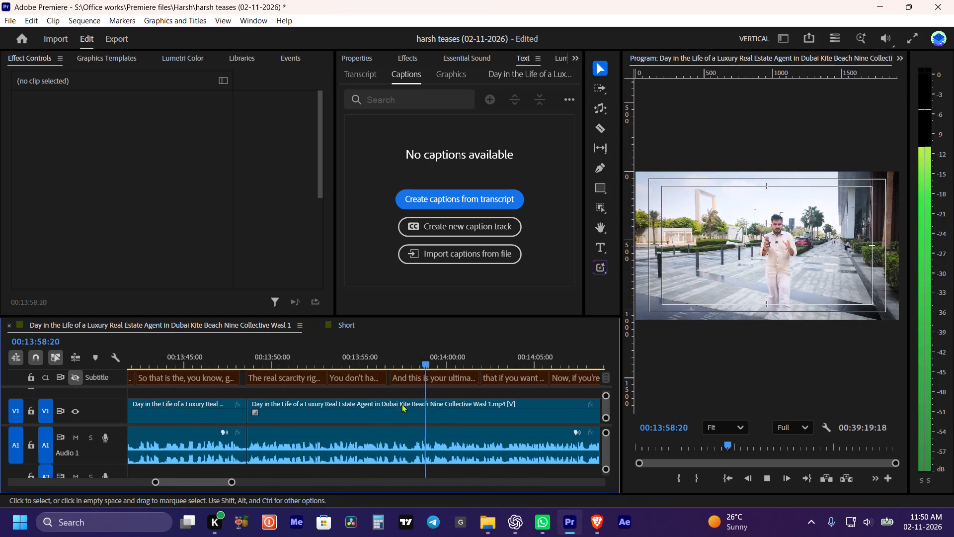
scroll(436, 403, "up", 4)
key("space")
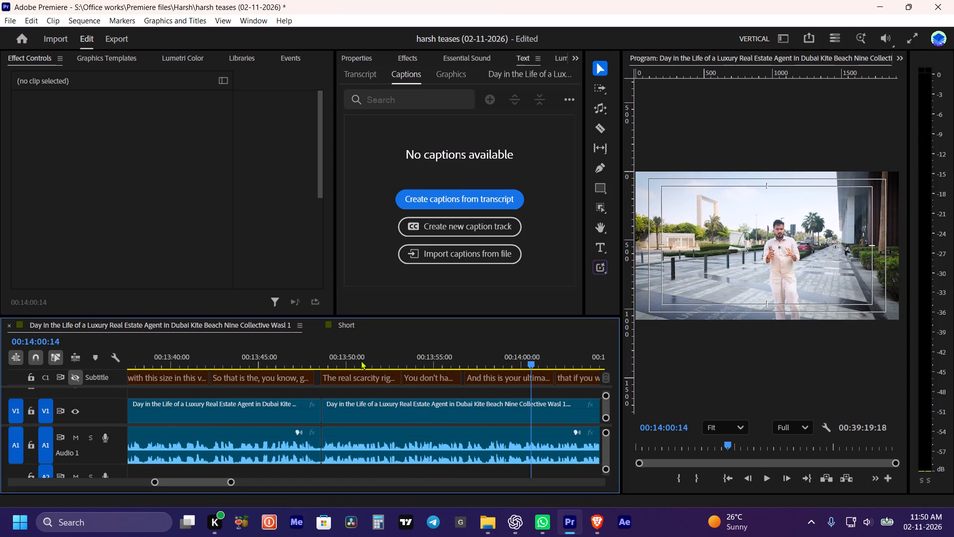
Replay the passage from the "real scarcity" line, restarting slightly further in, and continue to about 00:14:00.
left_click(361, 360)
key("space")
left_click(375, 354)
key("space")
left_click(400, 389, "alt")
scroll(406, 394, "up", 3, "alt")
scroll(411, 397, "down", 8)
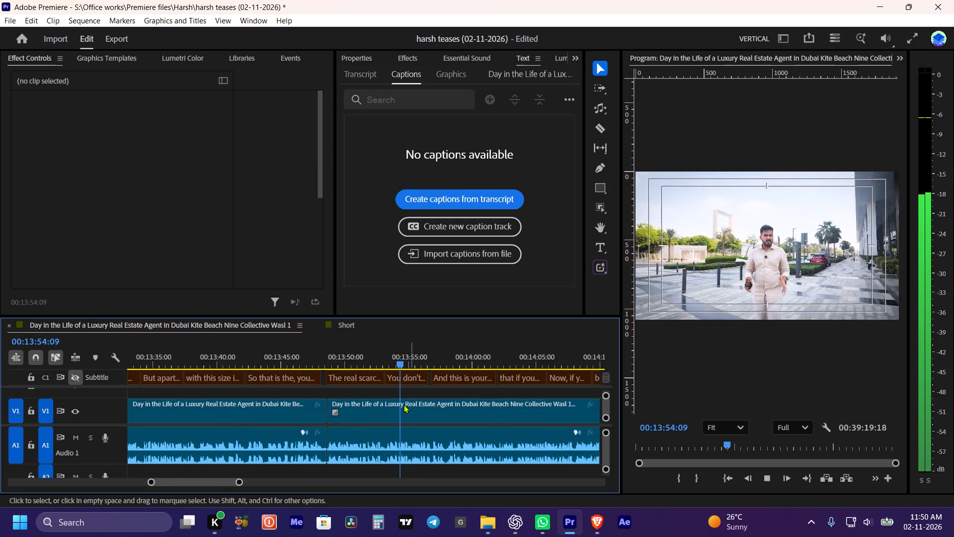
scroll(415, 412, "up", 4, "alt")
scroll(415, 412, "down", 4)
scroll(377, 414, "up", 3, "alt")
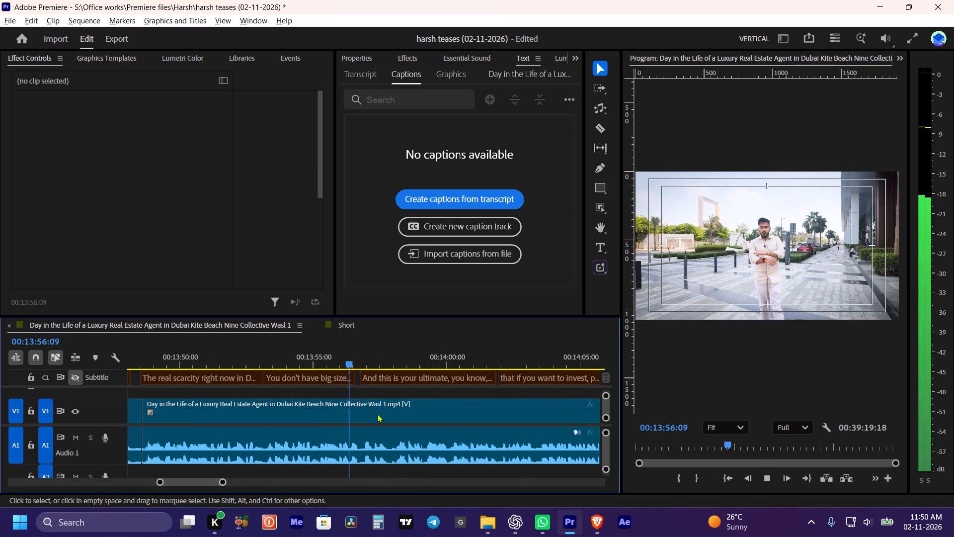
scroll(377, 414, "up", 4, "alt")
scroll(398, 416, "down", 9, "alt")
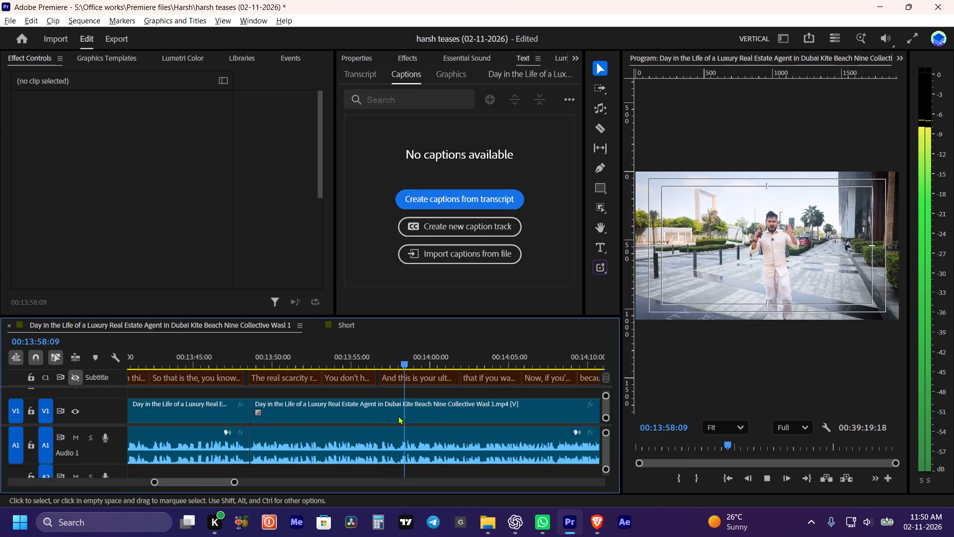
scroll(397, 416, "down", 10)
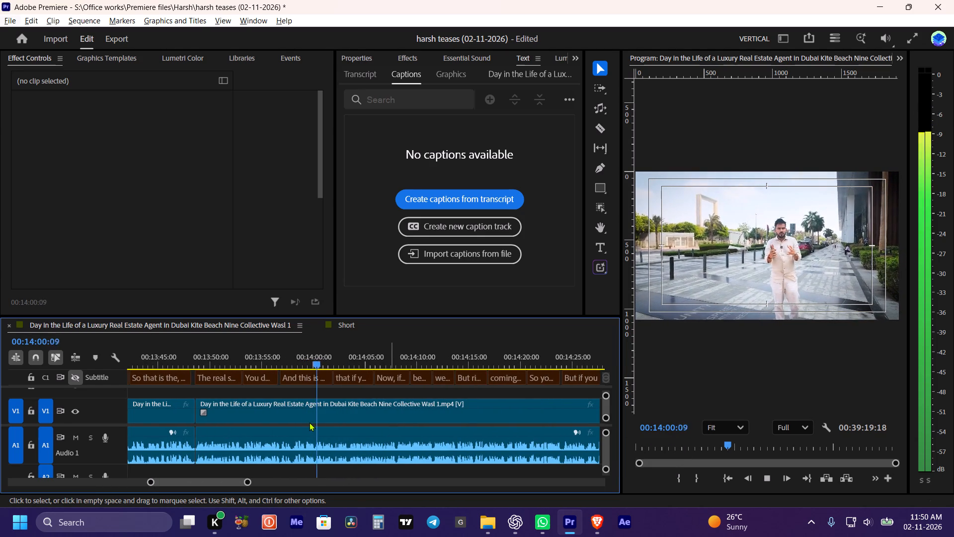
Play on through the "that if you want to invest" line to about 00:14:06.
scroll(309, 422, "up", 2)
scroll(358, 419, "up", 2, "alt")
scroll(351, 420, "up", 5)
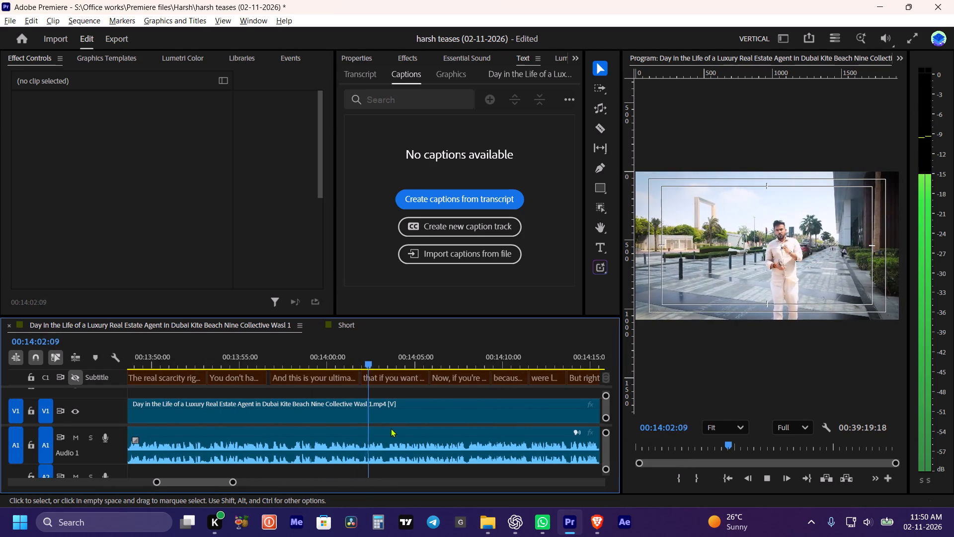
scroll(391, 428, "up", 3, "alt")
scroll(406, 426, "up", 2)
scroll(406, 426, "down", 9, "alt")
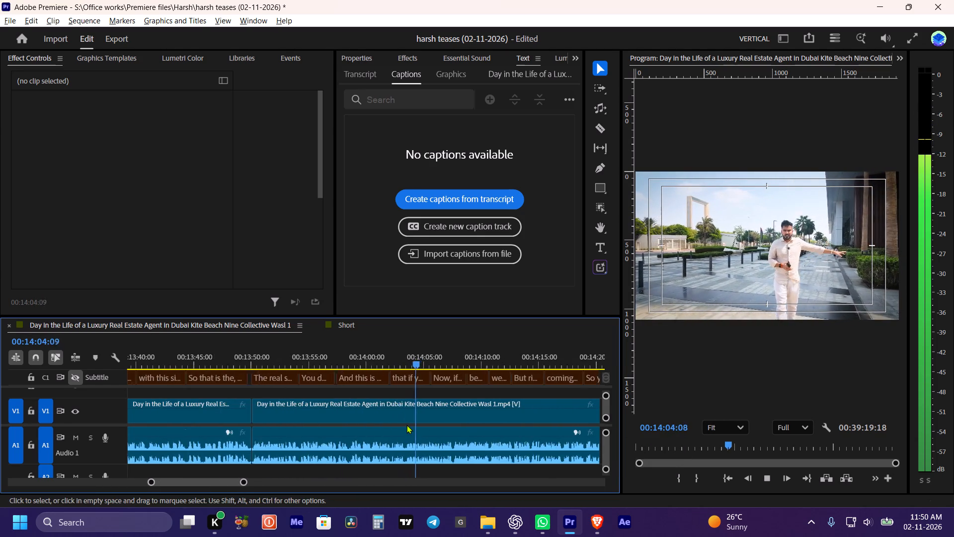
scroll(406, 425, "down", 5, "alt")
scroll(412, 426, "up", 3)
key("space")
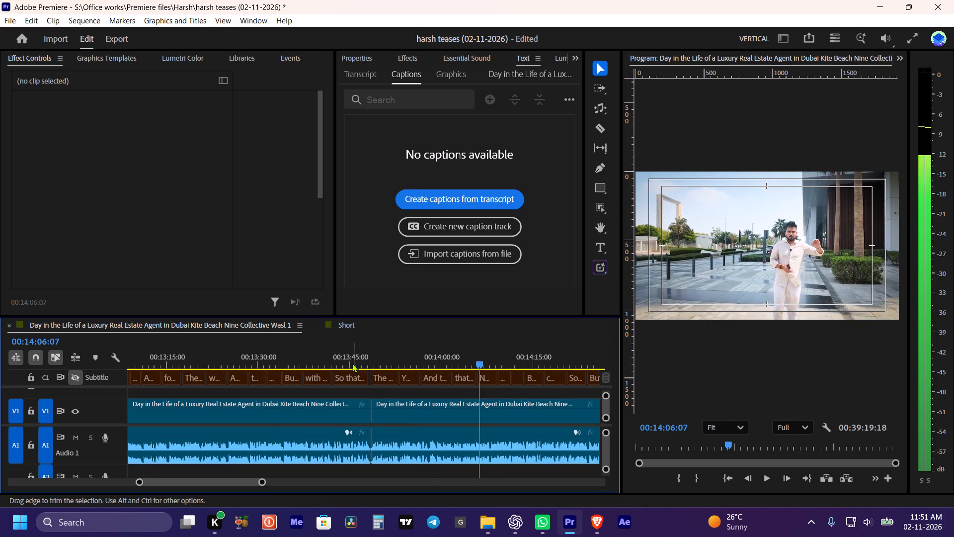
Replay the "real scarcity right now in Dubai" line from the clip's start to its end at about 00:13:53.
left_click_drag(374, 353, 380, 353)
key("space")
scroll(391, 393, "up", 4, "alt")
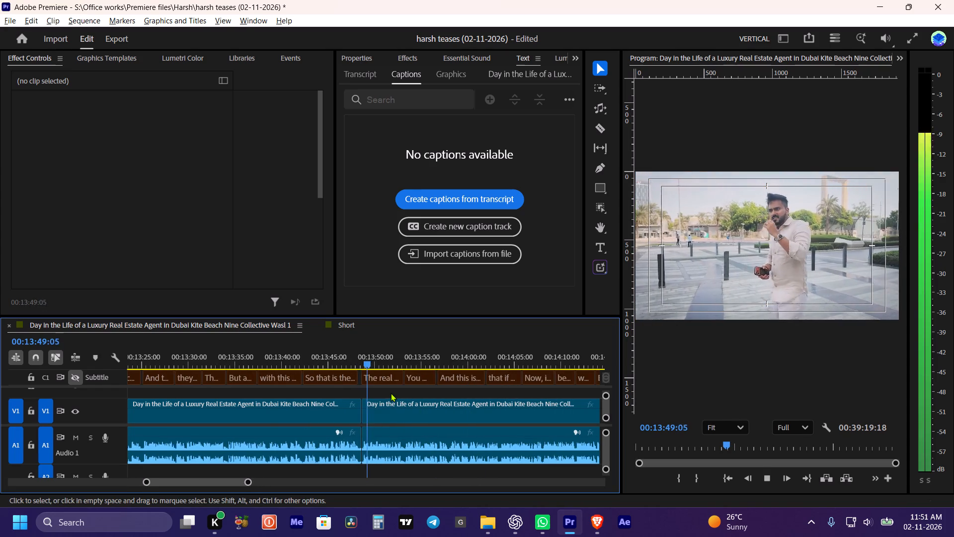
scroll(381, 395, "up", 7, "alt")
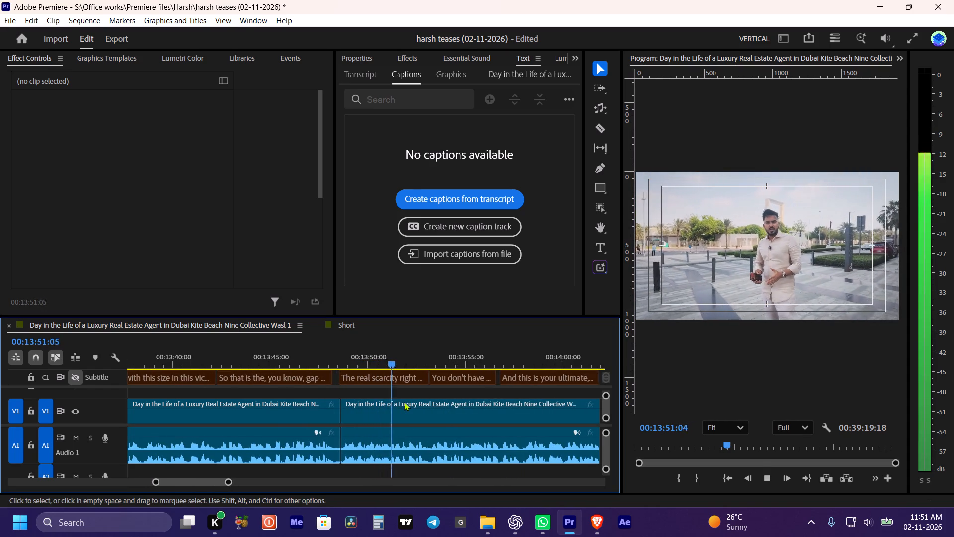
scroll(404, 402, "down", 1)
scroll(404, 402, "up", 10, "alt")
key("space")
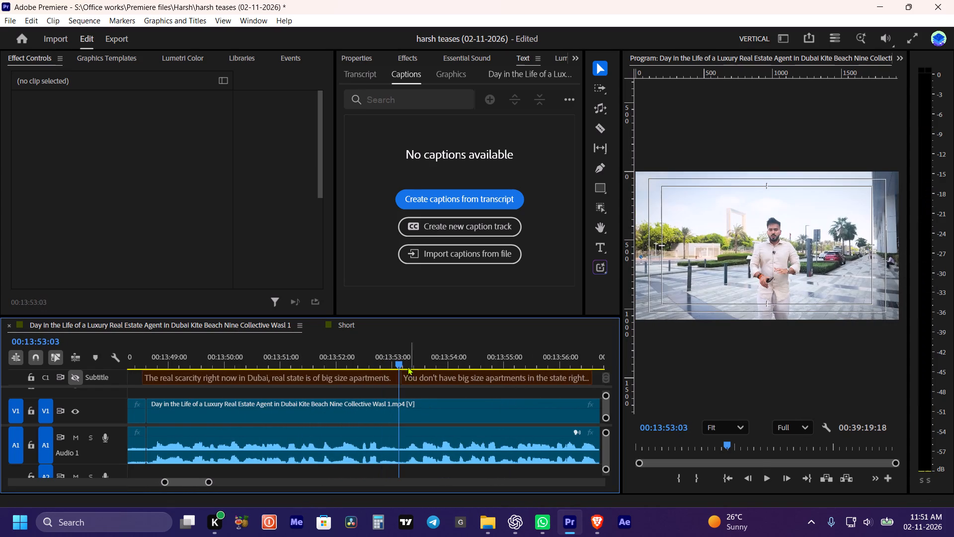
Find the end of the "big size apartments" sentence and split the source clip and its audio at 00:13:53:03.
key("space")
key("space")
double_click(409, 356)
left_click(405, 356)
left_click_drag(404, 356, 403, 356)
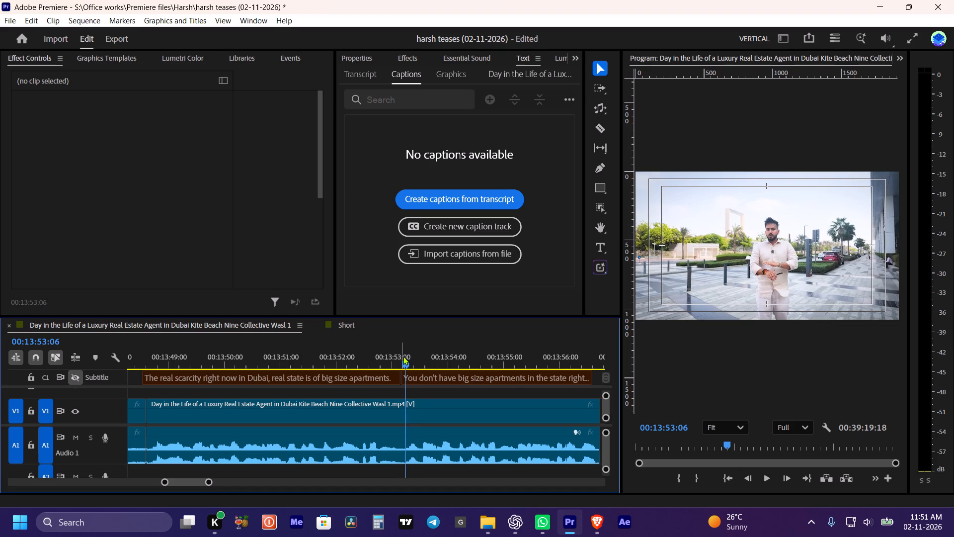
left_click_drag(403, 356, 395, 357)
left_click_drag(404, 359, 395, 361)
key("space")
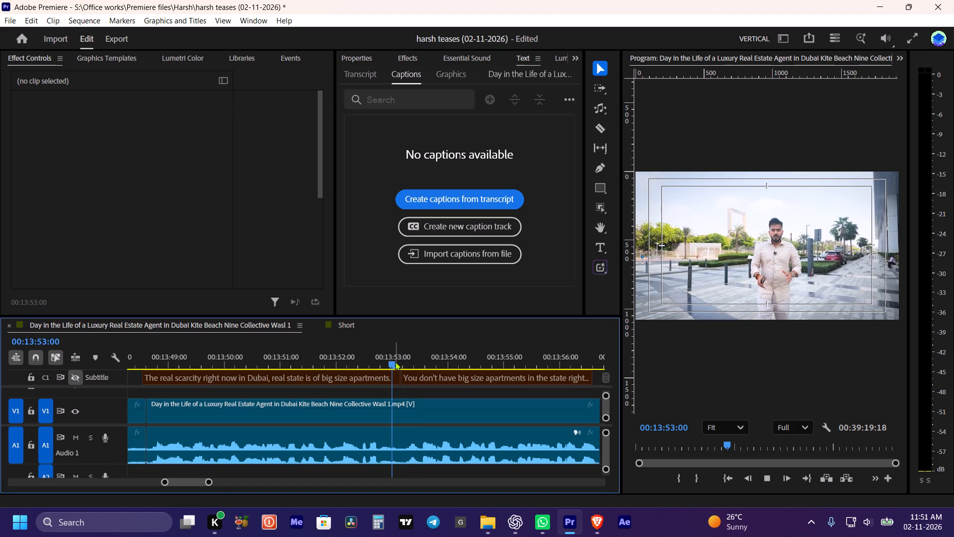
key("space")
left_click(403, 362)
left_click(420, 432)
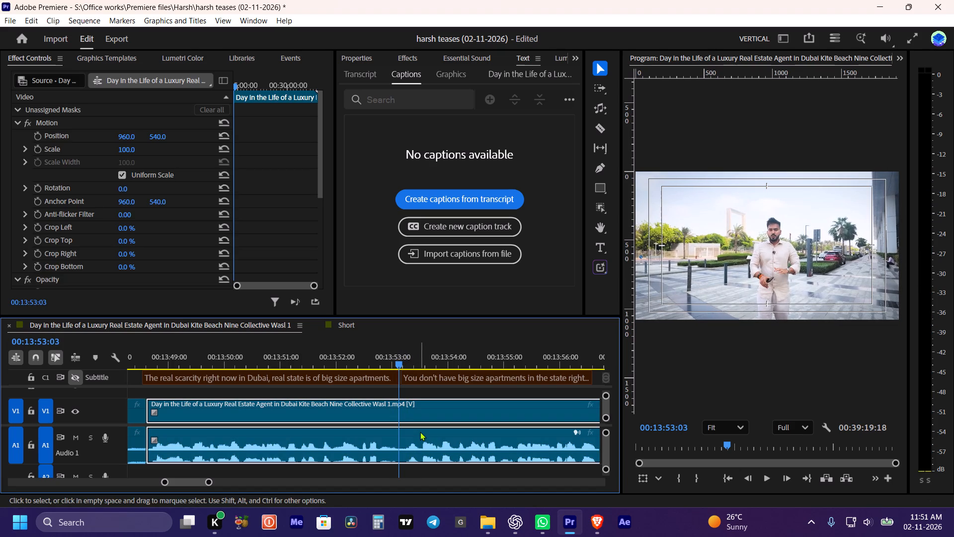
key("ctrl+k")
Copy the "real scarcity" segment and paste it into the Short sequence at 00:00:02:19, after the first clip.
scroll(426, 434, "up", 5)
left_click(410, 435)
key("ctrl+c")
key("ctrl+c")
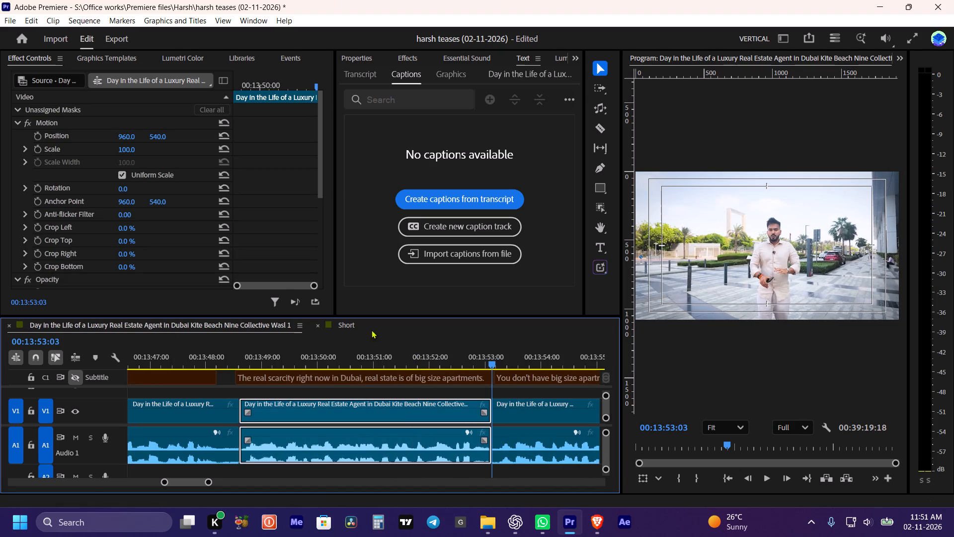
left_click(352, 325)
scroll(358, 327, "down", 3)
key("ctrl+v")
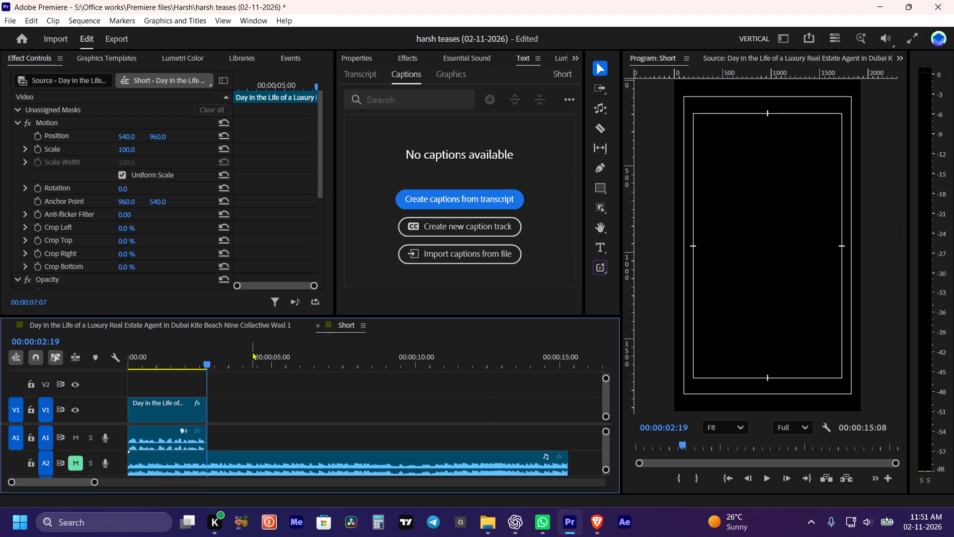
Play the Short sequence from the start through the pasted "real scarcity" clip to about 00:00:06:16.
left_click_drag(174, 358, 26, 404)
key("space")
scroll(169, 381, "down", 5, "alt")
left_click(172, 381)
scroll(172, 381, "up", 4, "alt")
scroll(172, 381, "up", 8)
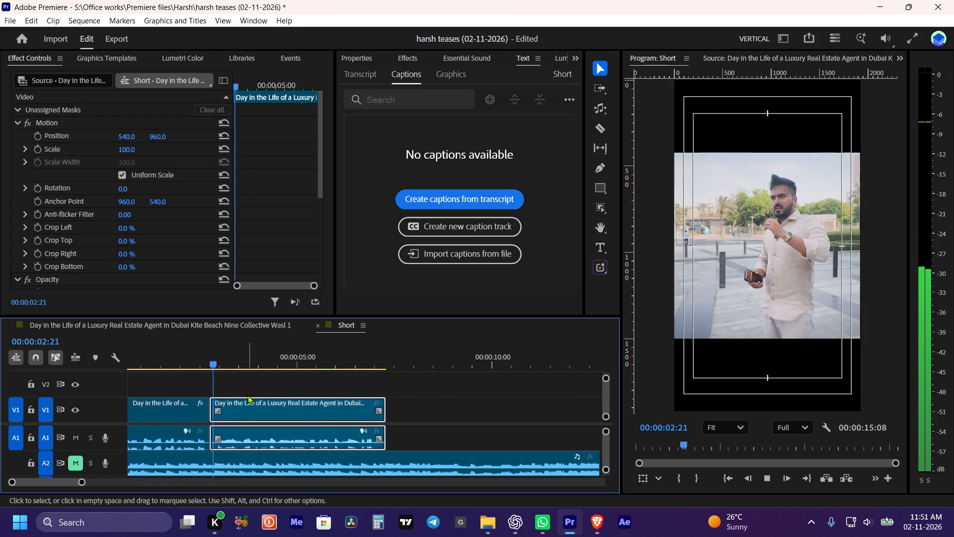
scroll(276, 391, "down", 4, "alt")
left_click(291, 390)
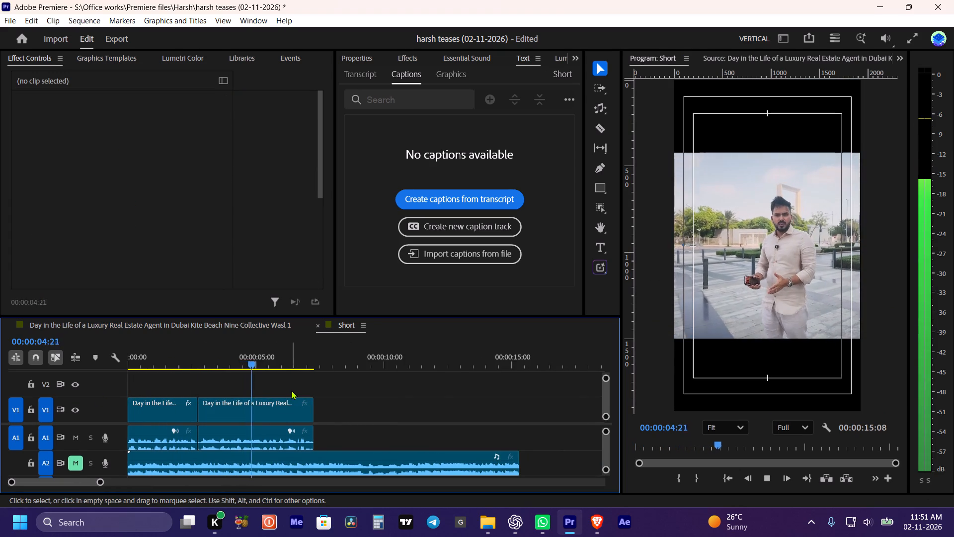
key("space")
key("space")
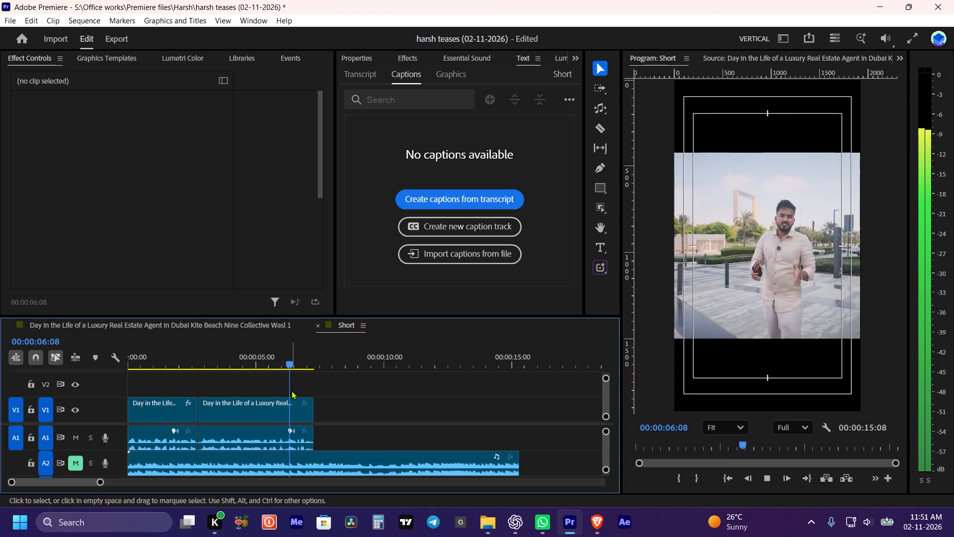
key("space")
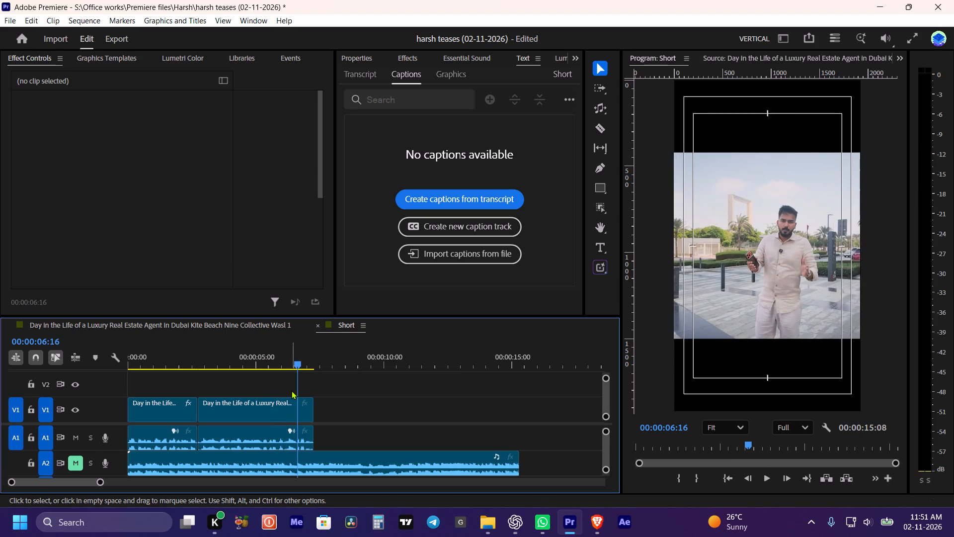
Return the Short sequence's playhead to 00:00:00:00 and save the project.
left_click_drag(207, 355, 120, 378)
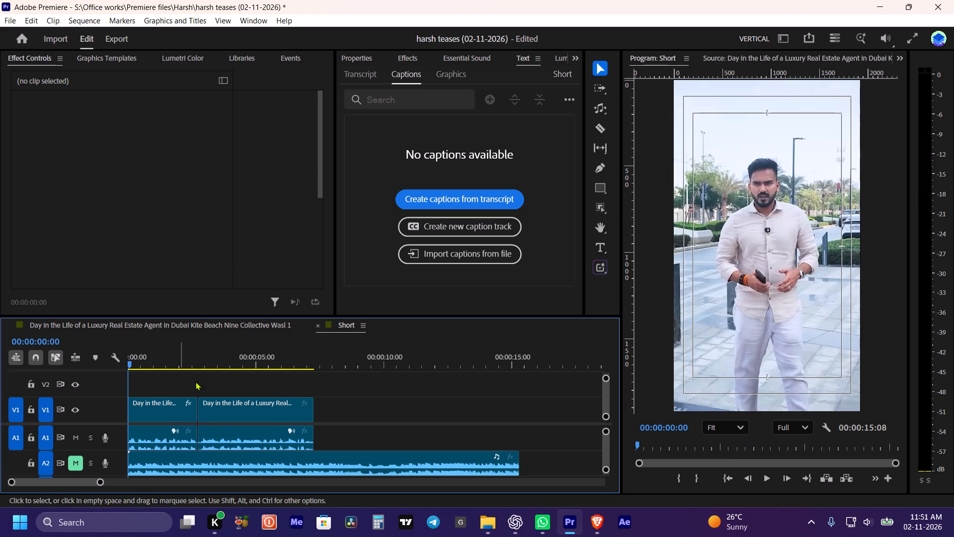
left_click(215, 378)
key("ctrl+s")
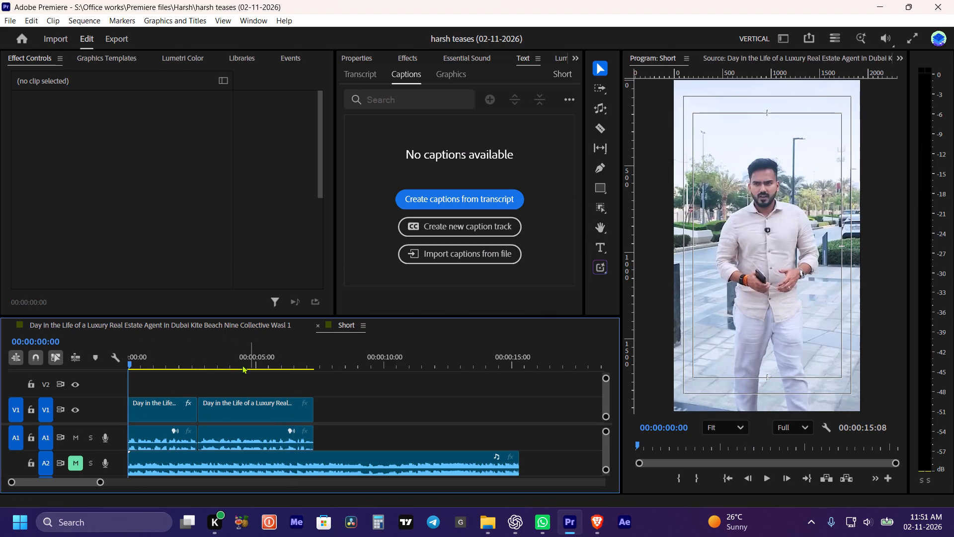
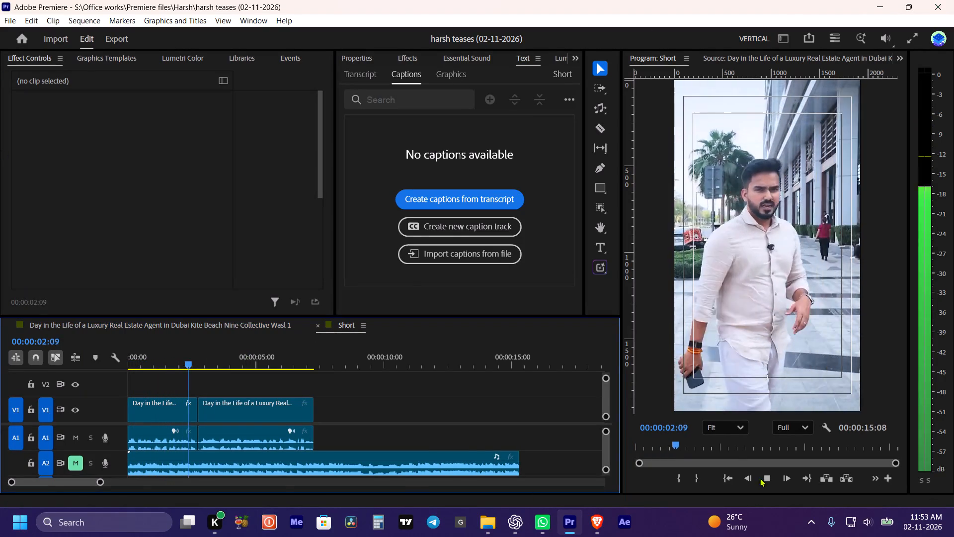
Play the Short sequence on through the "real scarcity" clip to about 00:00:06.
left_click(424, 413)
key("space")
key("space")
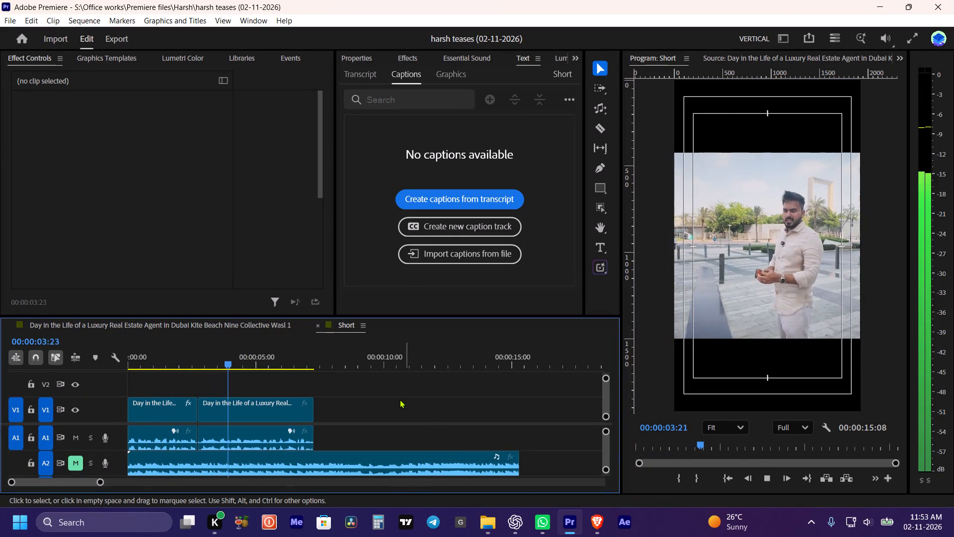
scroll(397, 399, "down", 2, "alt")
scroll(352, 394, "up", 3)
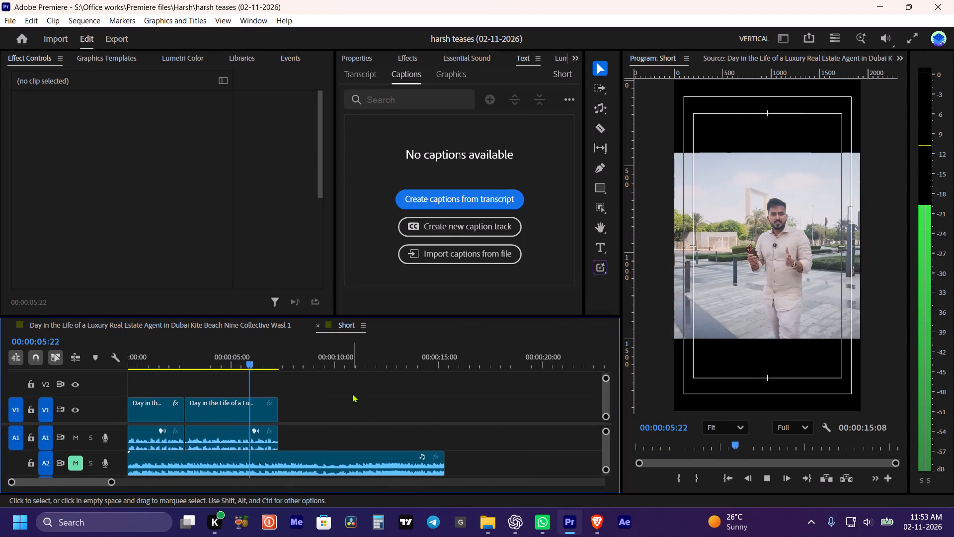
key("space")
Replay the Short sequence from the start in short bursts, checking the cut between the two clips through to 00:00:04:10.
left_click_drag(201, 346, 191, 352)
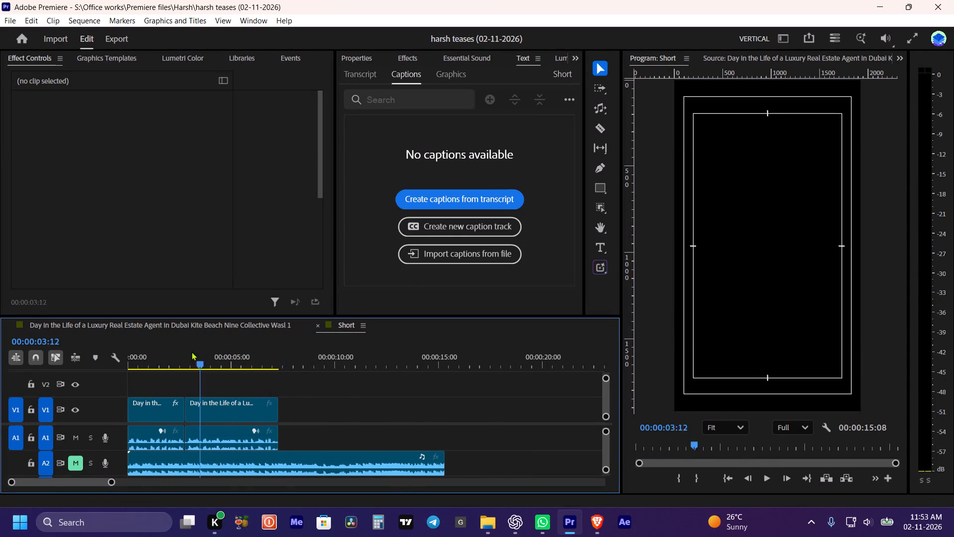
left_click_drag(191, 352, 52, 386)
key("space")
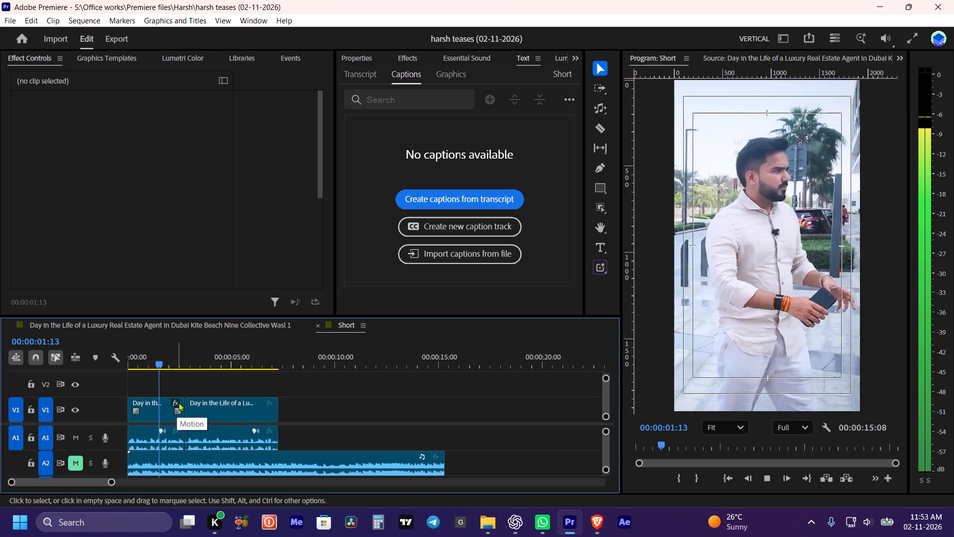
left_click(385, 405)
key("space")
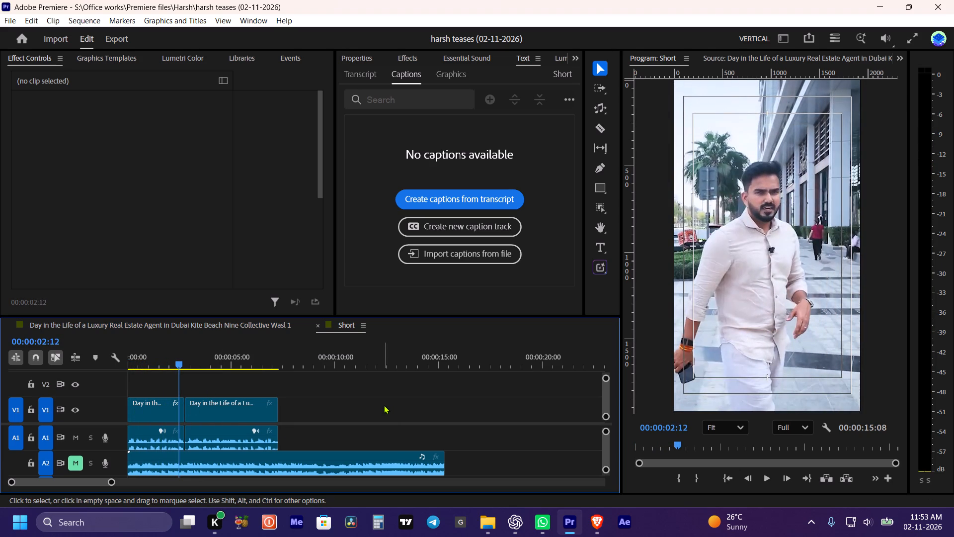
key("space")
key("space")
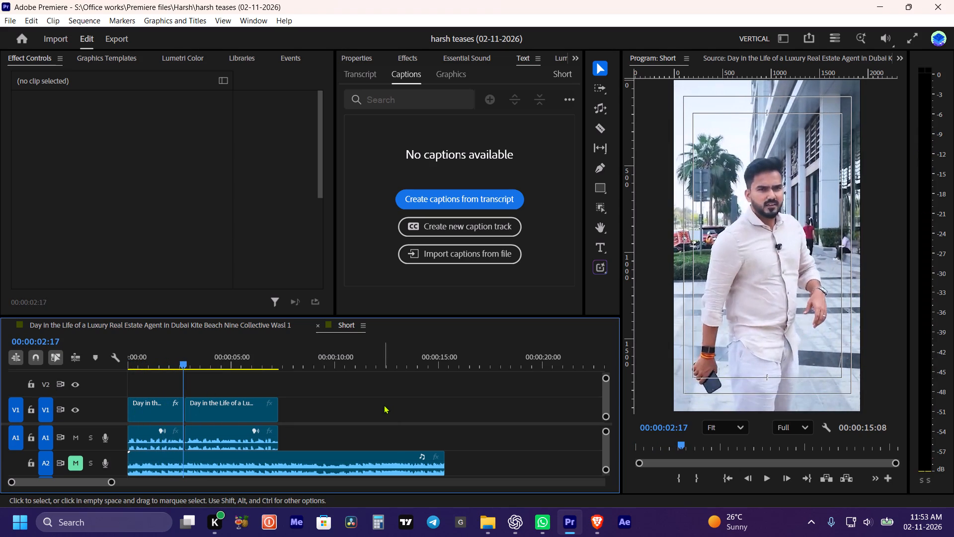
key("space")
key("space")
left_click(393, 410)
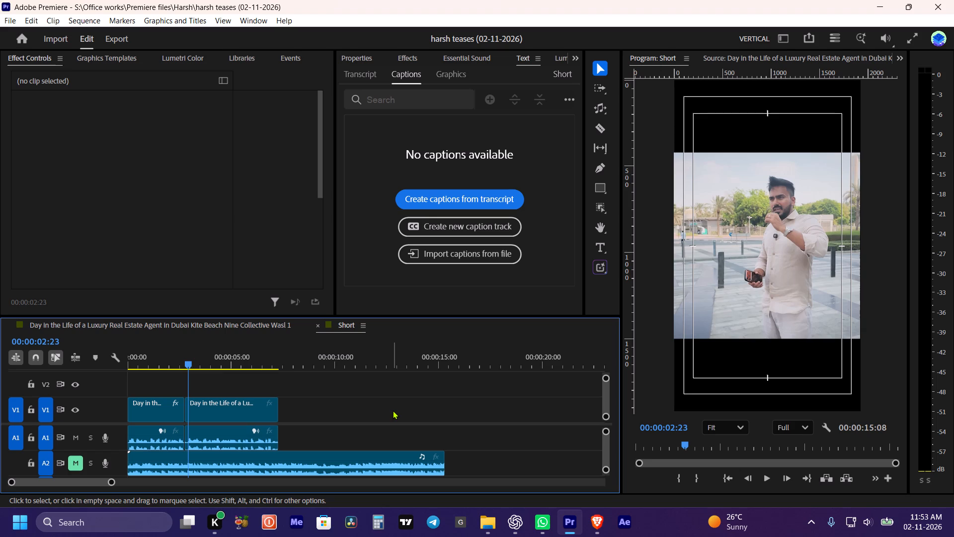
left_click(427, 408)
key("space")
left_click(385, 405)
key("space")
left_click(343, 396)
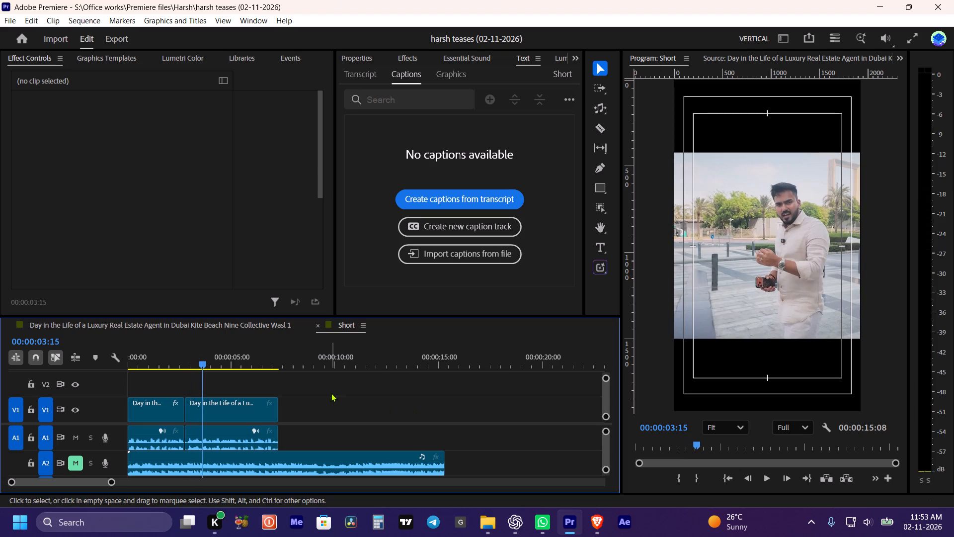
key("space")
key("space")
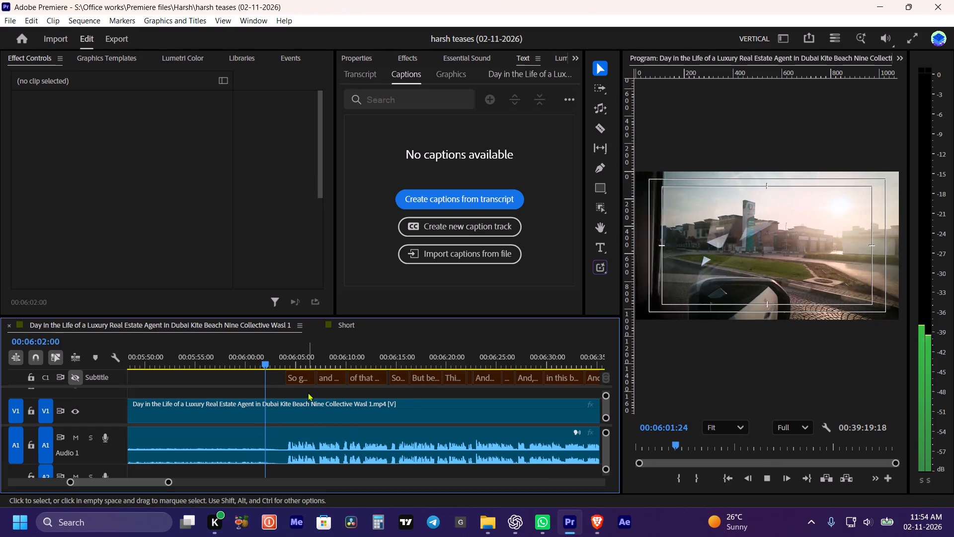
left_click(308, 392)
scroll(308, 392, "up", 2, "alt")
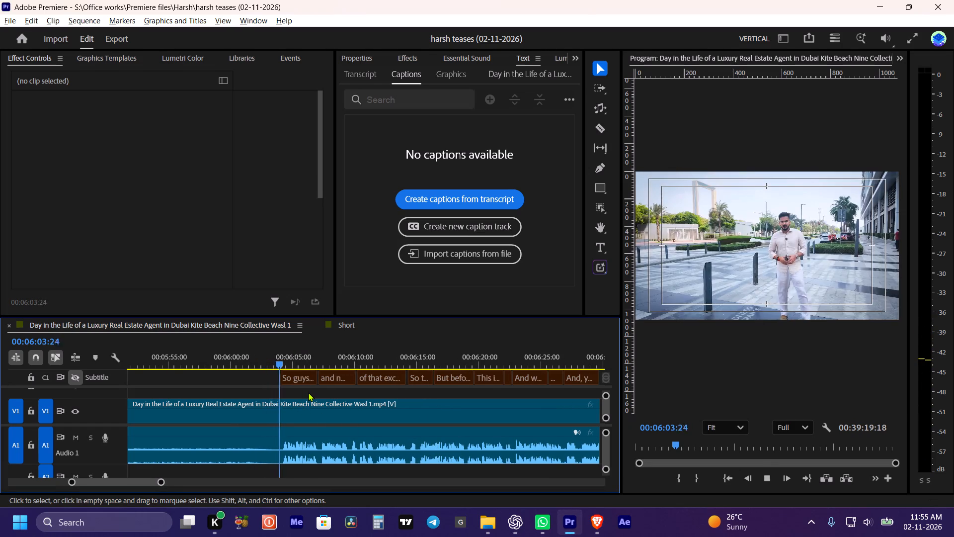
left_click(308, 392)
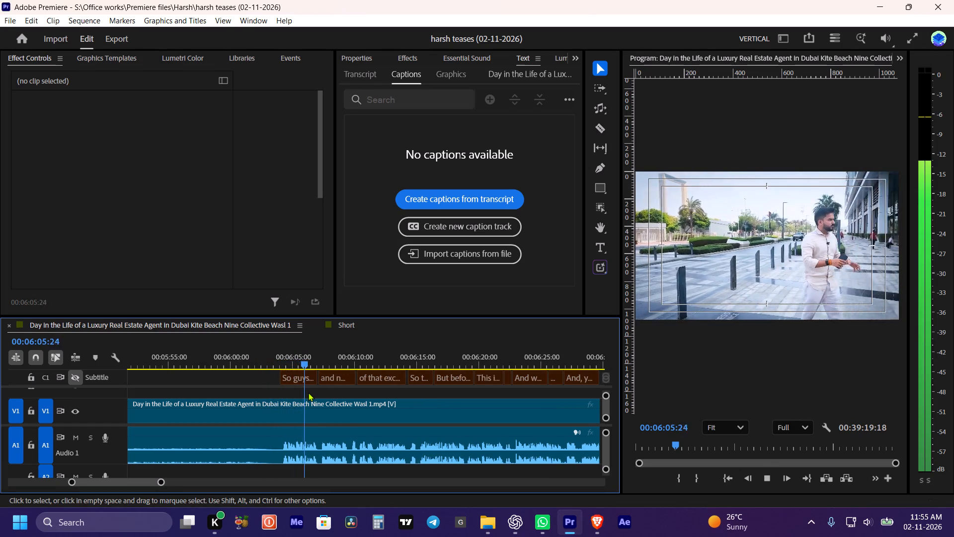
left_click(308, 392)
scroll(321, 395, "down", 3, "alt")
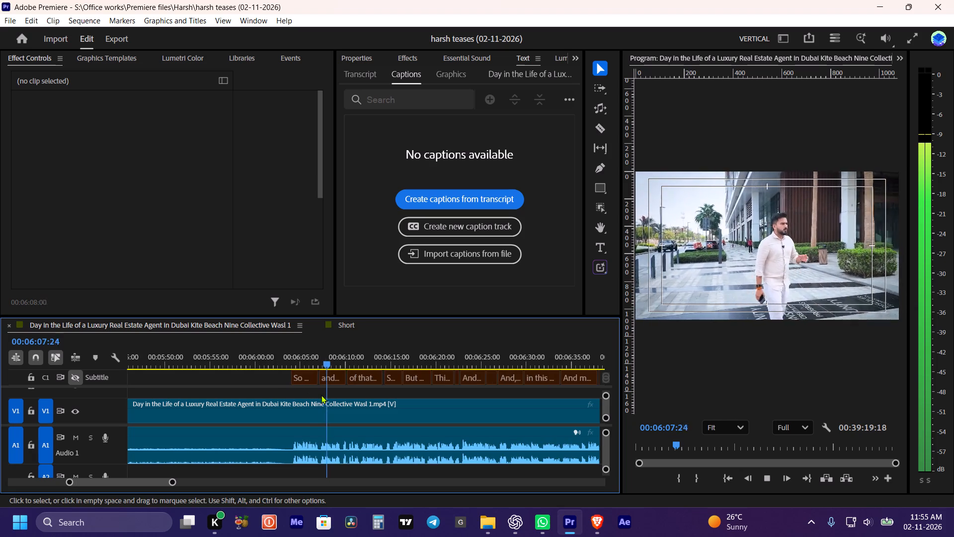
scroll(338, 411, "up", 2, "alt")
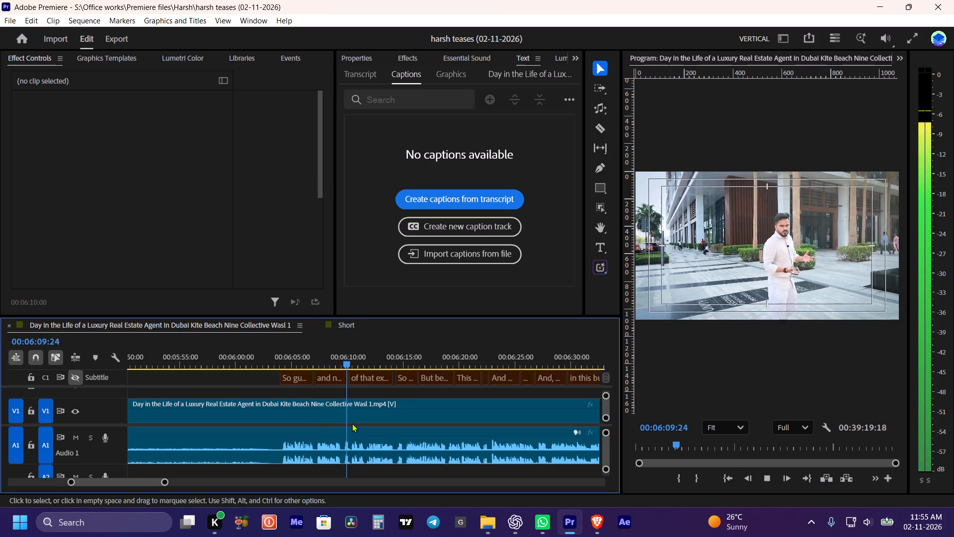
scroll(352, 420, "up", 4, "alt")
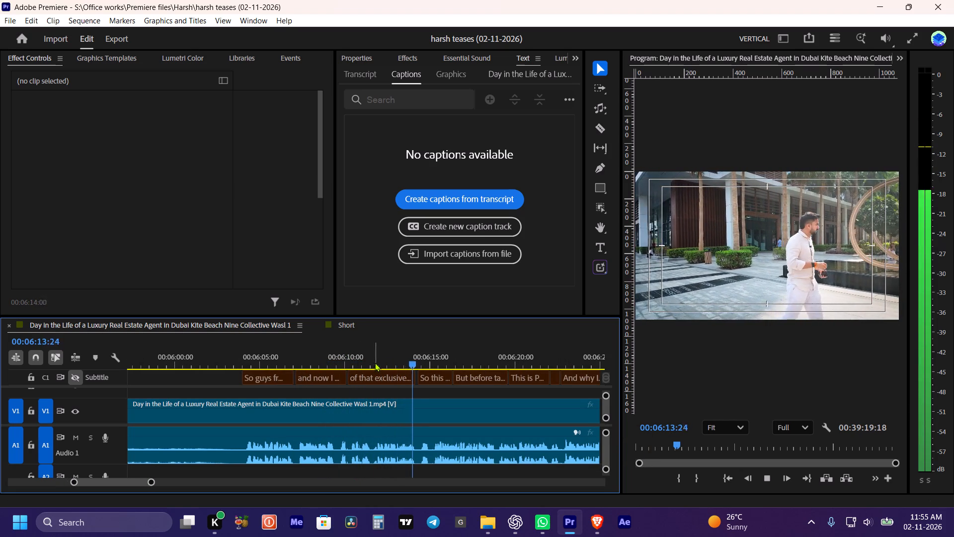
Replay the "So guys from the beach" and "and now I want to show you the plot" lines, checking where the phrase ends.
key("space")
left_click_drag(320, 344, 293, 344)
key("space")
scroll(310, 361, "up", 4, "alt")
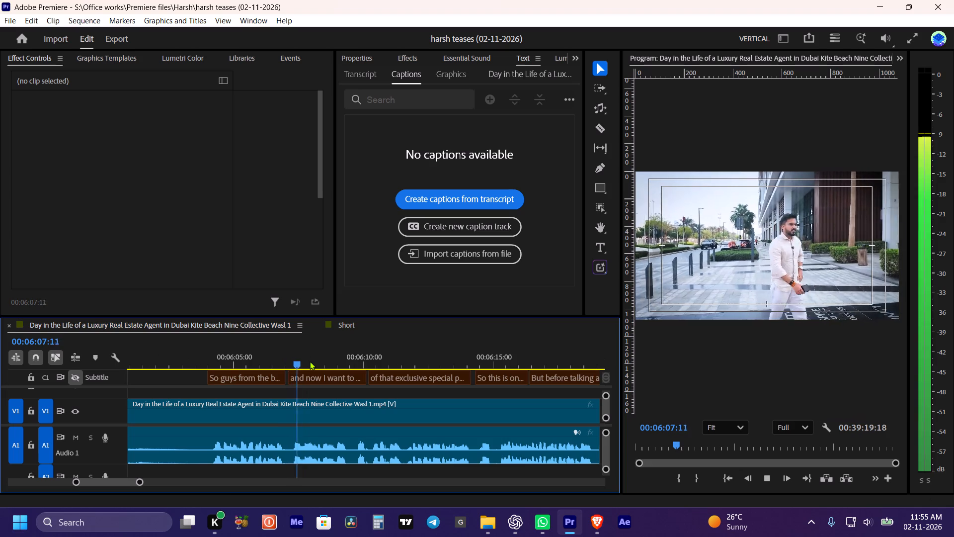
scroll(352, 381, "up", 10, "alt")
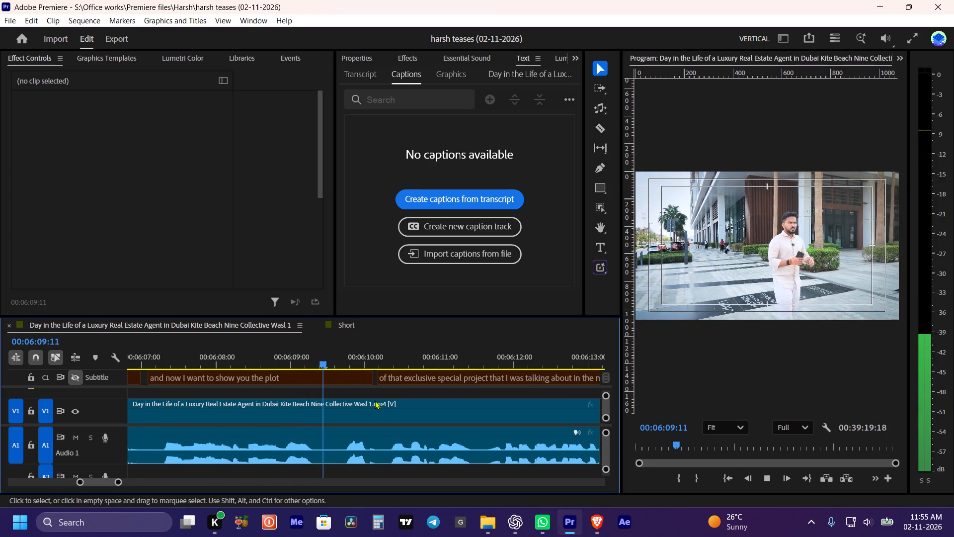
key("space")
scroll(375, 400, "down", 1, "alt")
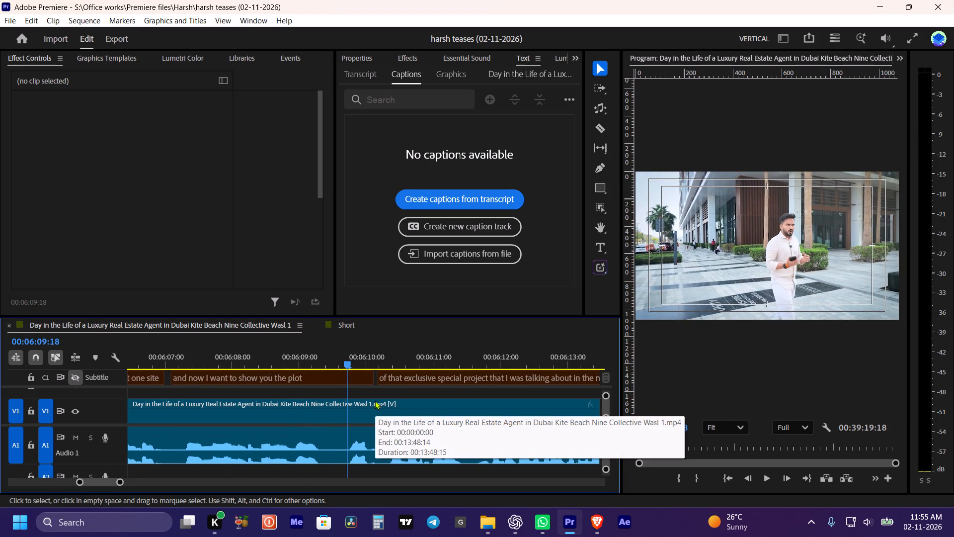
scroll(375, 400, "down", 4, "alt")
left_click(403, 390)
scroll(403, 390, "down", 5, "alt")
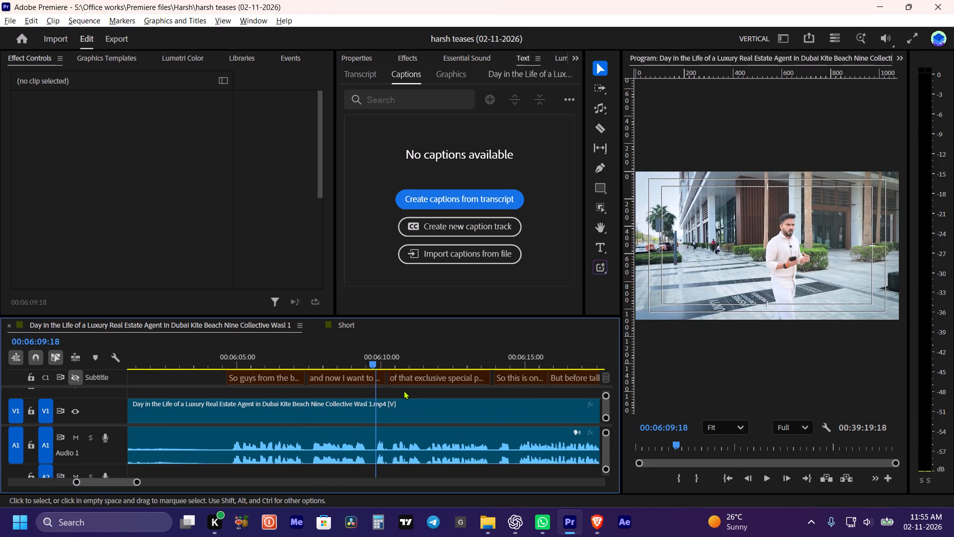
left_click(281, 349)
key("space")
scroll(312, 368, "up", 6, "alt")
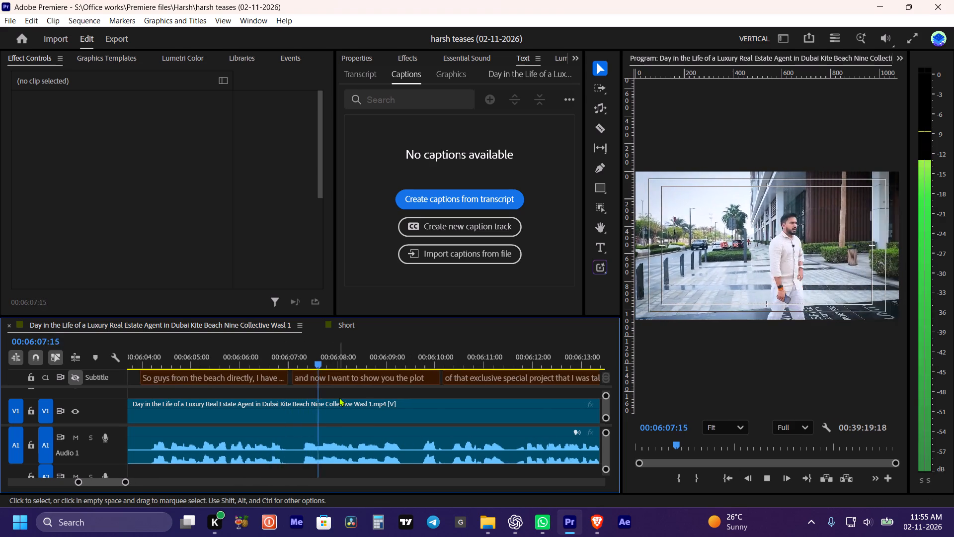
scroll(339, 397, "down", 5, "alt")
scroll(374, 411, "up", 2, "alt")
key("space")
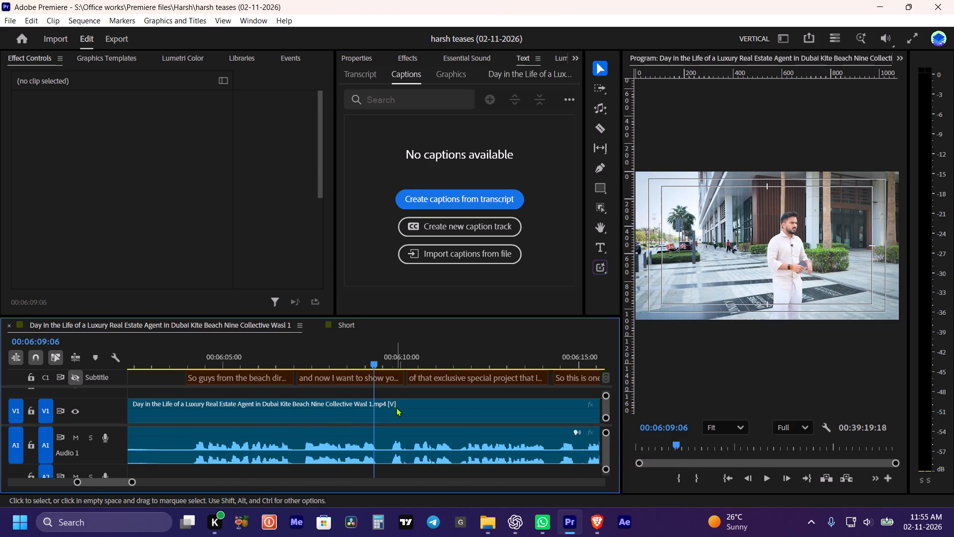
left_click(397, 392)
key("space")
key("space")
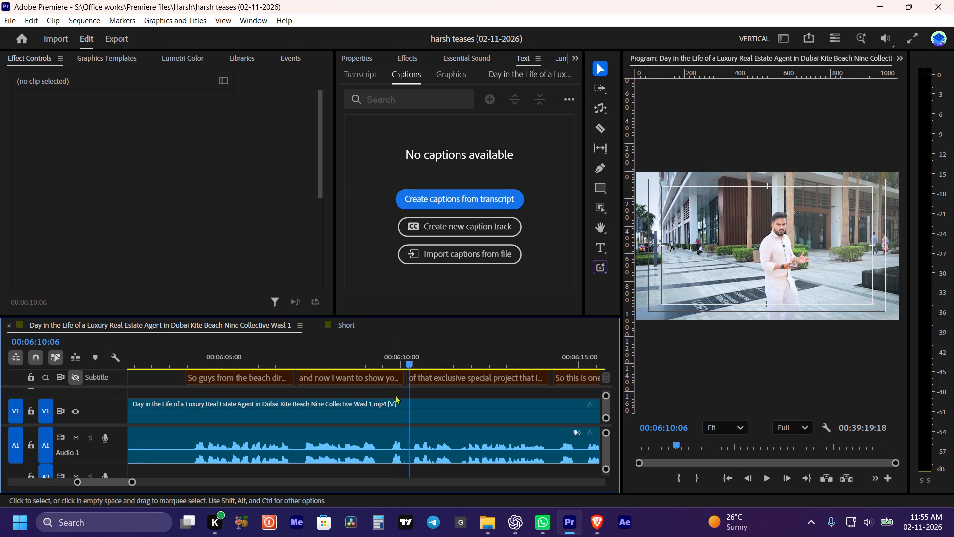
Split the source clip's video and audio at 00:06:09:09, at the end of "and now I want to show you the plot".
left_click_drag(361, 363, 356, 363)
key("space")
scroll(393, 396, "up", 3)
scroll(458, 408, "down", 4)
key("space")
scroll(371, 425, "up", 3, "alt")
left_click_drag(366, 361, 359, 362)
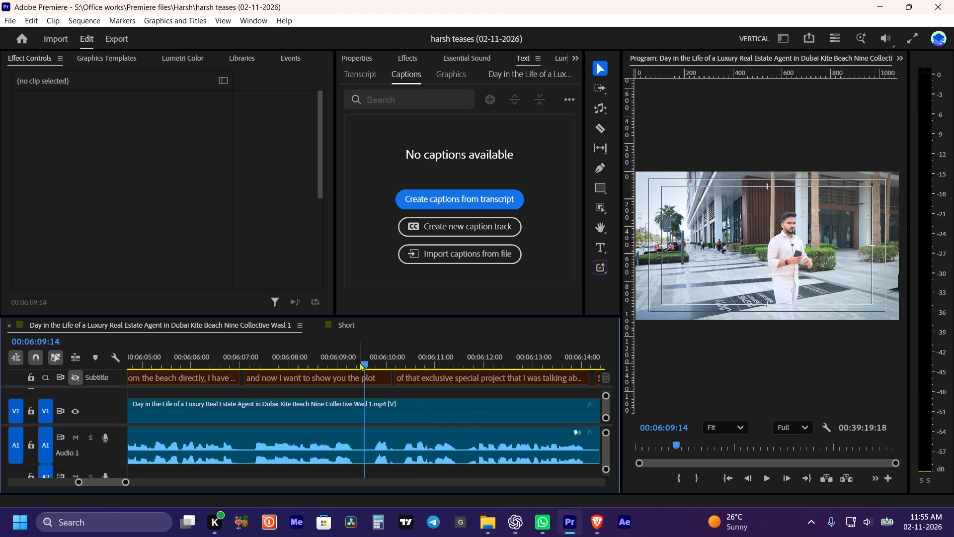
left_click_drag(359, 362, 356, 362)
left_click_drag(369, 362, 357, 361)
left_click(361, 445)
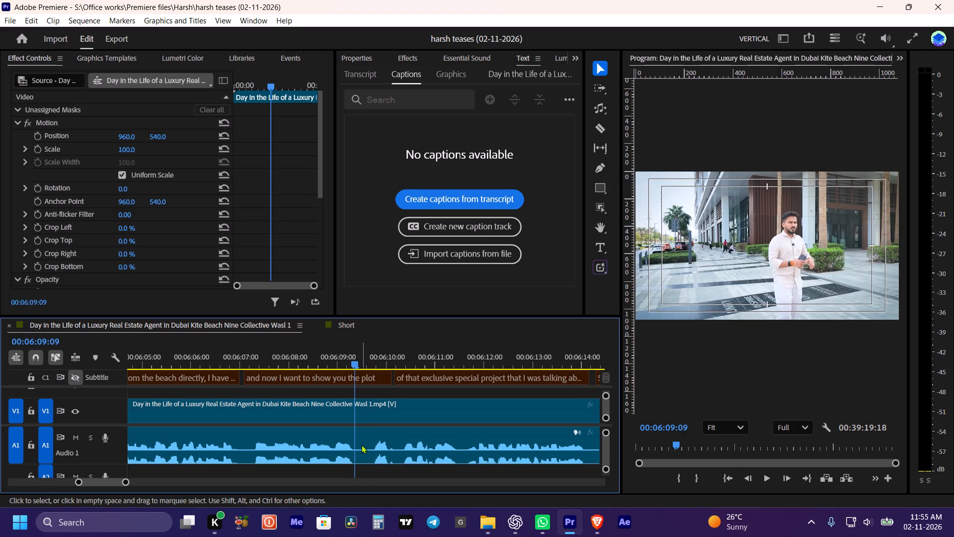
key("c")
left_click(358, 442)
key("v")
Split the source clip again at about 00:06:04, just before the "So guys from the beach" line starts.
scroll(379, 451, "up", 7)
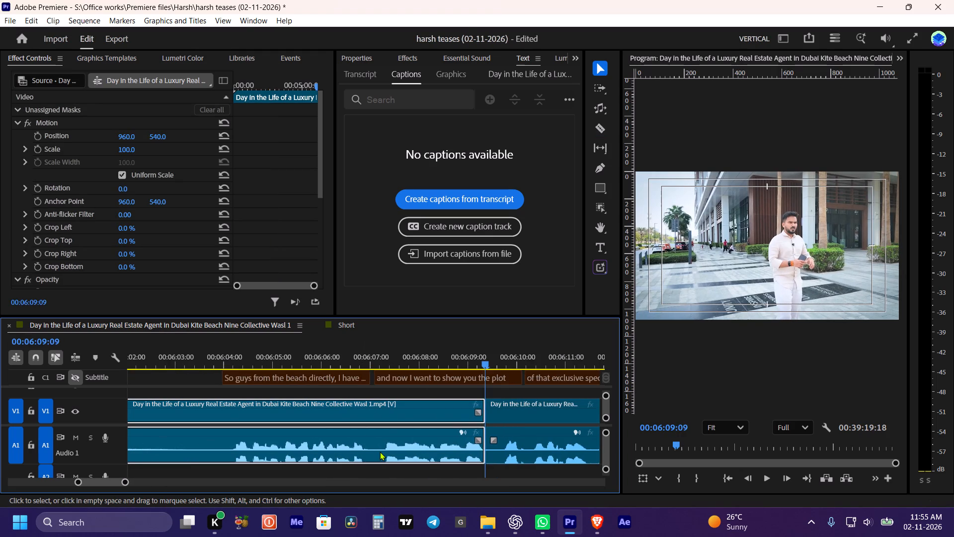
scroll(380, 451, "down", 5, "alt")
key("c")
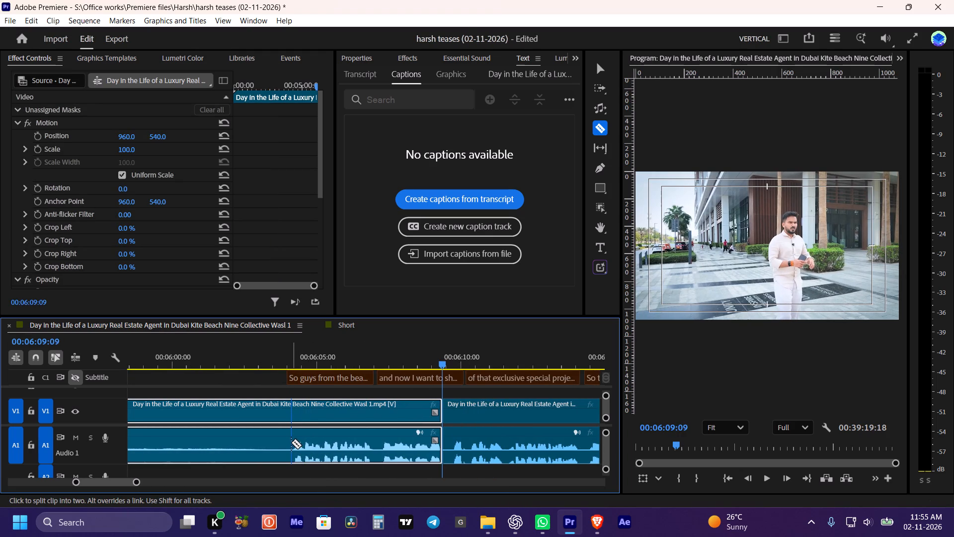
left_click(291, 443)
key("v")
Copy the isolated "So guys from the beach" segment and paste it into the Short sequence at about 00:00:13:05.
left_click(350, 454)
key("ctrl+c")
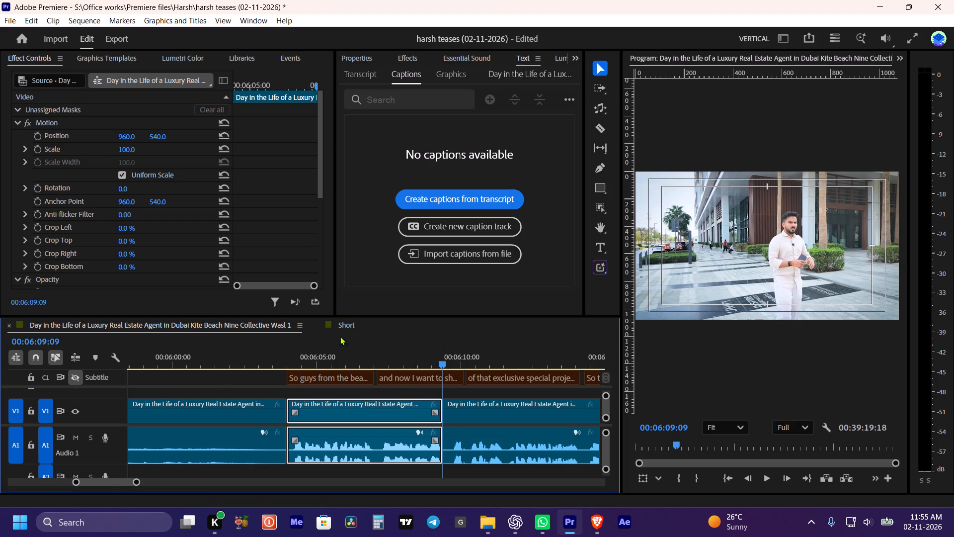
left_click(341, 326)
scroll(382, 358, "down", 2)
left_click(364, 358)
left_click_drag(371, 357, 375, 366)
key("ctrl+v")
Reframe the pasted clip to fill the vertical frame with 184% scale and a horizontal position of -187.
left_click_drag(361, 352, 380, 356)
key("space")
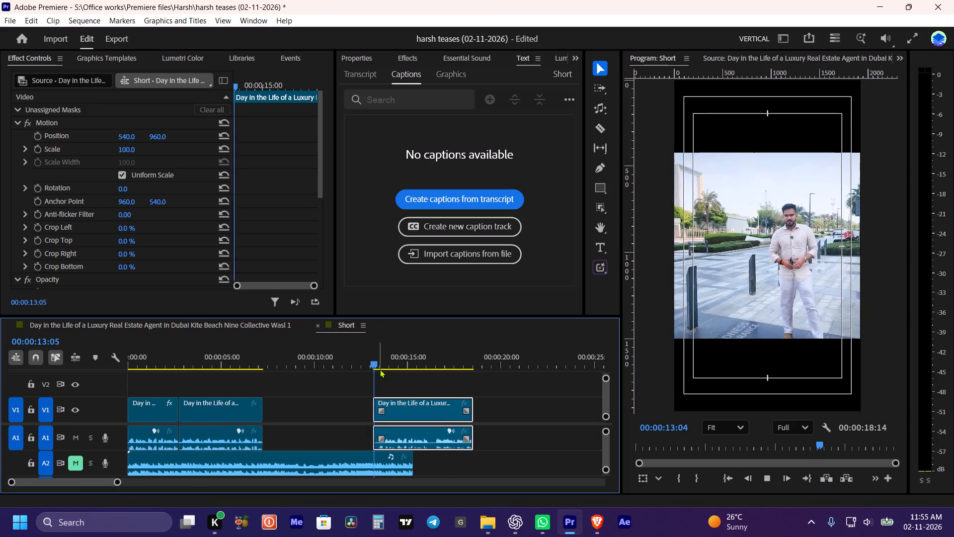
key("space")
left_click(430, 412)
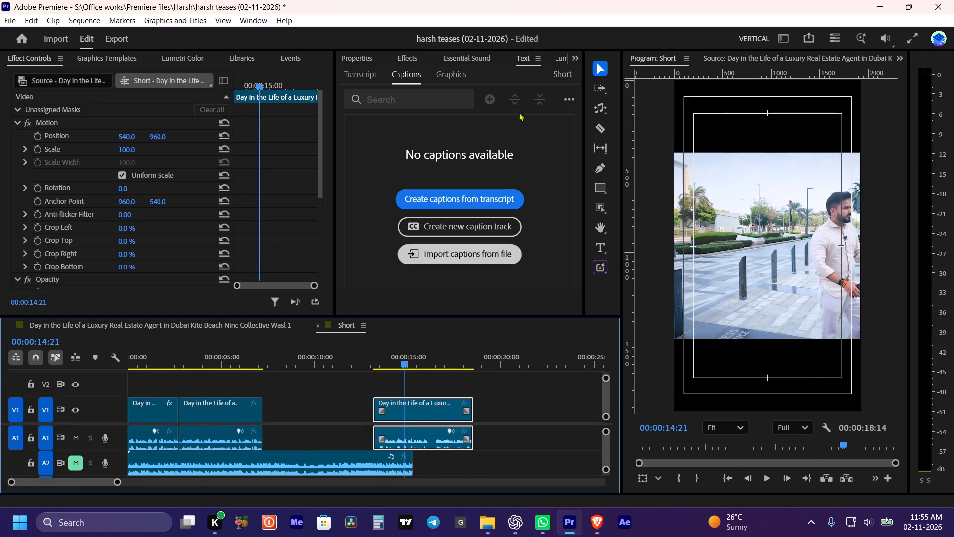
left_click(360, 60)
left_click_drag(451, 143, 319, 167)
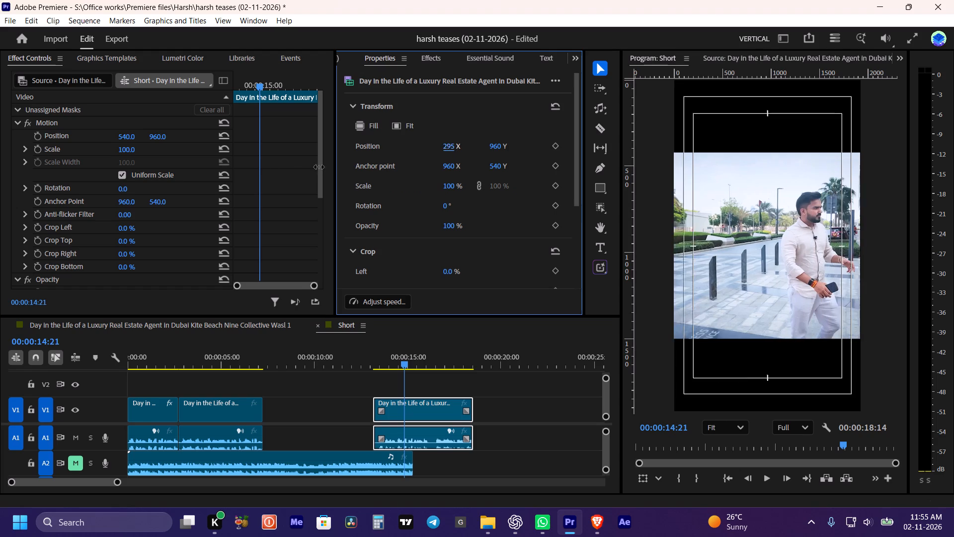
left_click_drag(319, 167, 223, 181)
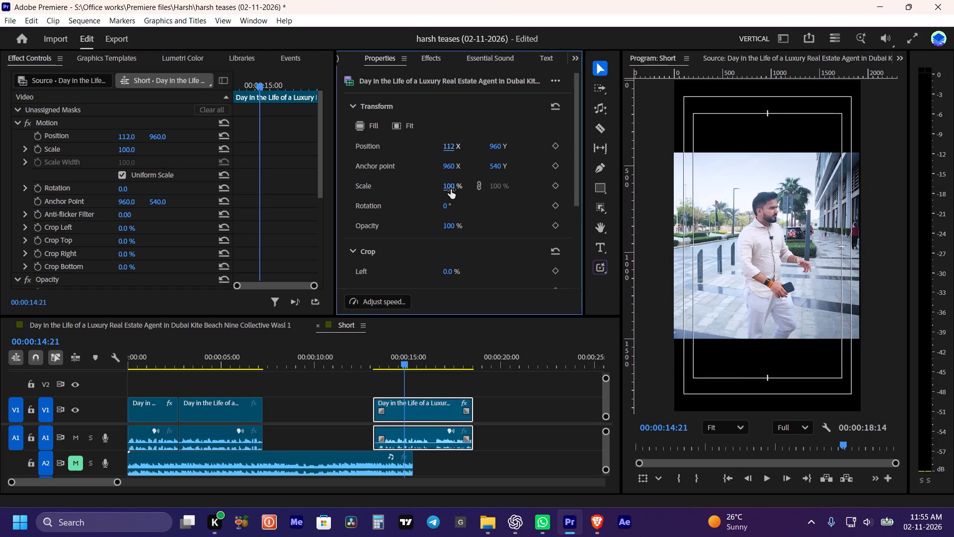
left_click_drag(453, 183, 510, 186)
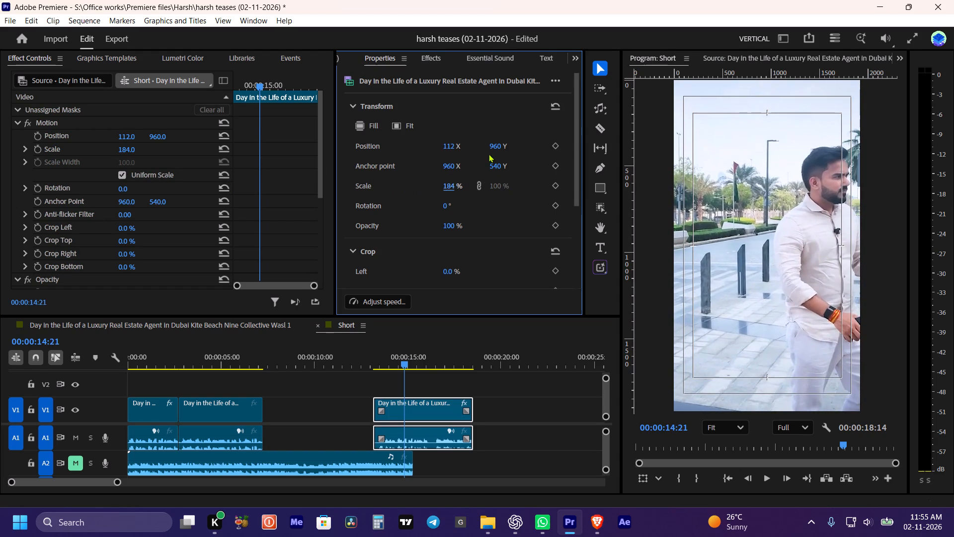
scroll(735, 166, "down", 2)
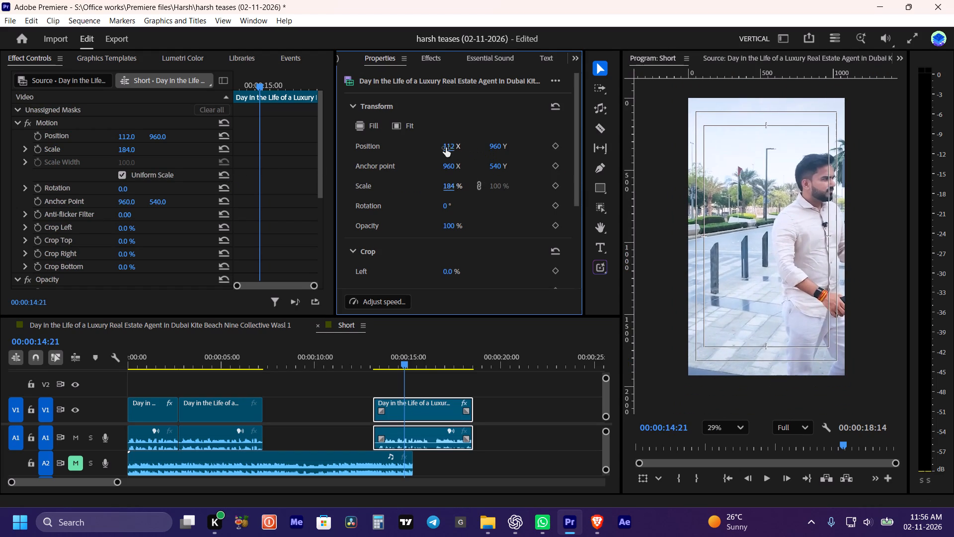
left_click_drag(448, 145, 293, 177)
Play the reframed clip from 00:00:14:21 to its end, checking the speaker's framing and the closing words.
key("space")
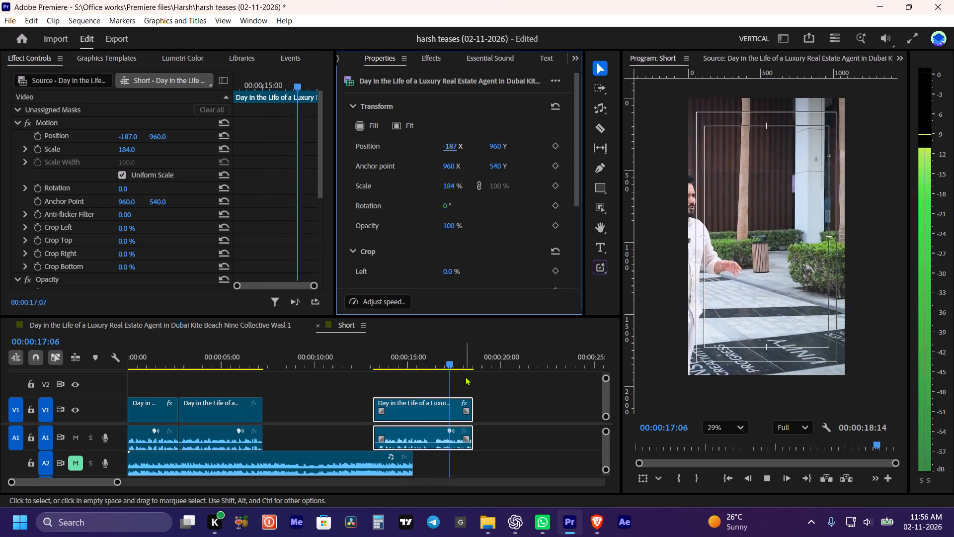
left_click(502, 391)
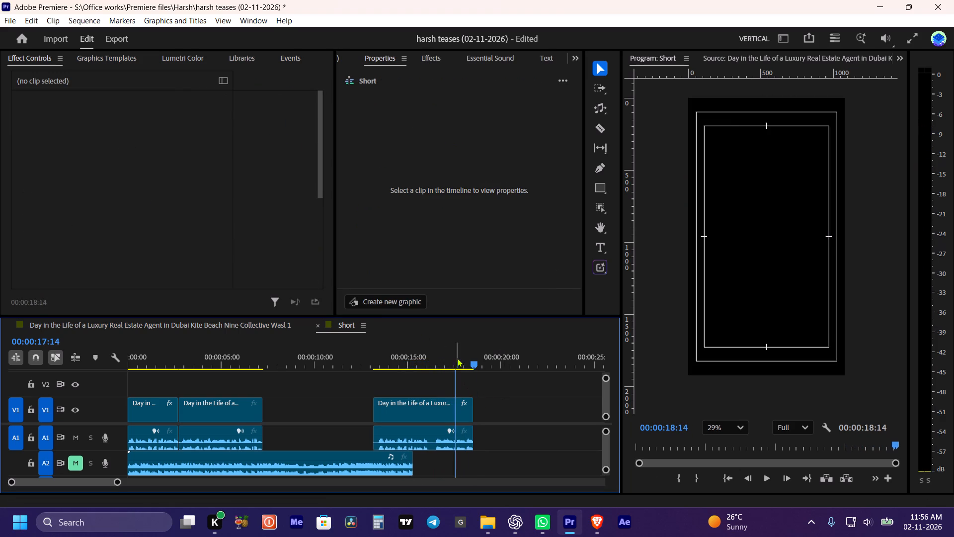
left_click(457, 358)
key("space")
left_click(484, 375)
key("space")
left_click(484, 375)
key("space")
key("space")
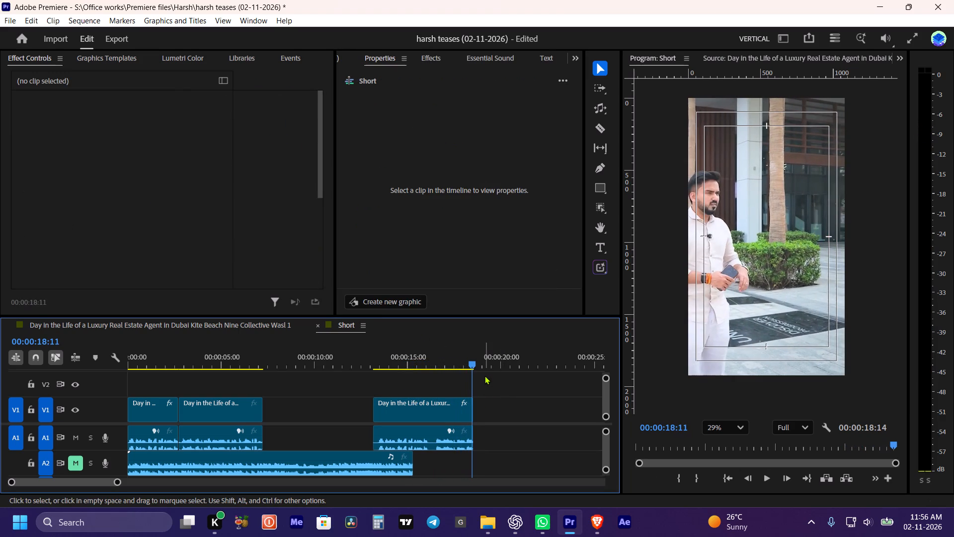
left_click(484, 375)
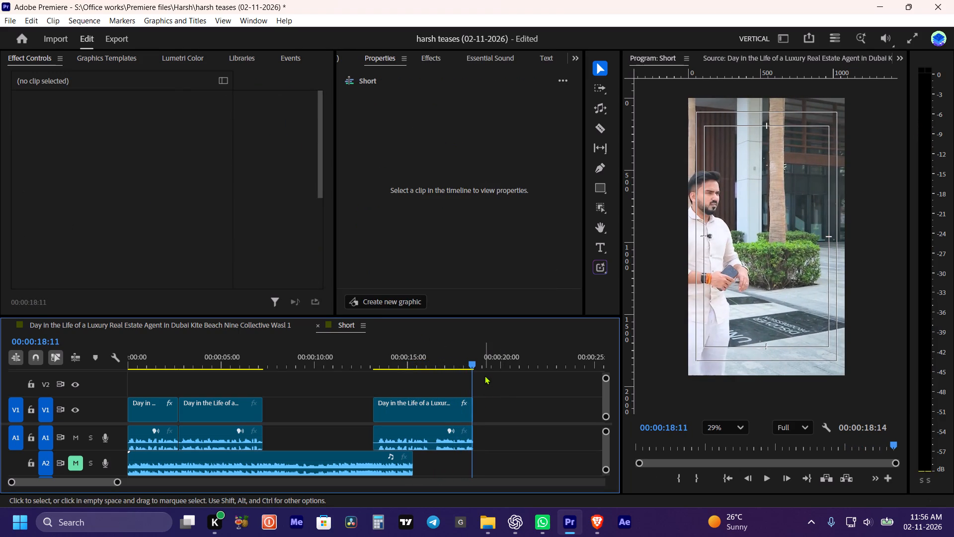
left_click(484, 375)
left_click(484, 375)
Save the project and park the playhead at 00:00:16:22 on the new clip in the Short sequence.
key("ctrl+s")
left_click(484, 375)
left_click_drag(453, 361, 447, 362)
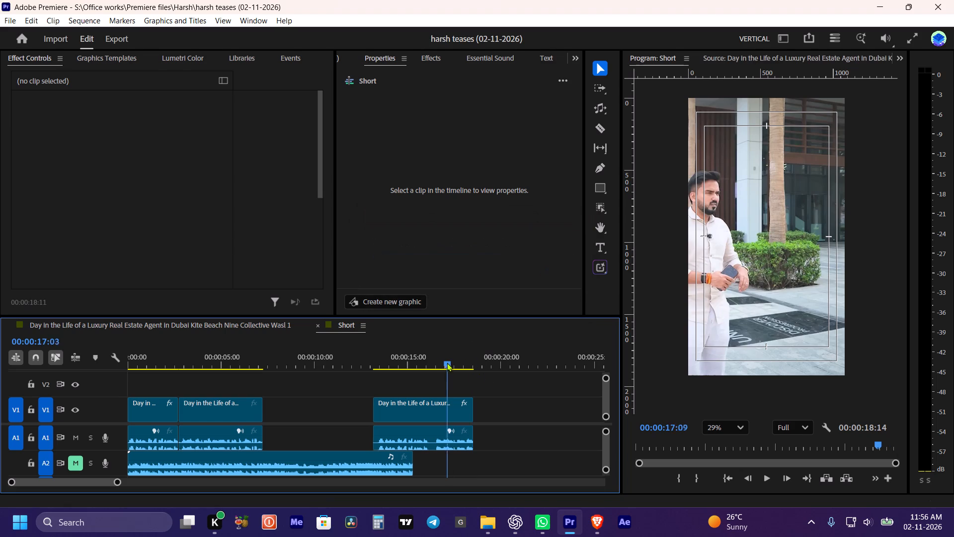
left_click_drag(447, 362, 444, 363)
left_click(467, 382)
key("ctrl+s")
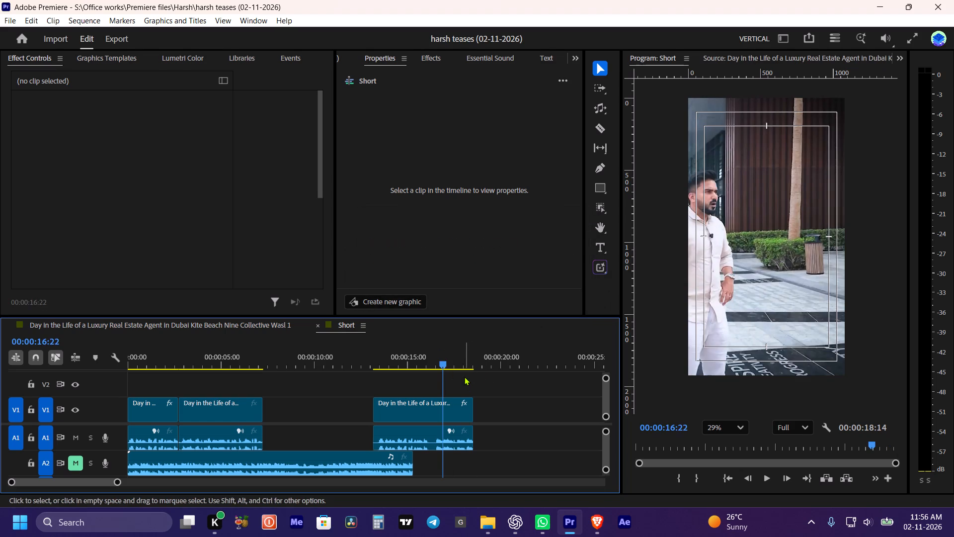
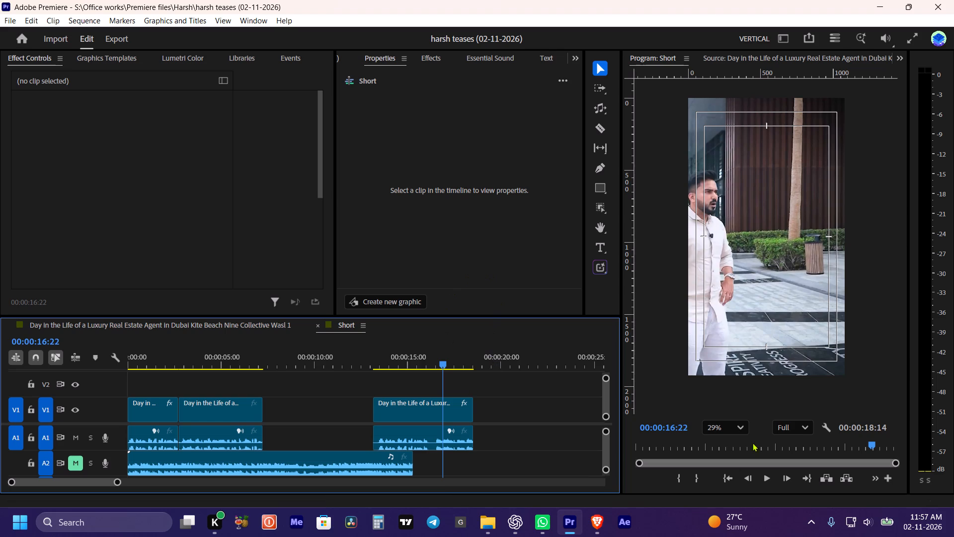
Play the Short sequence from its start to about 00:00:02:15 to review the opening clip.
left_click_drag(378, 359, 9, 378)
key("space")
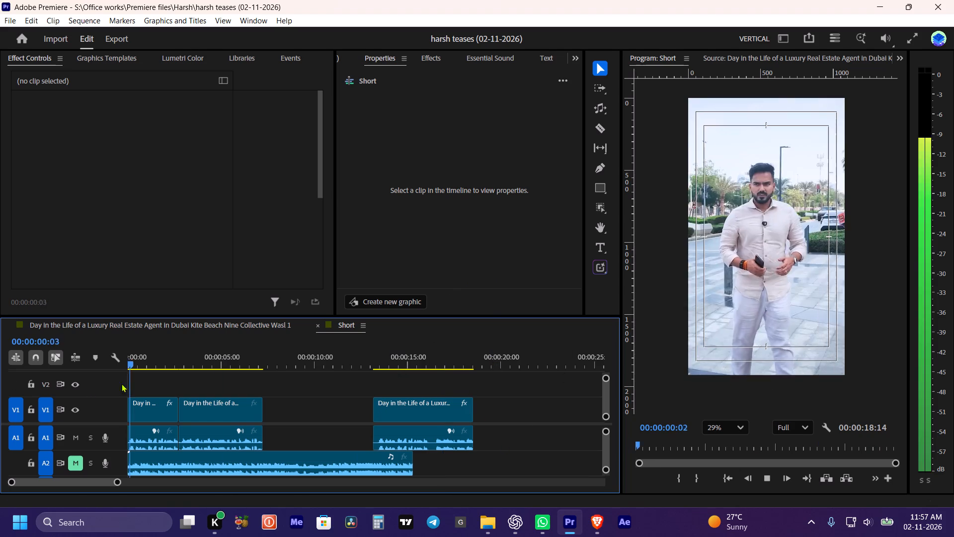
scroll(152, 377, "up", 13)
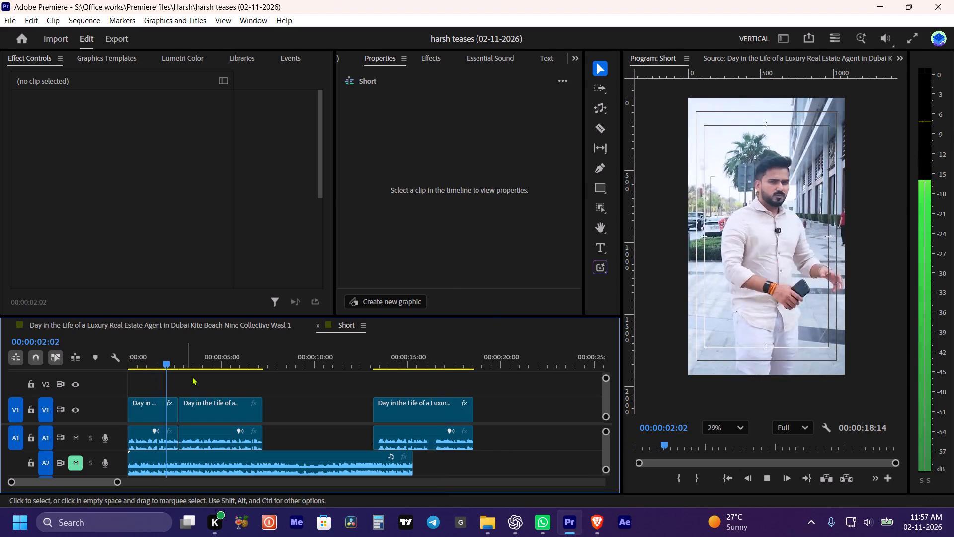
key("space")
left_click(196, 378)
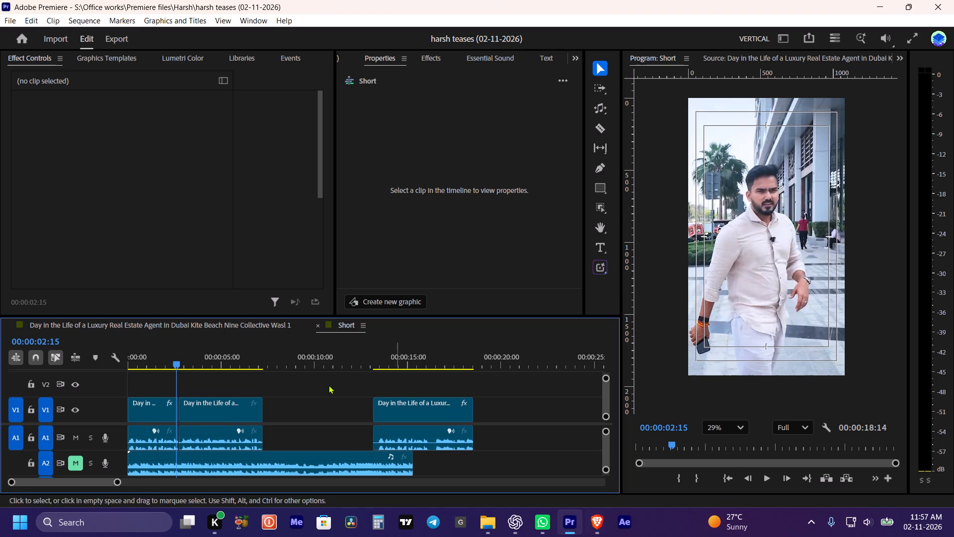
Return to the full-length Day in the Life sequence and play from about 00:06:04 through the lines following the "So guys from the beach" segment.
left_click(143, 316)
left_click(143, 321)
key("space")
scroll(369, 330, "down", 10, "alt")
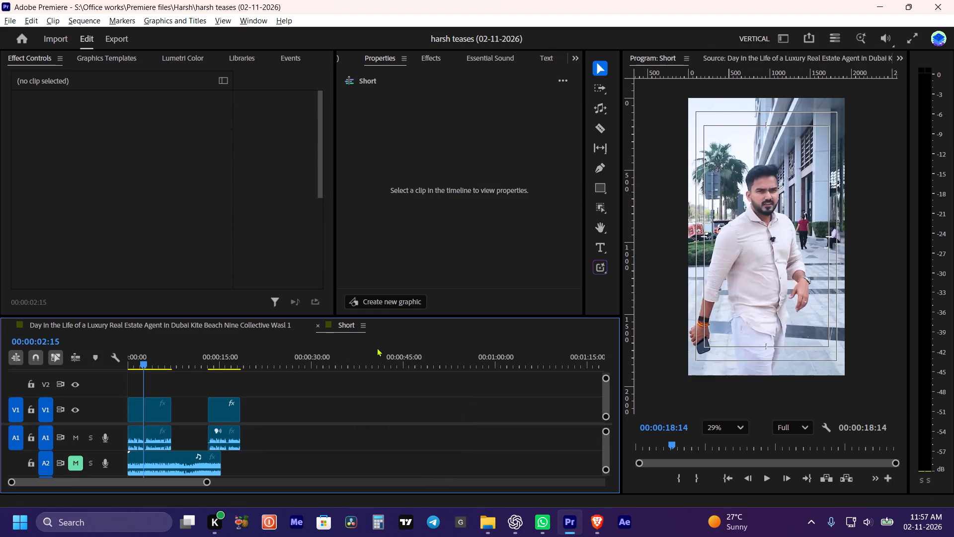
scroll(246, 388, "up", 4)
left_click(106, 327)
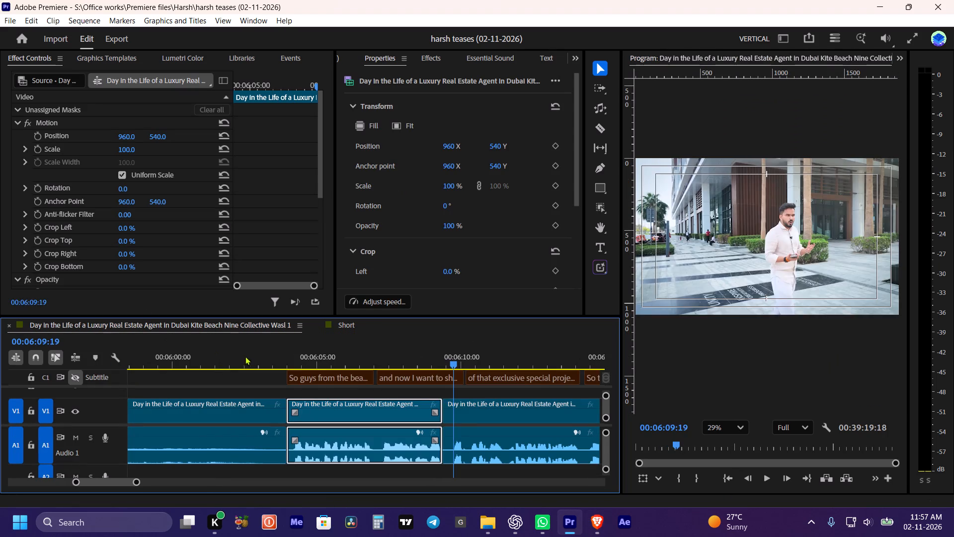
key("space")
left_click(280, 350)
key("space")
scroll(306, 367, "down", 10, "alt")
left_click(313, 394)
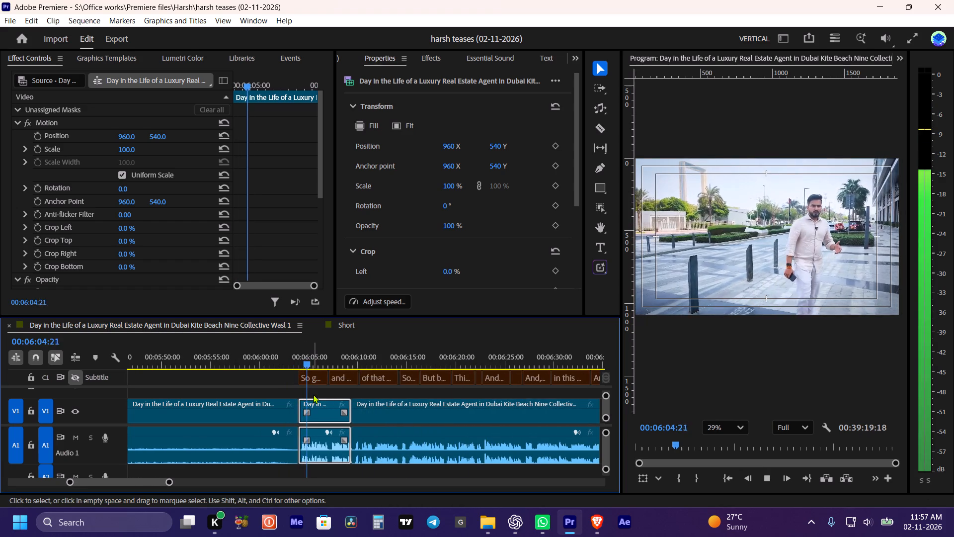
scroll(318, 392, "down", 2, "alt")
left_click(318, 392)
key("l")
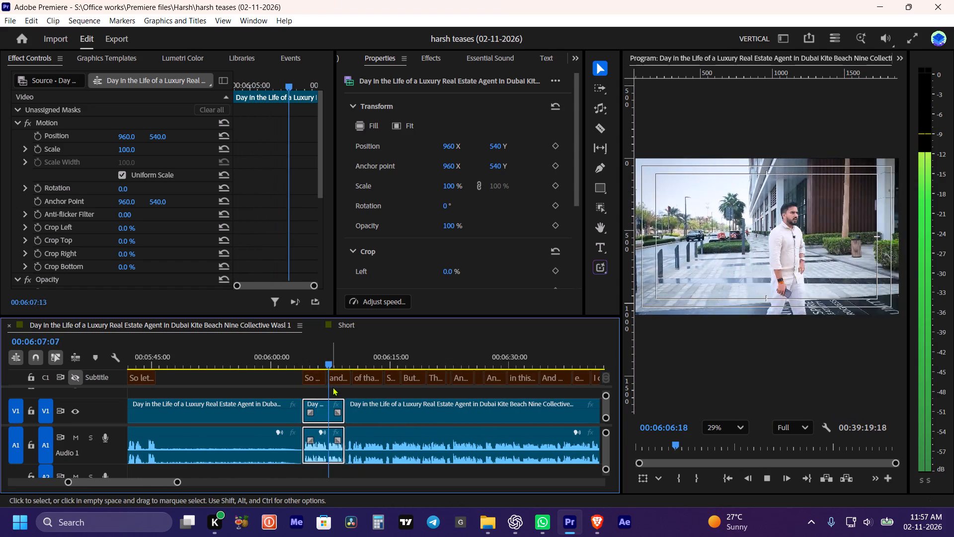
scroll(371, 388, "down", 10, "alt")
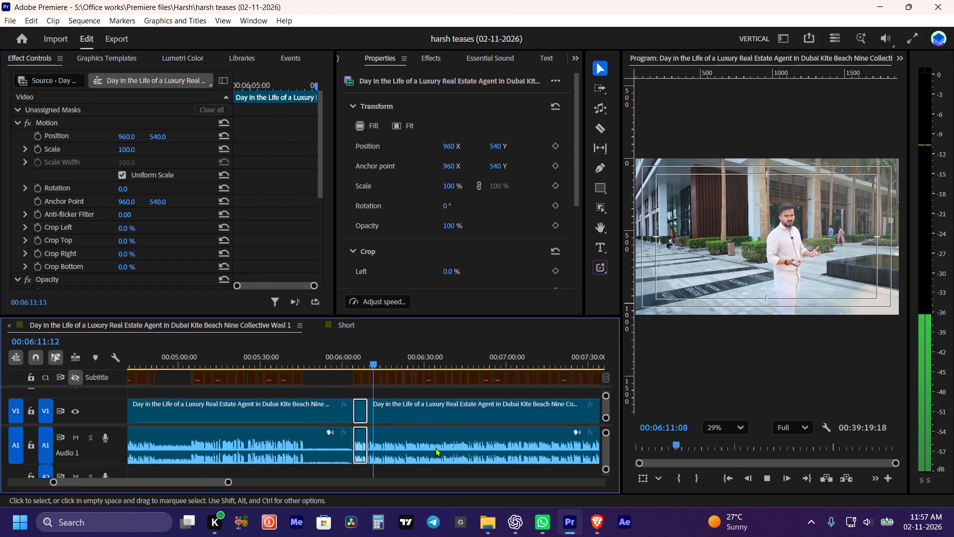
scroll(95, 446, "down", 2, "alt")
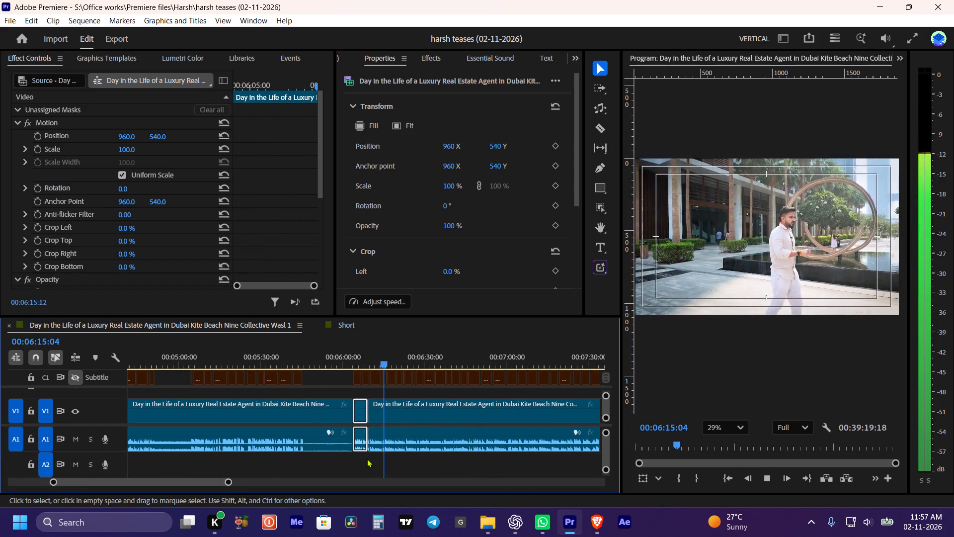
left_click(367, 458)
left_click(440, 474)
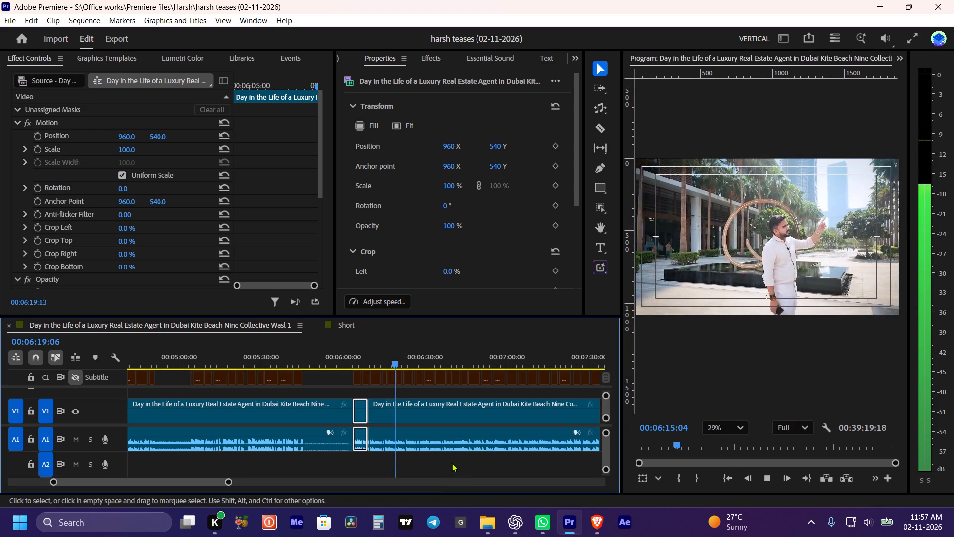
left_click(453, 460)
left_click(456, 461)
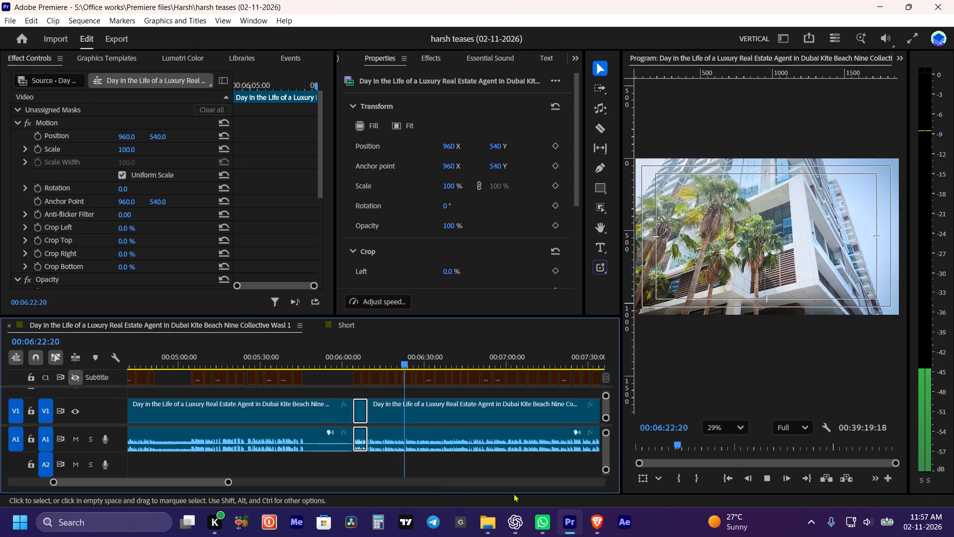
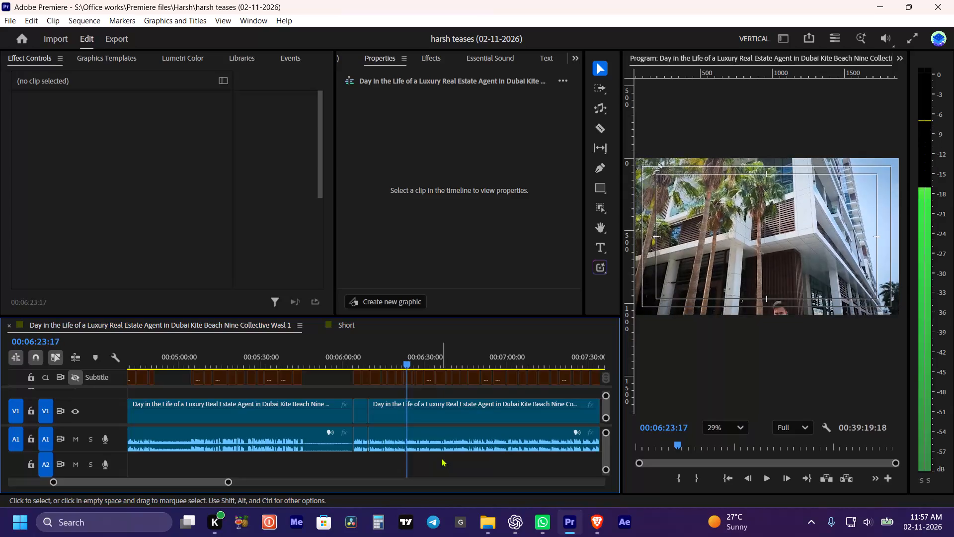
Play on from 00:06:23:17 with the Subtitle track shown, following the spoken lines in the captions list to about 00:06:52.
left_click(441, 458)
key("l")
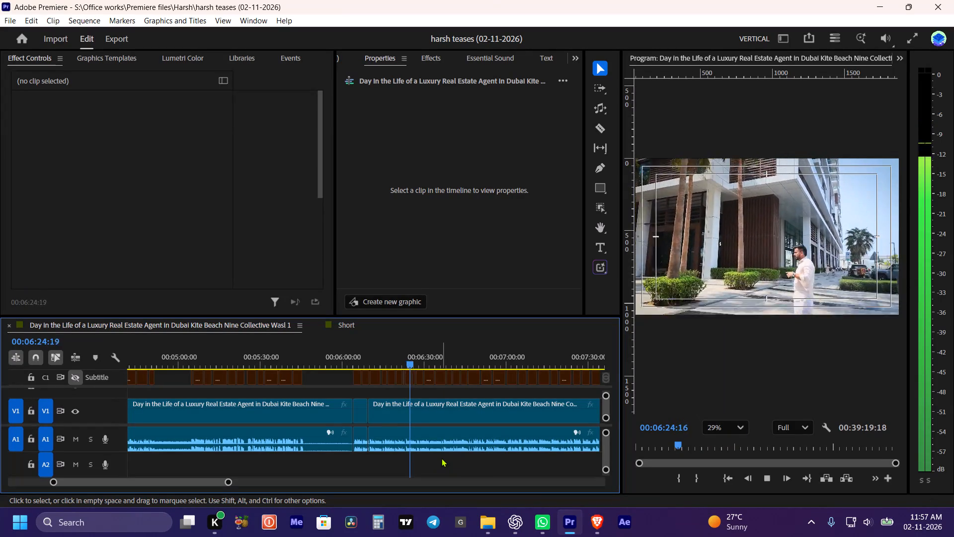
double_click(441, 458)
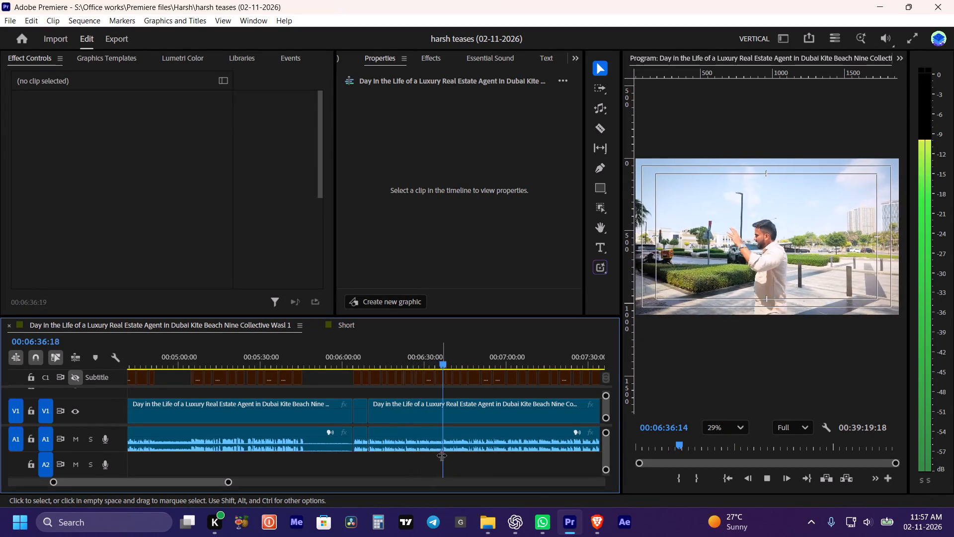
left_click(545, 52)
left_click(78, 373)
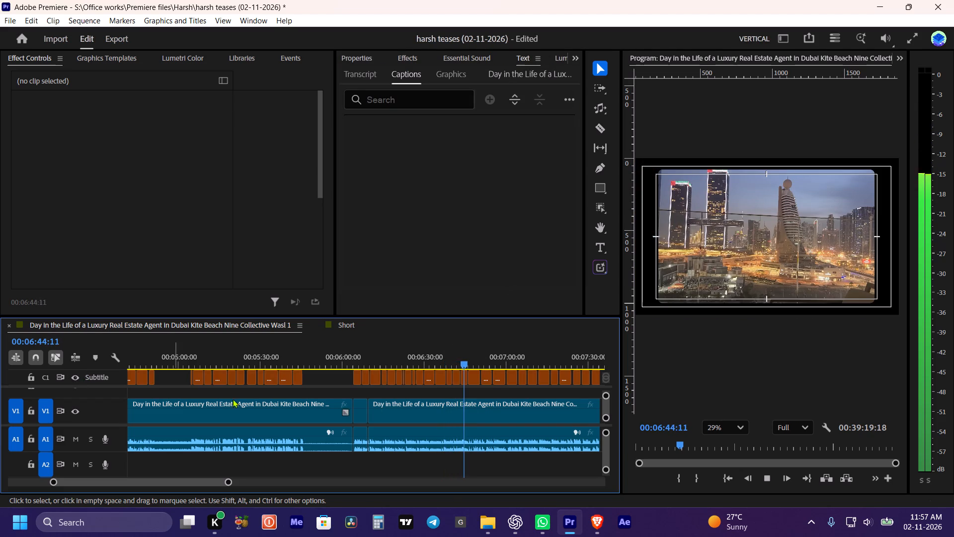
scroll(487, 244, "up", 1)
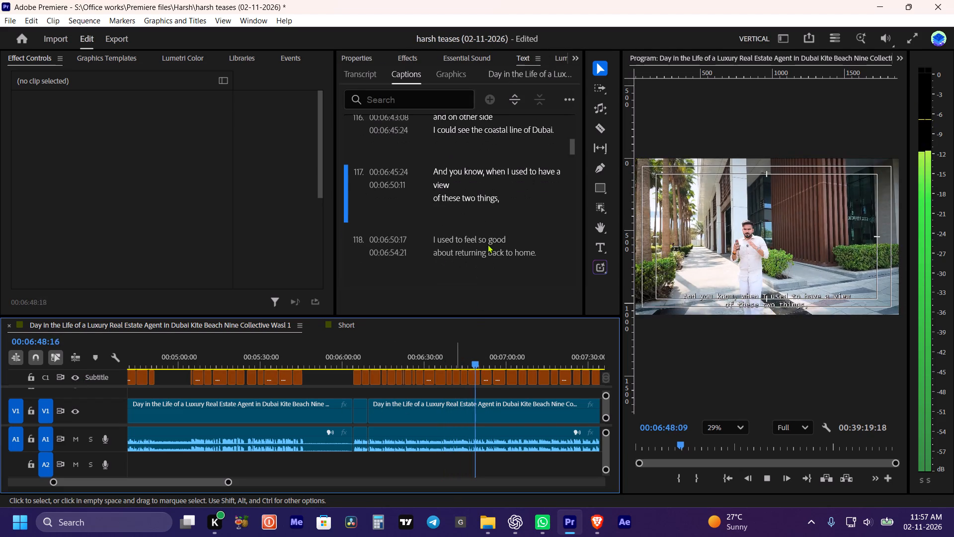
scroll(489, 246, "down", 1)
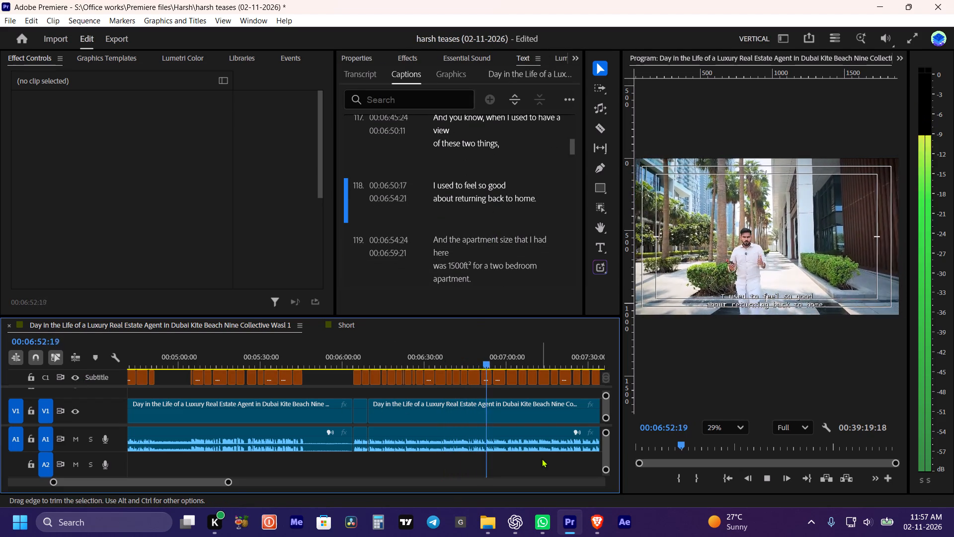
left_click(542, 458)
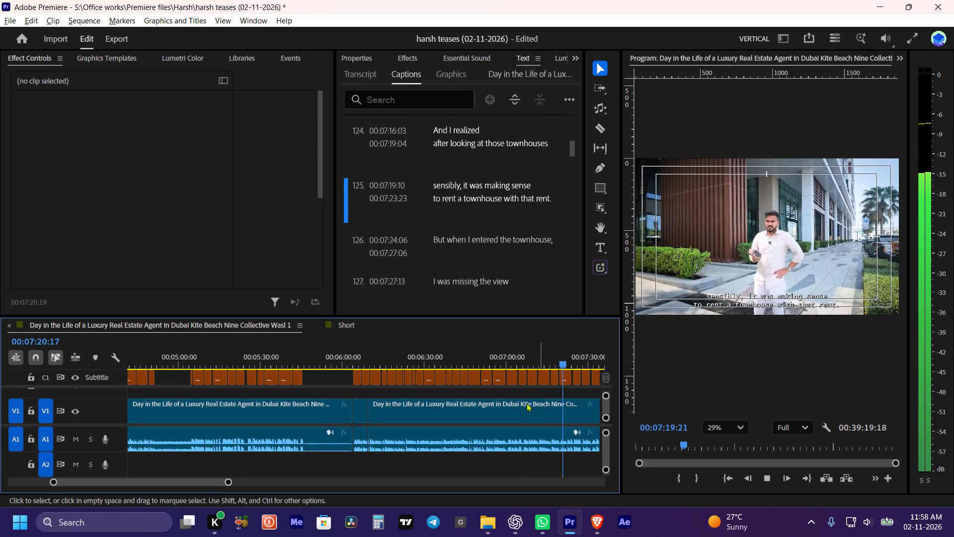
Play on through the captioned lines about the townhouse and its missing views, stopping at 00:07:32:03.
scroll(511, 434, "down", 12, "alt")
scroll(431, 418, "down", 1)
scroll(419, 396, "up", 7, "alt")
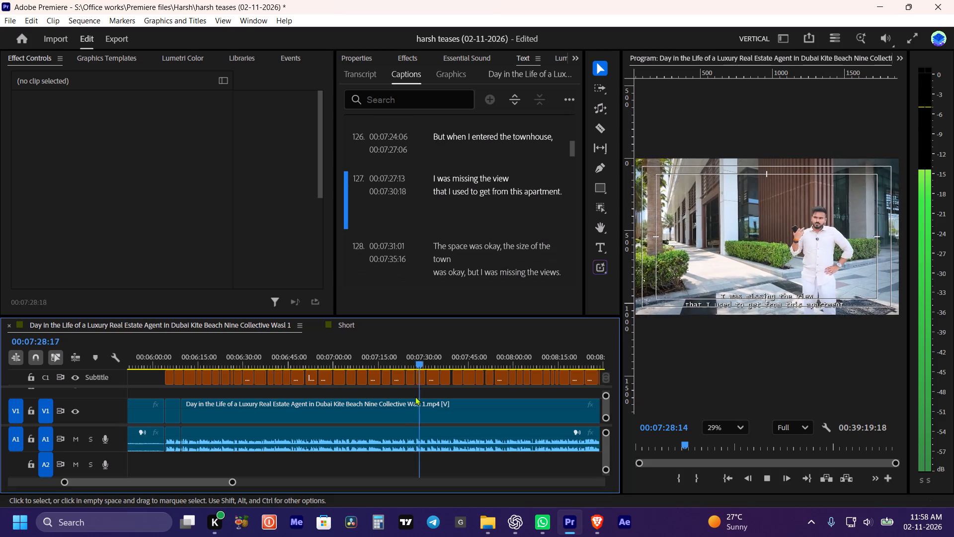
scroll(415, 396, "up", 3, "alt")
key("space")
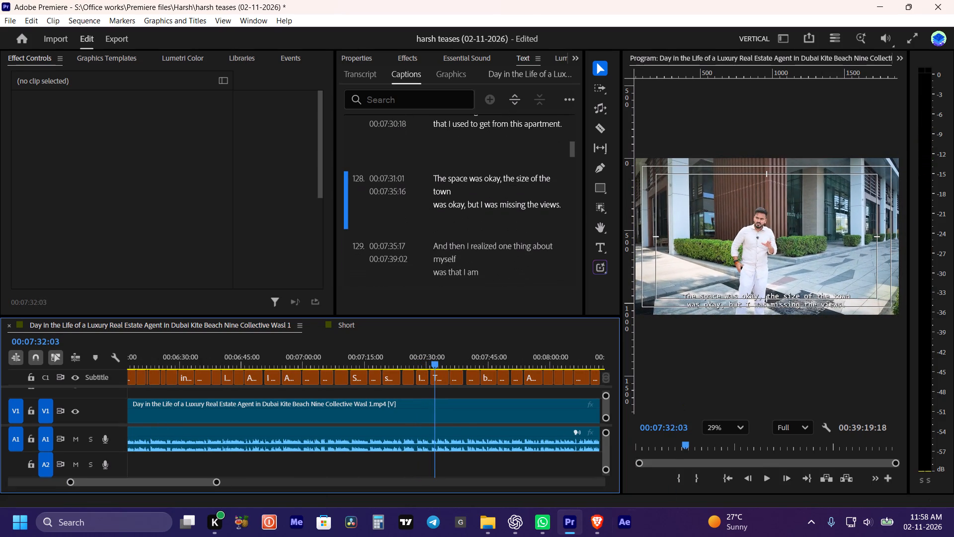
Switch to Brave, close the open reel and watch the client's "POV: 1st in my entire bloodline to buy Rolex" reel from the reels grid.
left_click(602, 517)
left_click(598, 521)
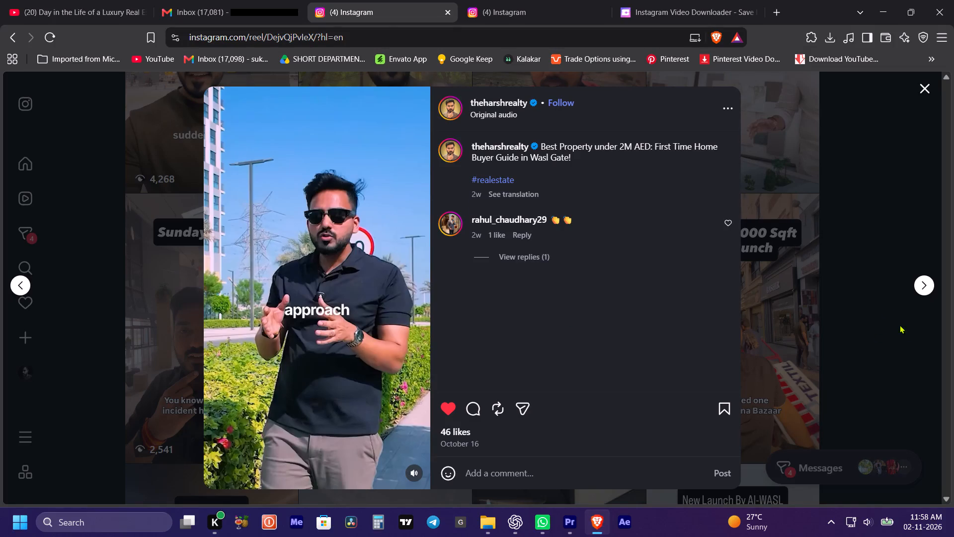
left_click(926, 83)
scroll(456, 388, "up", 2)
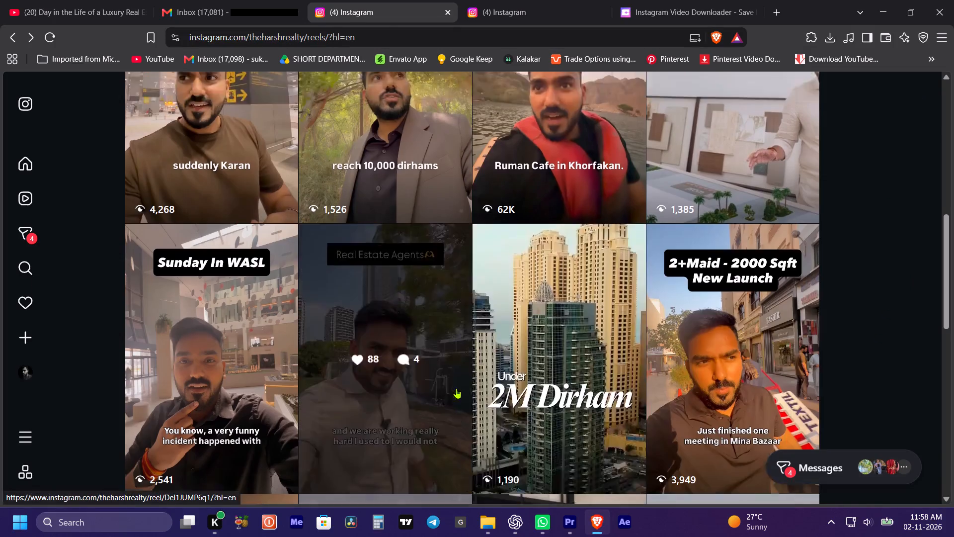
scroll(456, 388, "up", 4)
scroll(456, 388, "down", 6)
scroll(633, 349, "down", 6)
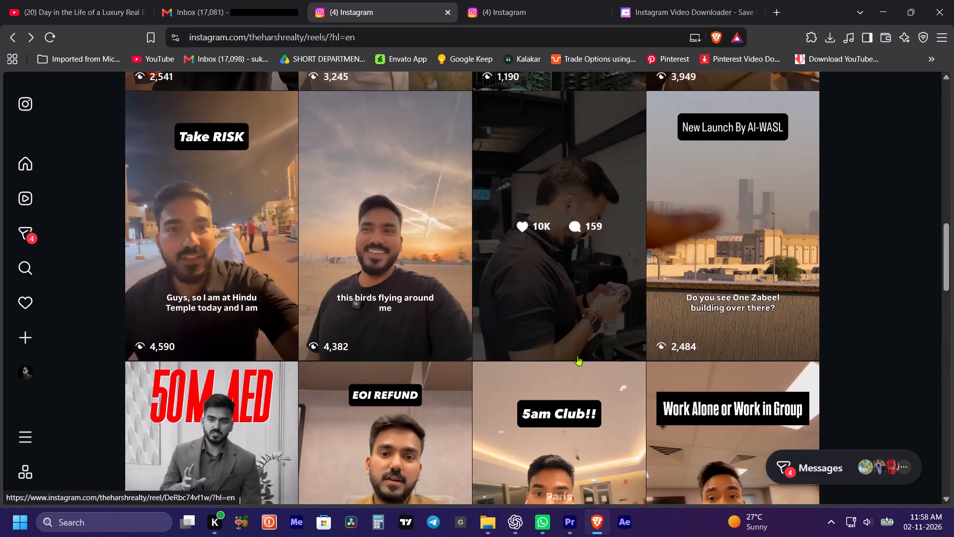
left_click(547, 279)
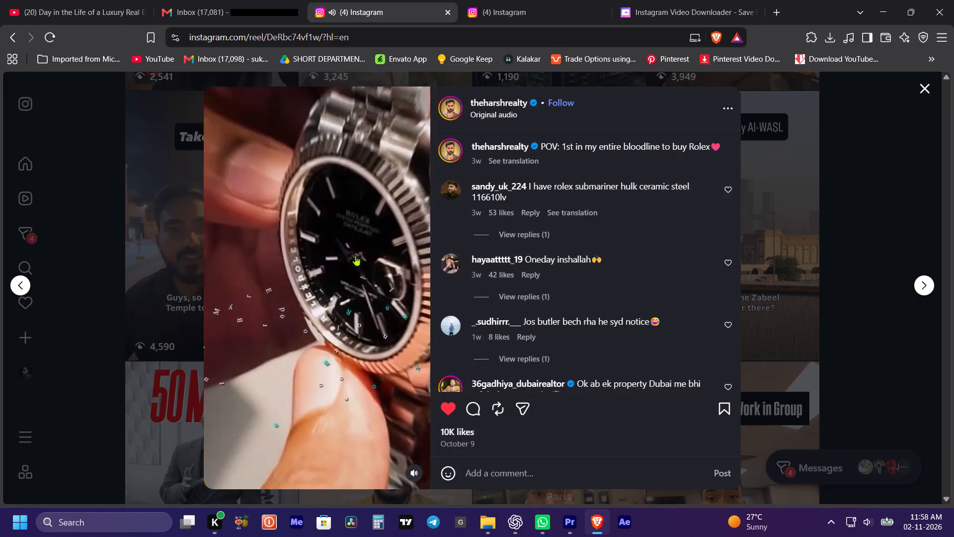
left_click(355, 256)
Search YouTube for "aura in real estate".
left_click(69, 0)
scroll(425, 167, "up", 1)
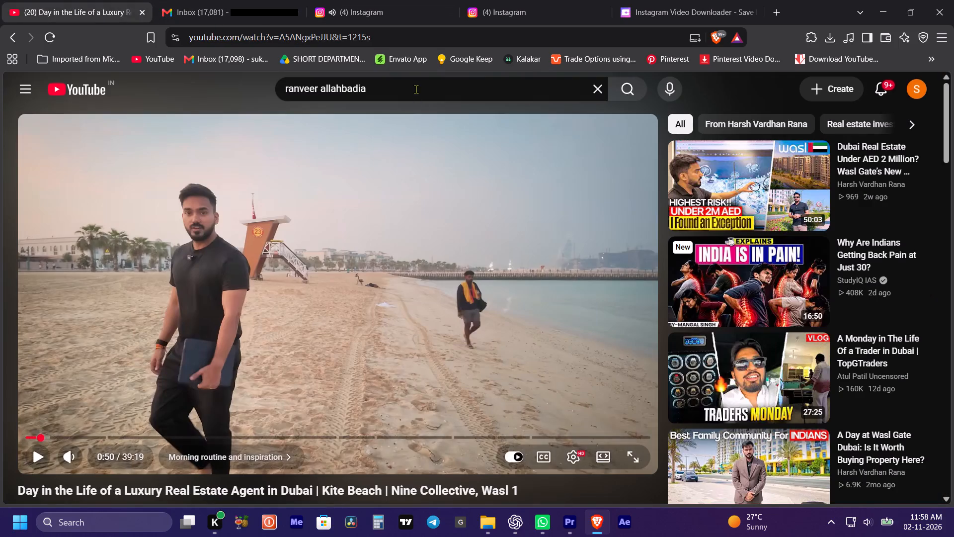
left_click_drag(412, 82, 185, 114)
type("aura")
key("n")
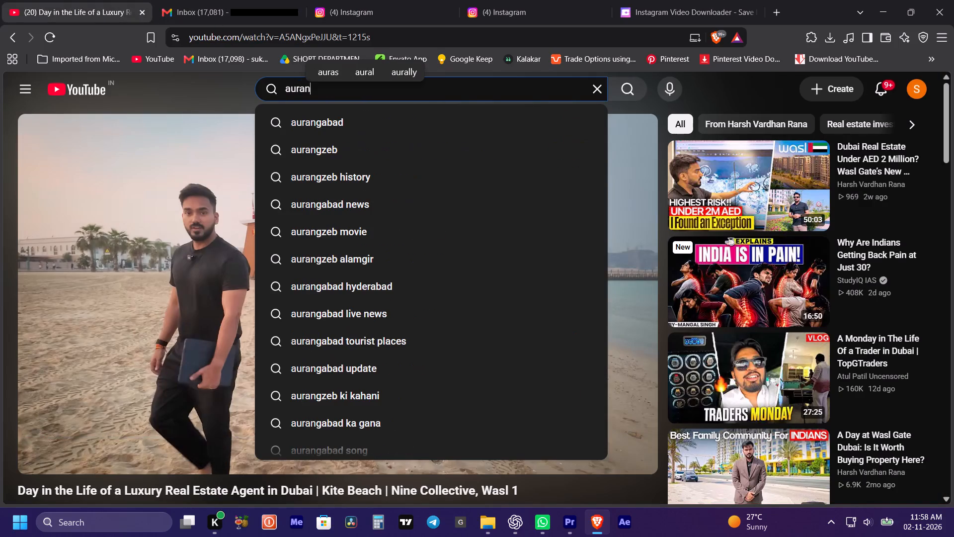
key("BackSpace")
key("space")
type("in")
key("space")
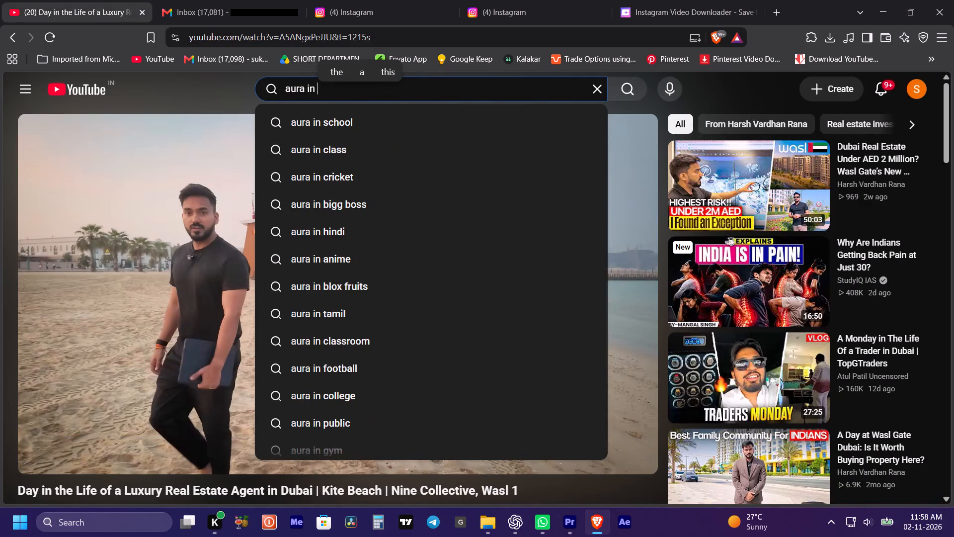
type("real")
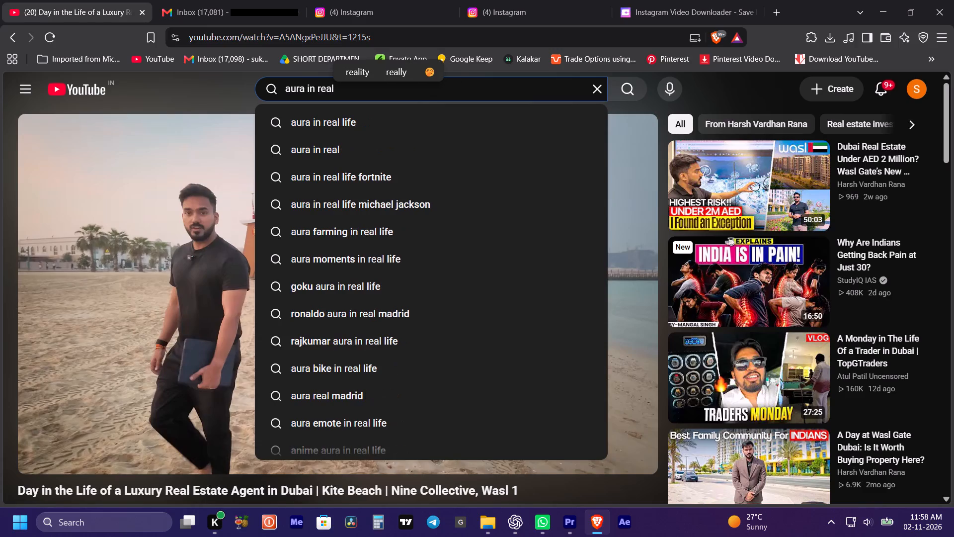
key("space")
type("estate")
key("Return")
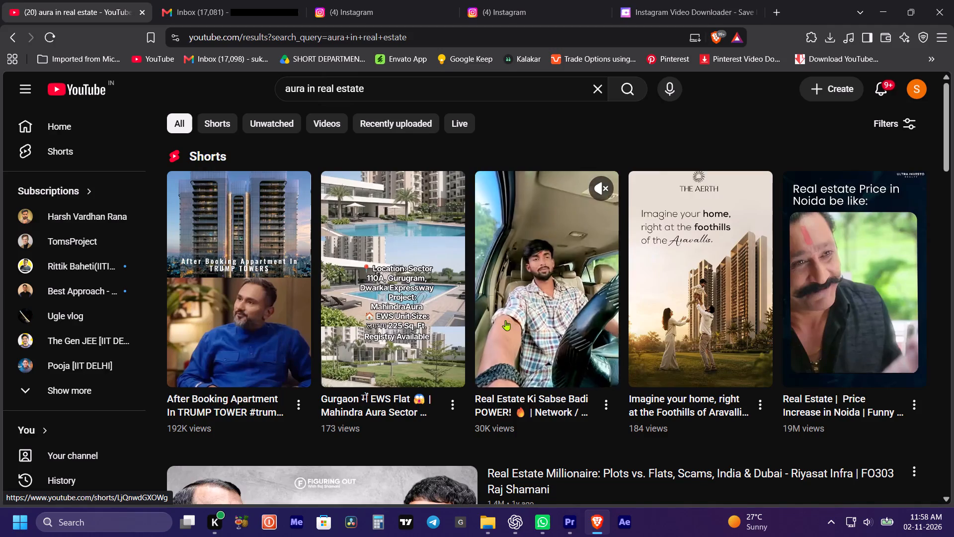
Switch to Brave and browse the YouTube results for "aura in real estate" for reference Shorts.
scroll(377, 301, "down", 5)
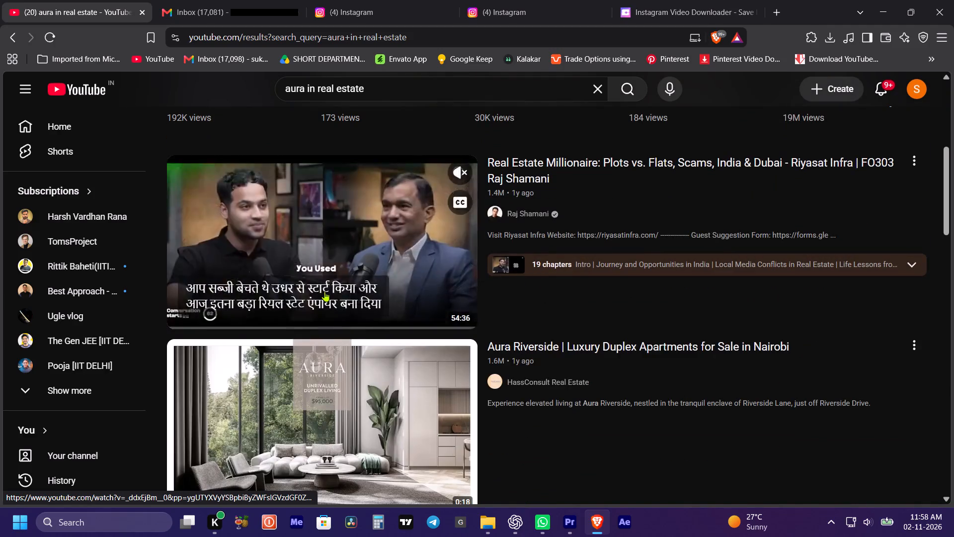
scroll(324, 291, "down", 3)
scroll(377, 260, "down", 12)
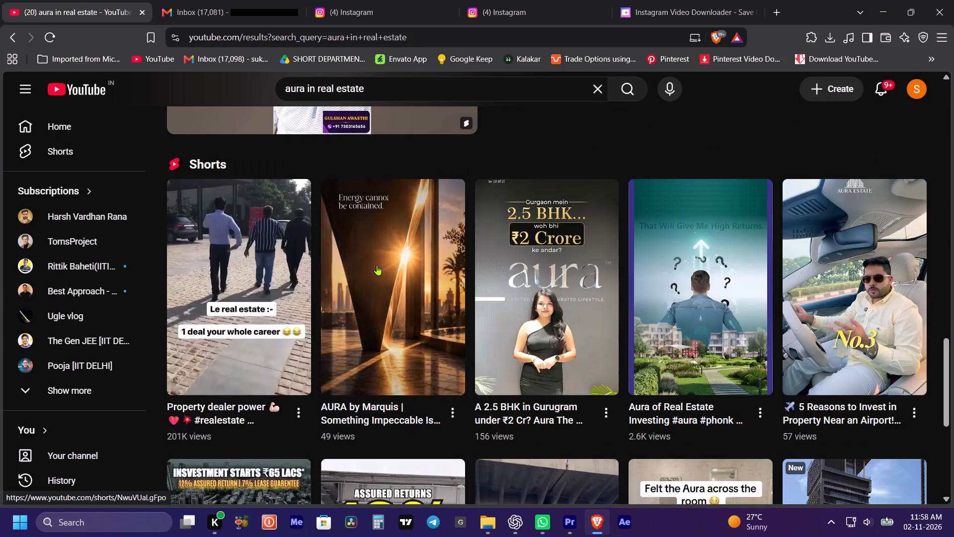
scroll(697, 308, "down", 4)
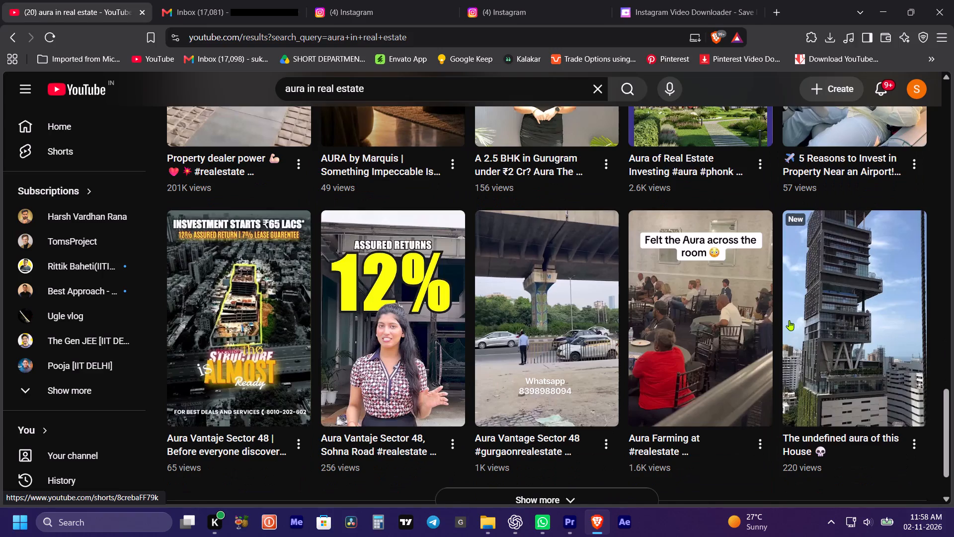
scroll(361, 309, "up", 5)
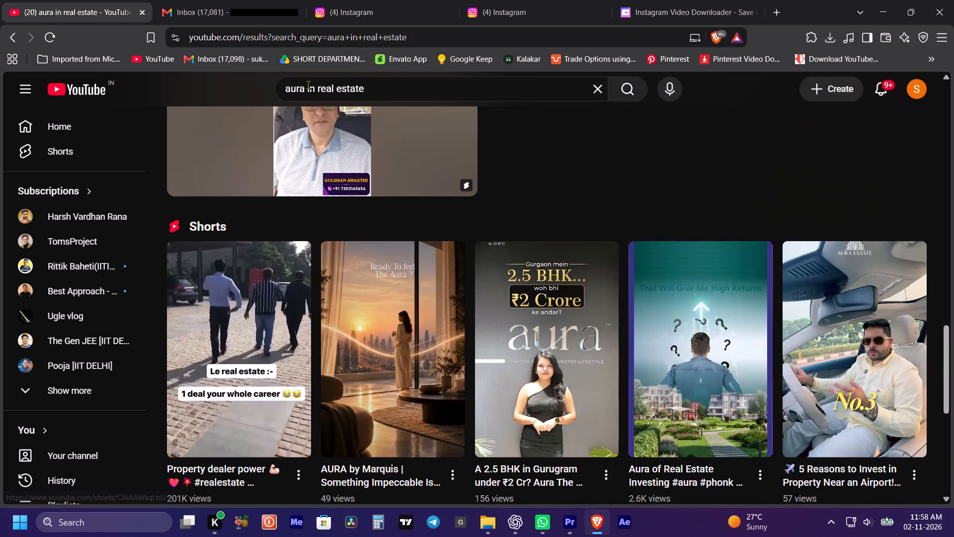
Refine the YouTube search to "aura farming in real estate".
left_click(307, 85)
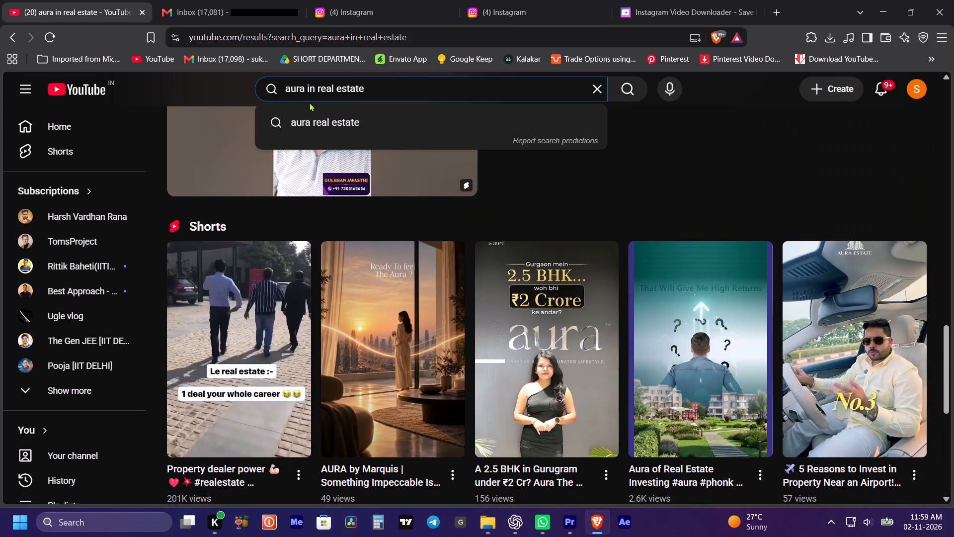
type("farming")
key("space")
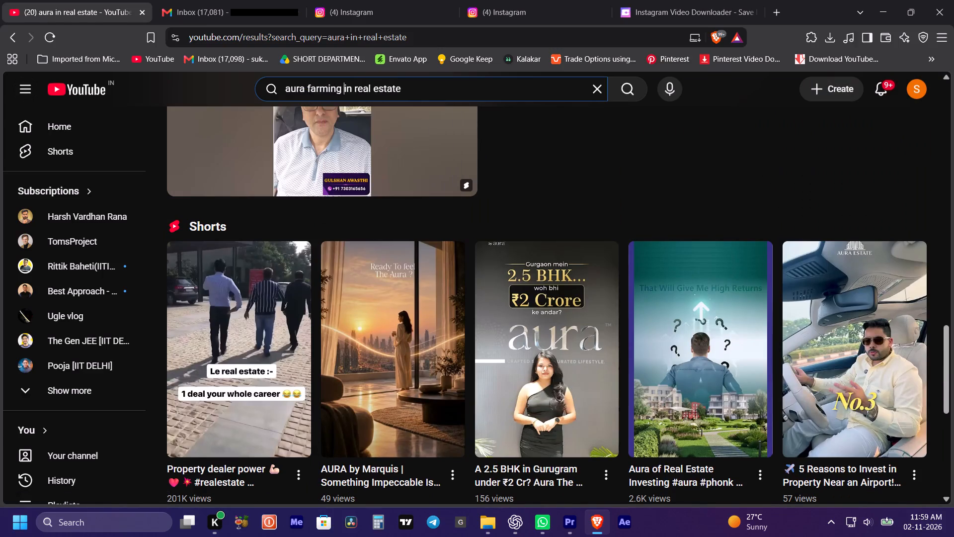
key("Return")
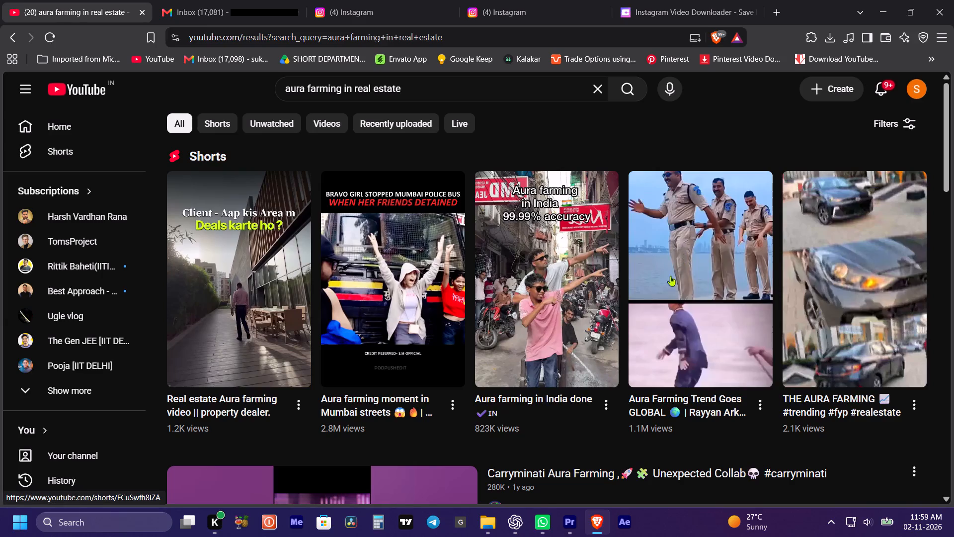
Open the "Real estate Aura farming video" Short, restart it from the beginning and study its shots and location titles, pausing between them.
left_click(272, 303)
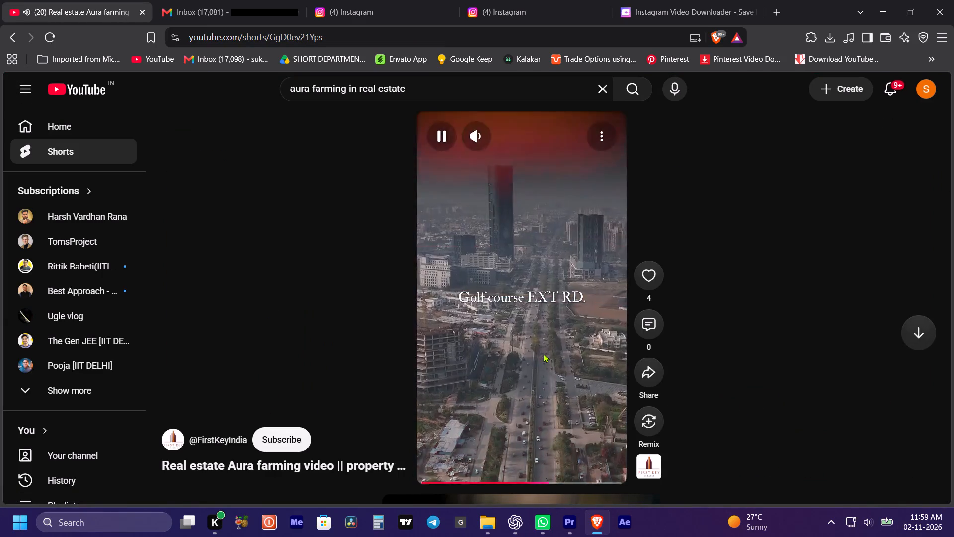
left_click(521, 367)
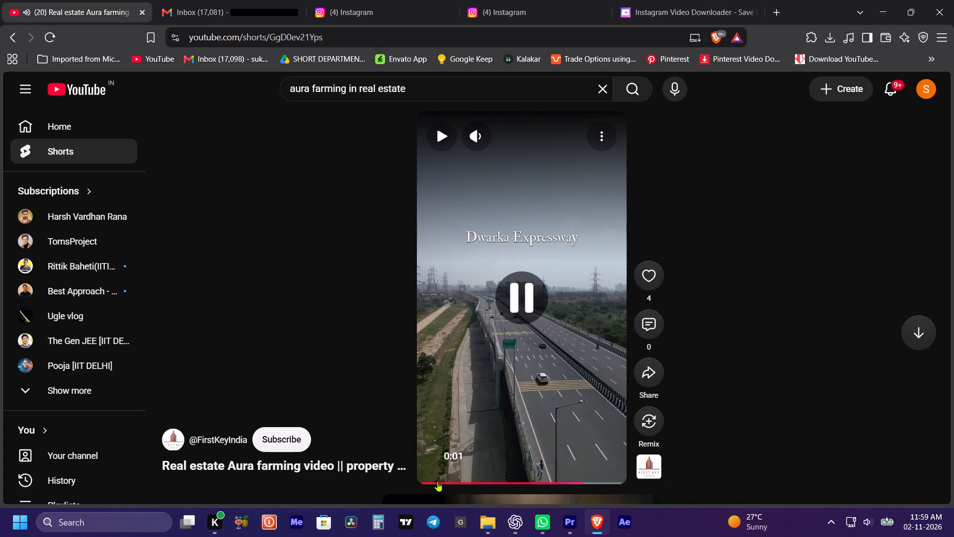
left_click_drag(428, 481, 420, 482)
left_click(495, 356)
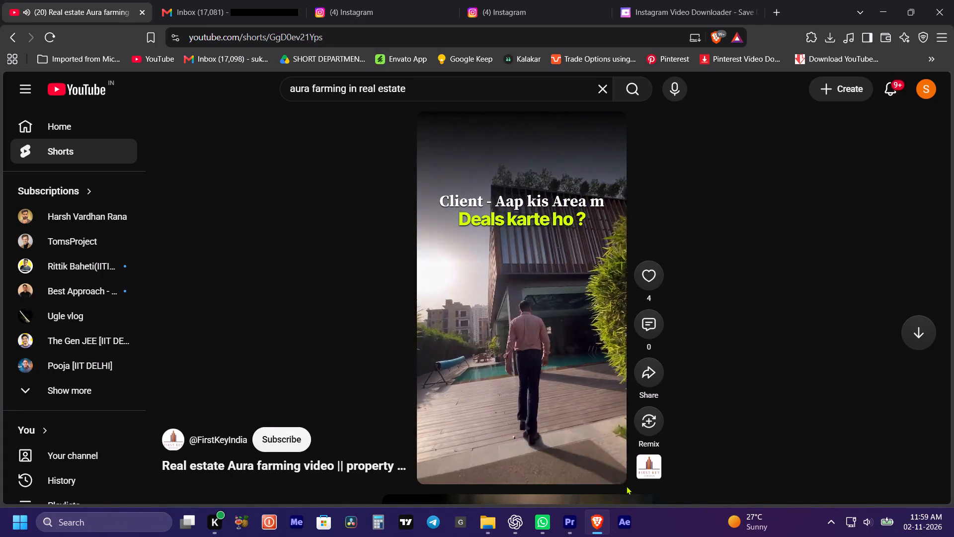
left_click(567, 310)
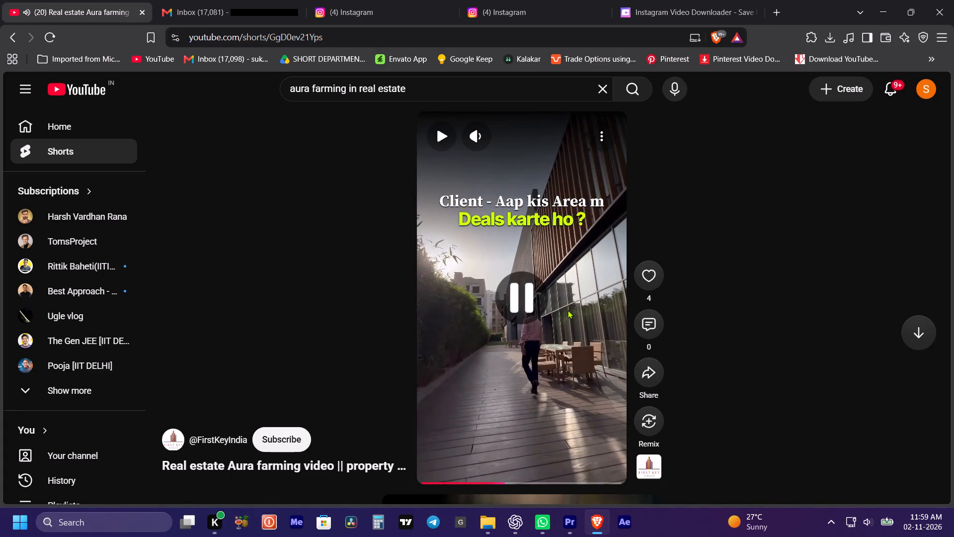
left_click(567, 310)
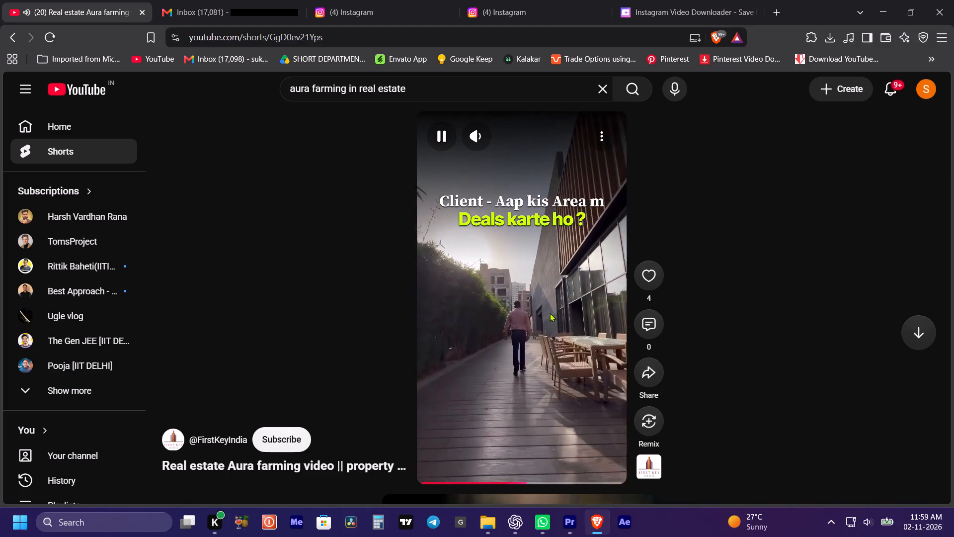
left_click(550, 313)
left_click(550, 313)
left_click(550, 313)
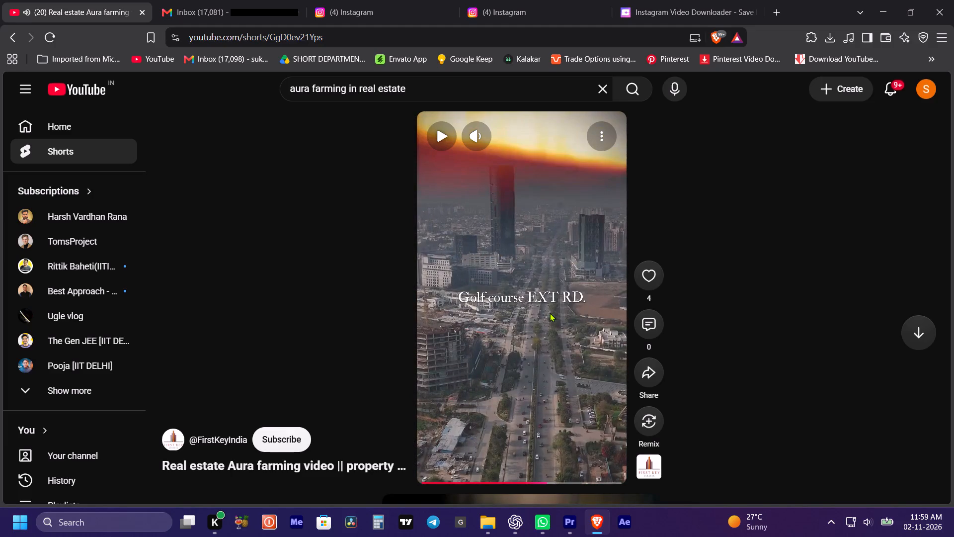
left_click(550, 313)
left_click(550, 313)
left_click(553, 339)
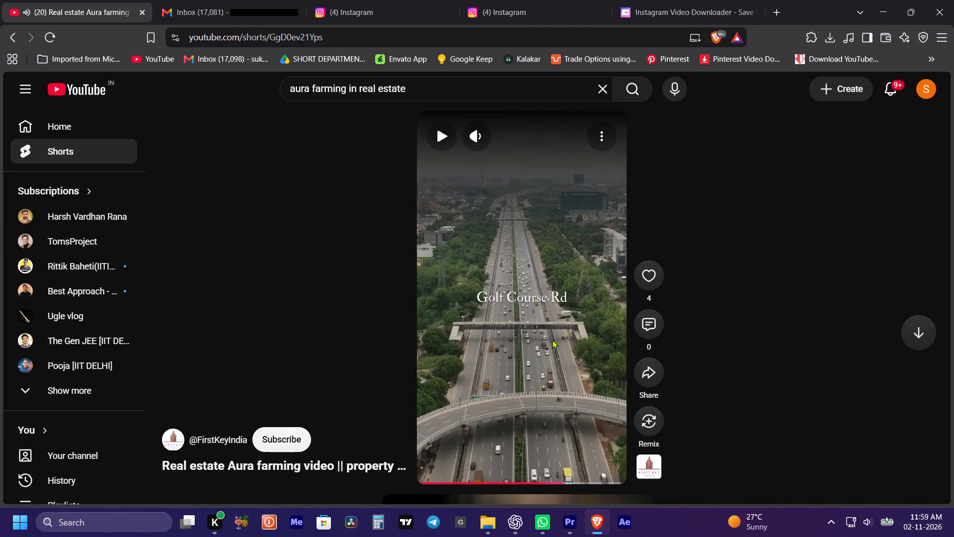
left_click(551, 340)
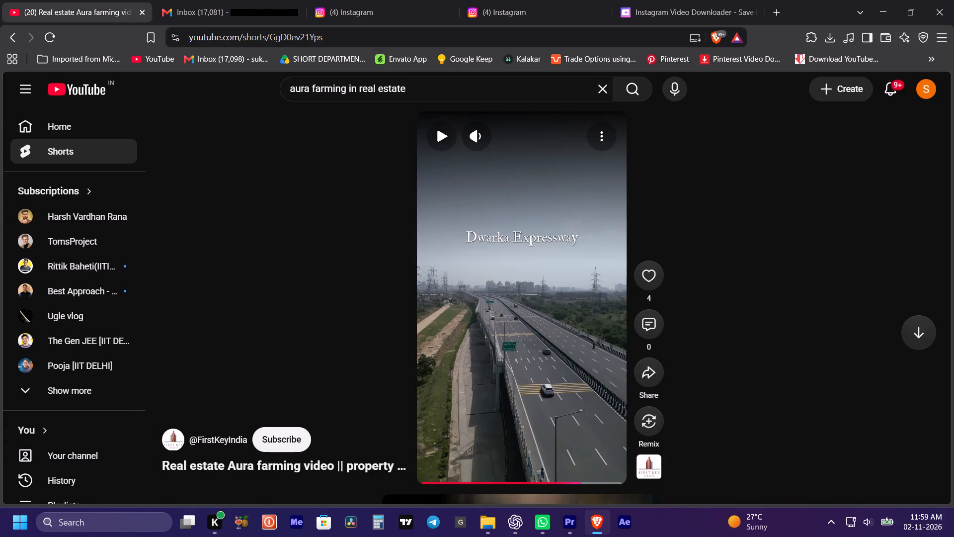
Replay the same Short from its beginning with the sound muted, pausing to examine the location-title shots such as Jhajjar and Sohna.
scroll(449, 358, "down", 7)
scroll(441, 339, "up", 7)
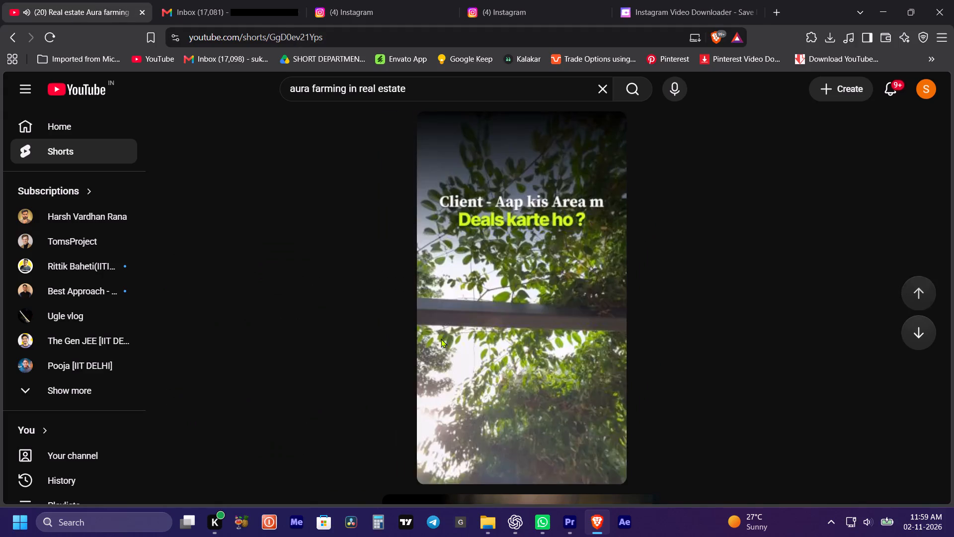
left_click(478, 137)
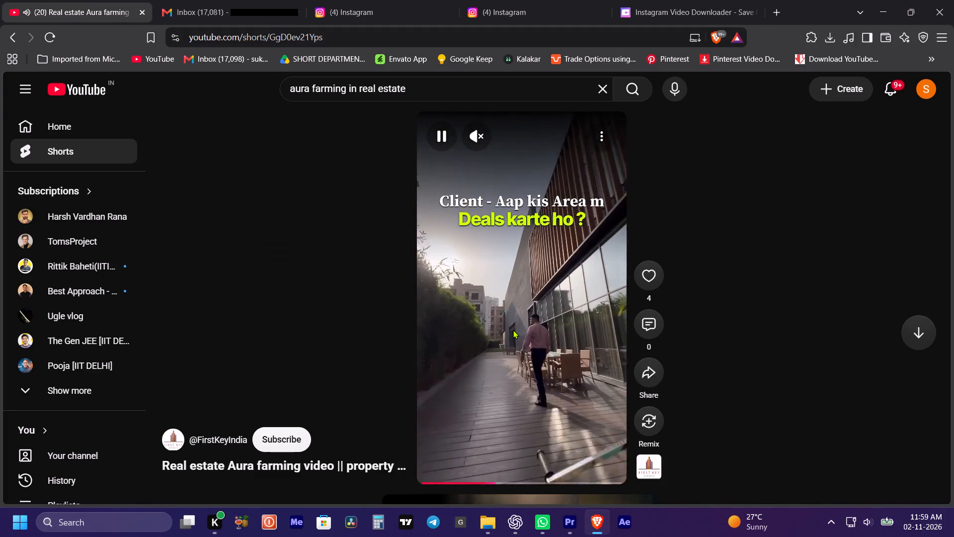
right_click(513, 330)
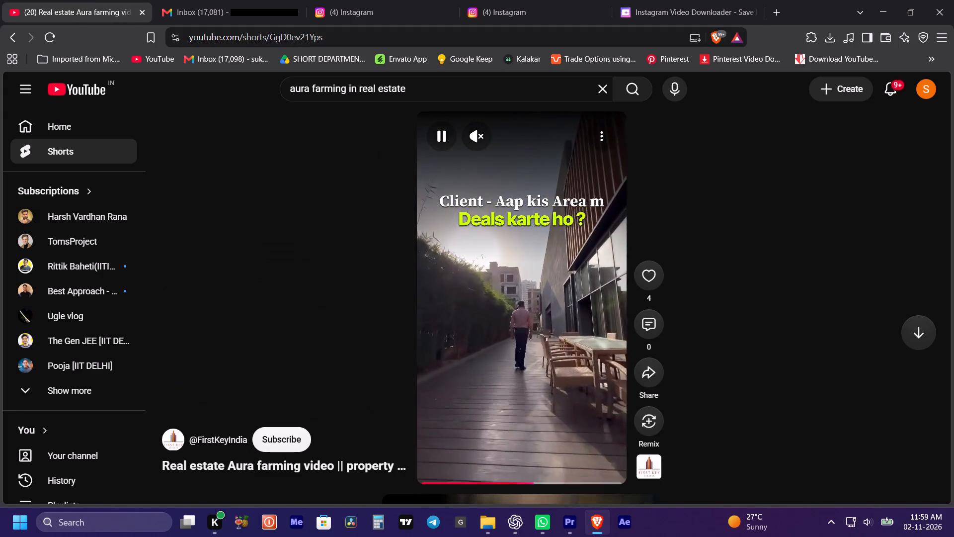
left_click(505, 254)
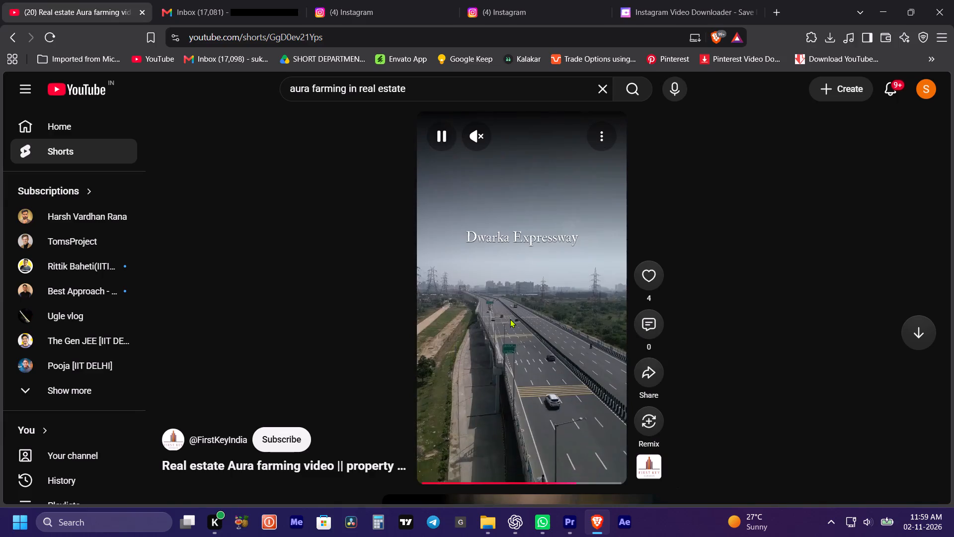
left_click(510, 319)
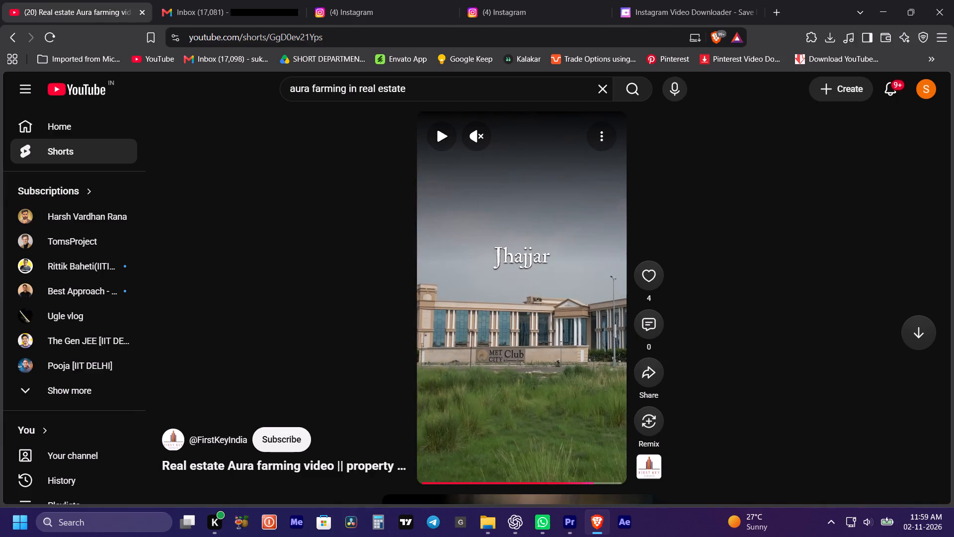
left_click(510, 319)
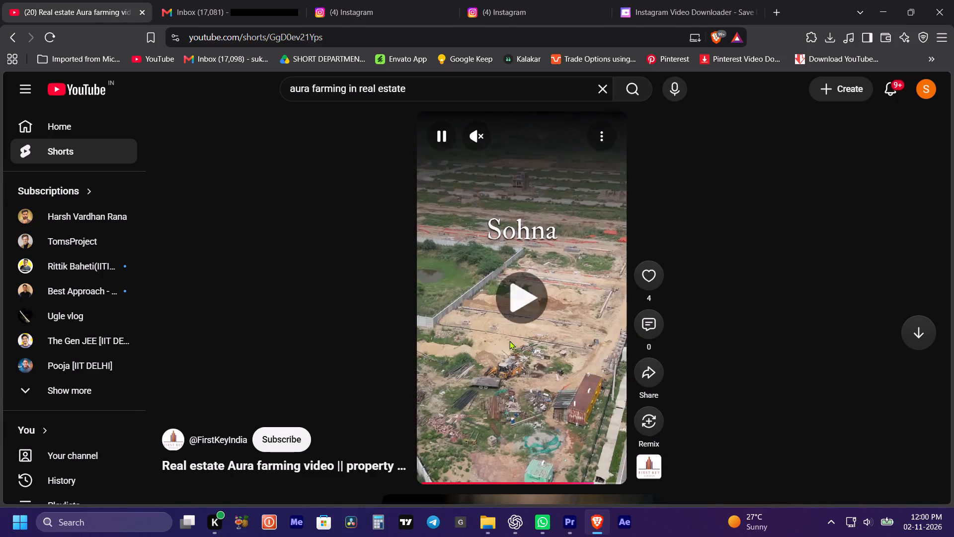
left_click(509, 341)
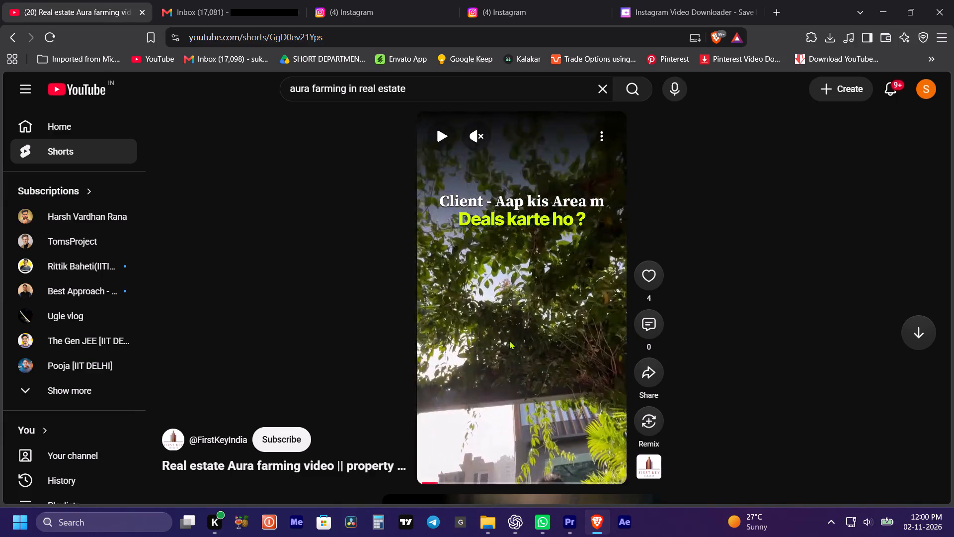
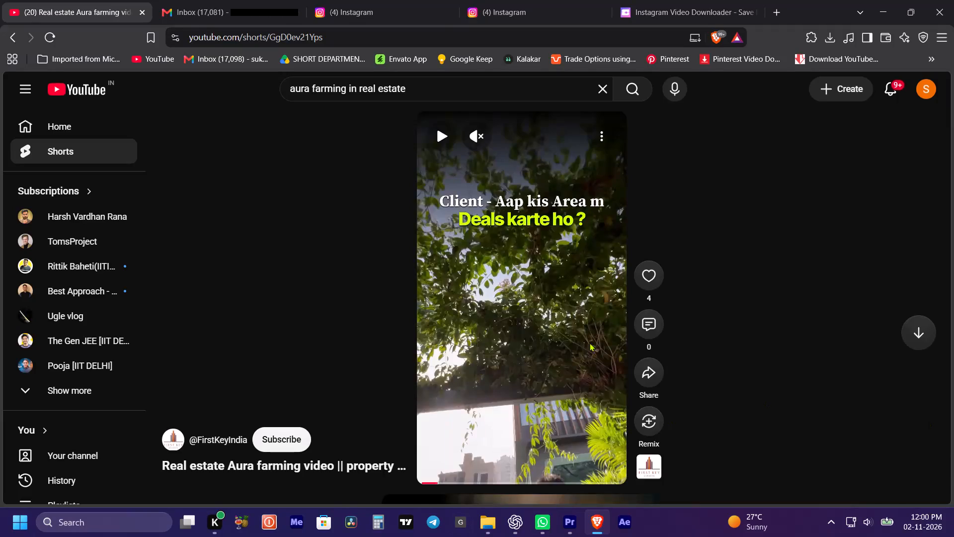
Play the Short's opening shot of the man walking toward the building and pause on it.
left_click(584, 339)
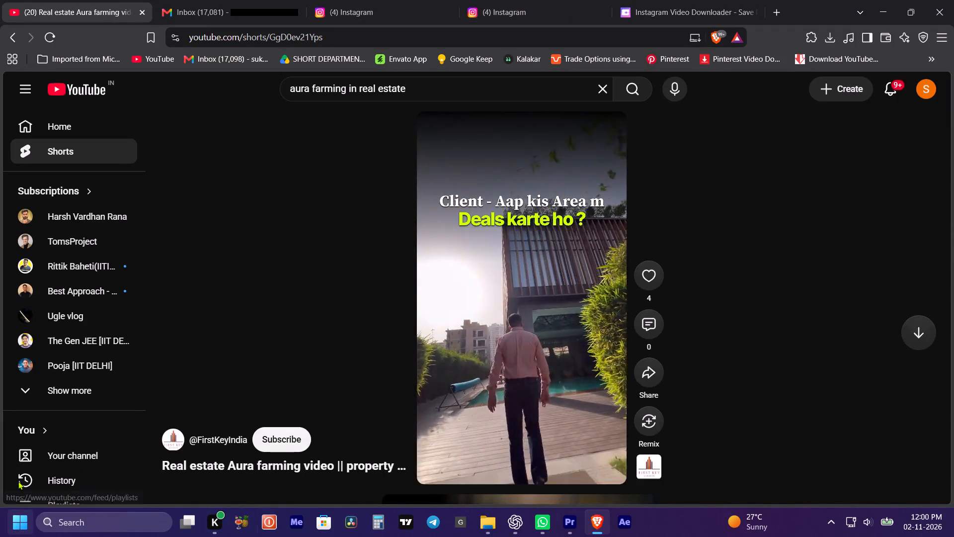
left_click(467, 285)
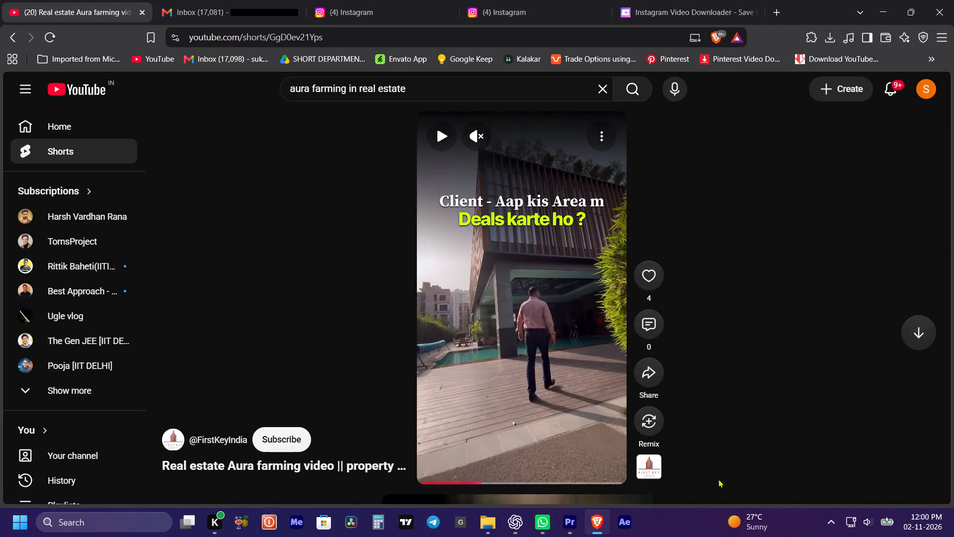
Launch After Effects.
left_click(626, 529)
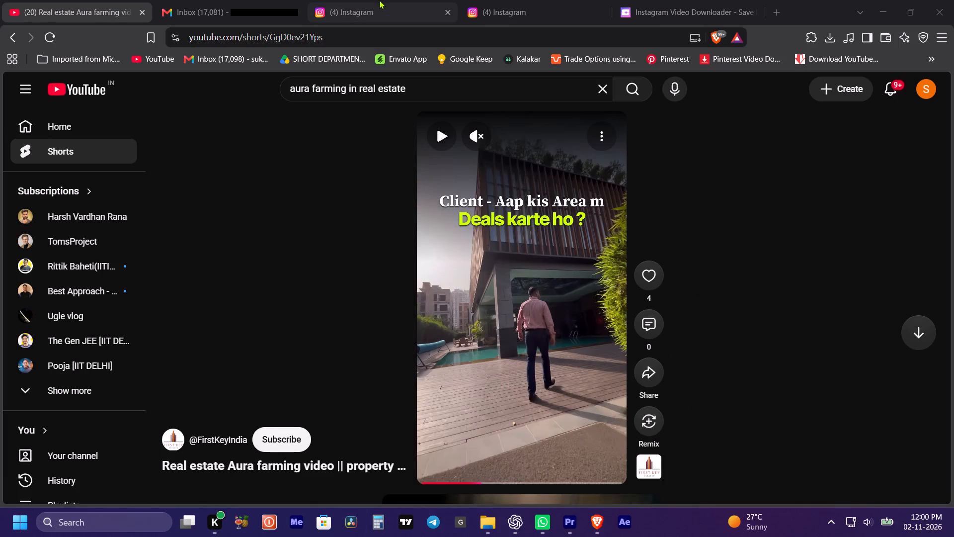
Resume the Short with its sound on and set its playback speed to 1.0 (normal).
key("space")
left_click(527, 296)
left_click(480, 128)
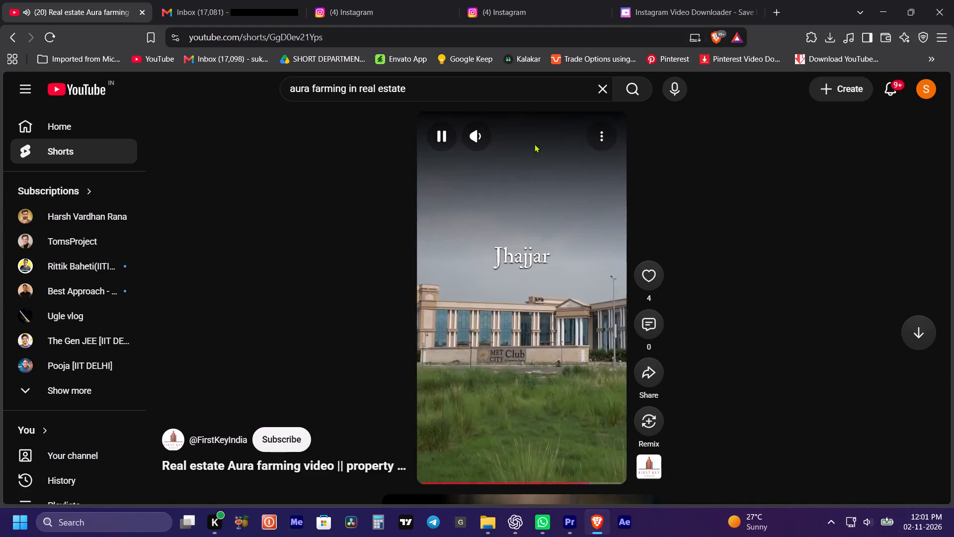
left_click(596, 137)
left_click(654, 295)
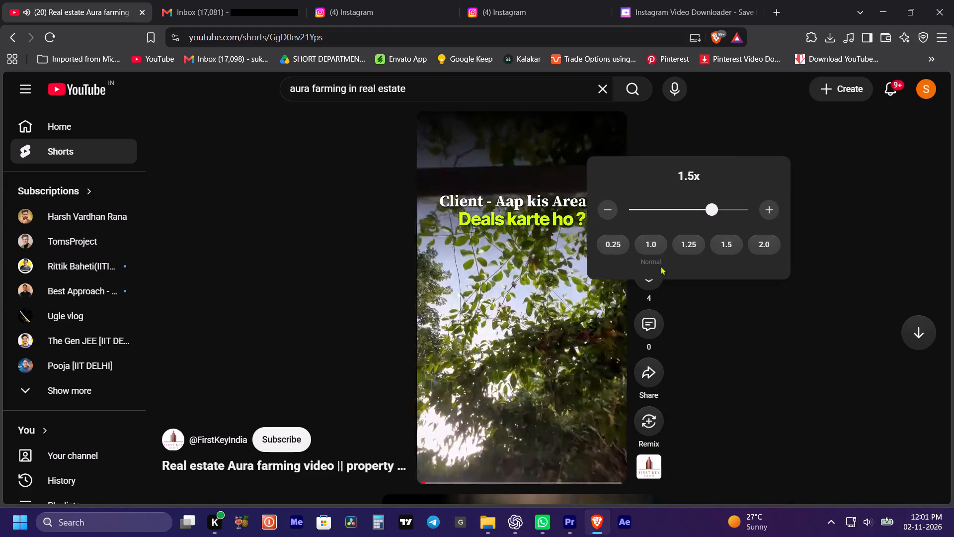
left_click(645, 247)
Watch the Short at normal speed, pausing to examine the walking shot and the Dwarka Expressway, Jhajjar, Sohna and New Gurgaon title shots.
left_click(557, 327)
left_click(555, 329)
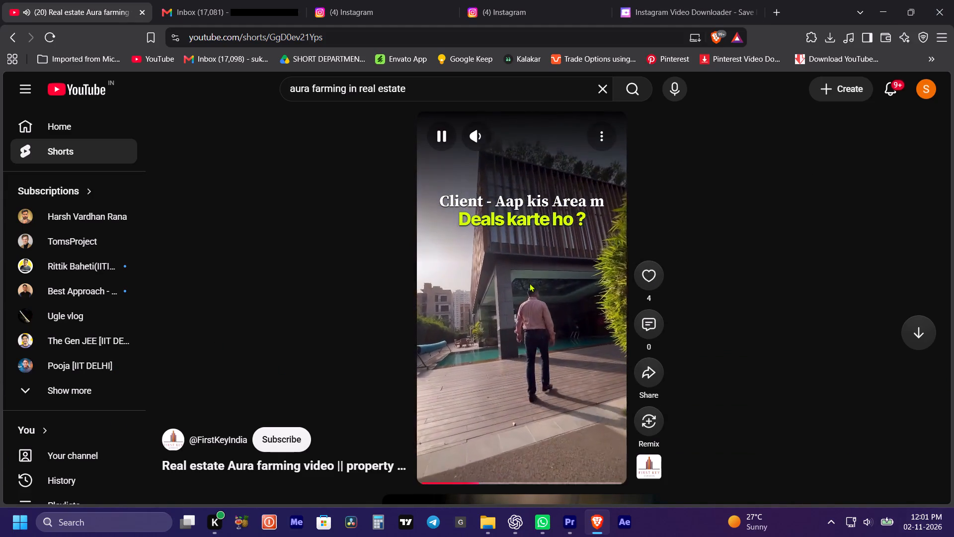
left_click(534, 299)
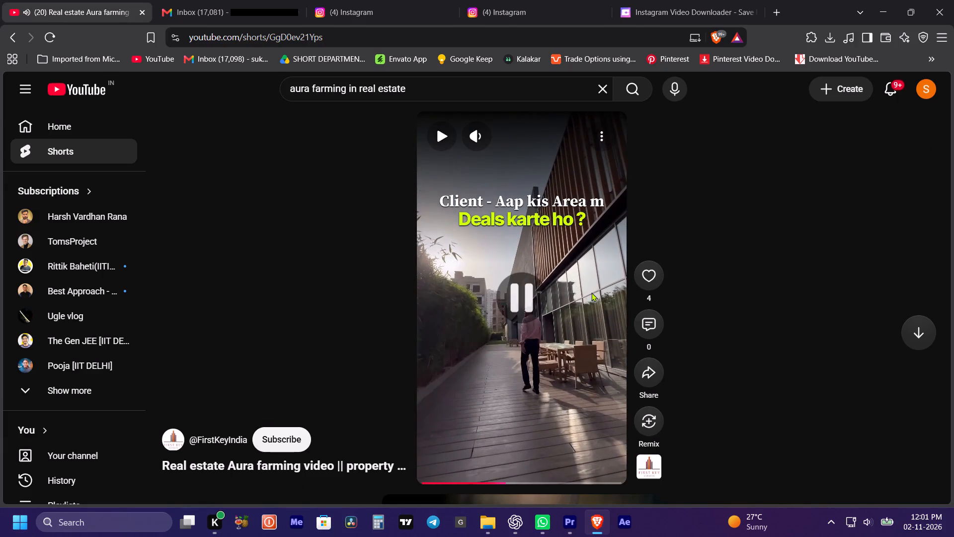
left_click(594, 303)
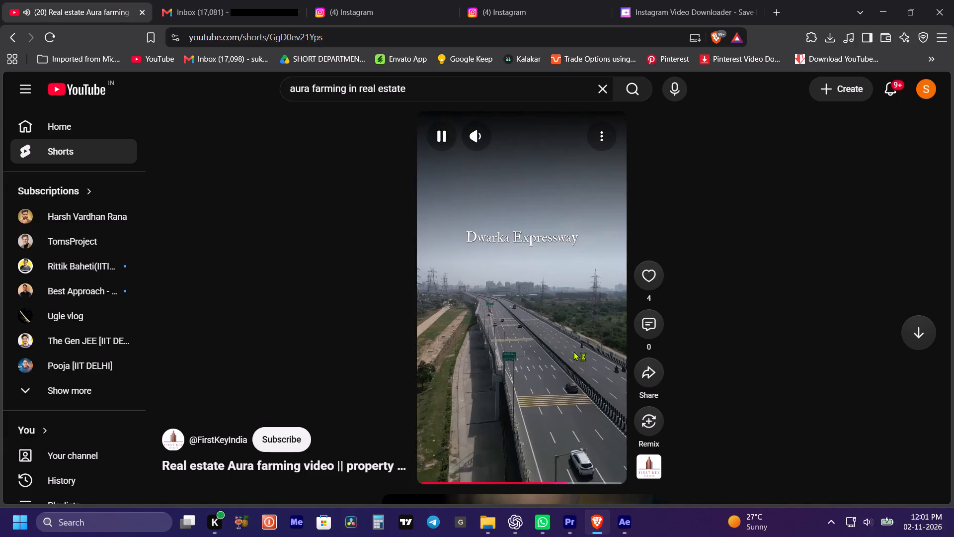
left_click(573, 351)
left_click(571, 319)
left_click(571, 318)
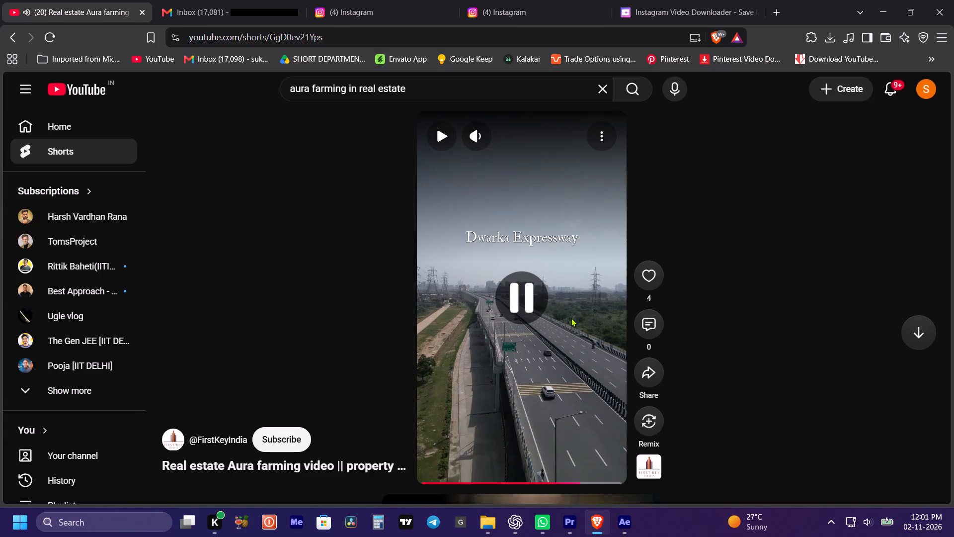
left_click(571, 318)
left_click(571, 318)
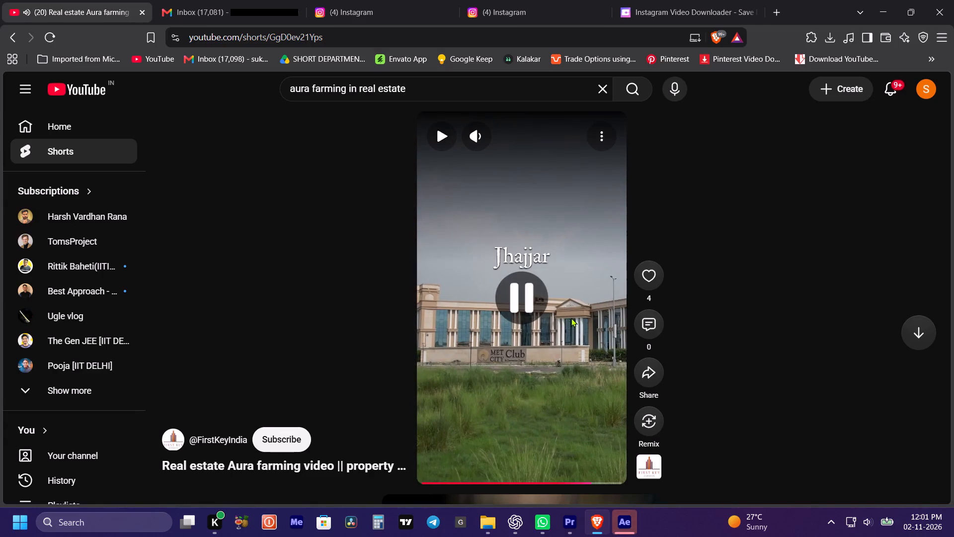
left_click(571, 318)
left_click(571, 318)
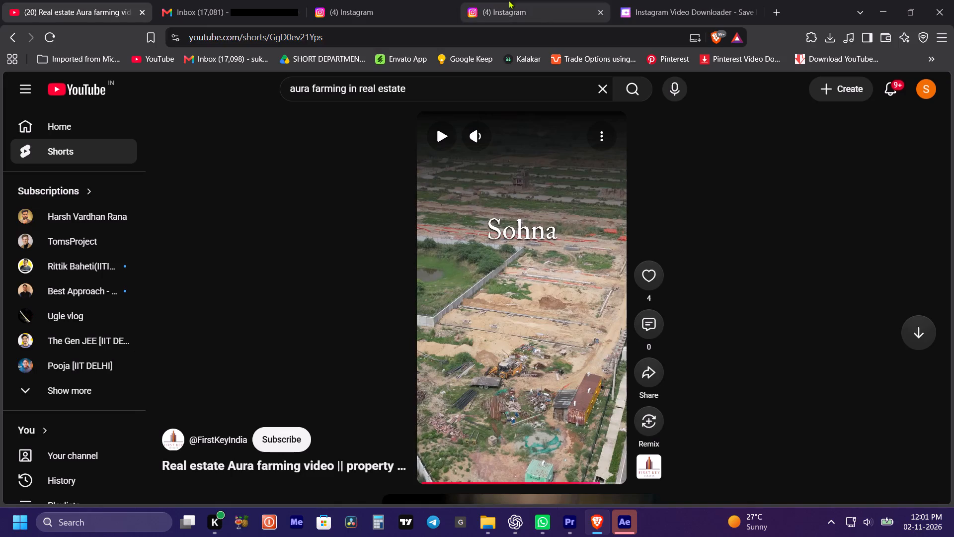
left_click(527, 253)
left_click(559, 334)
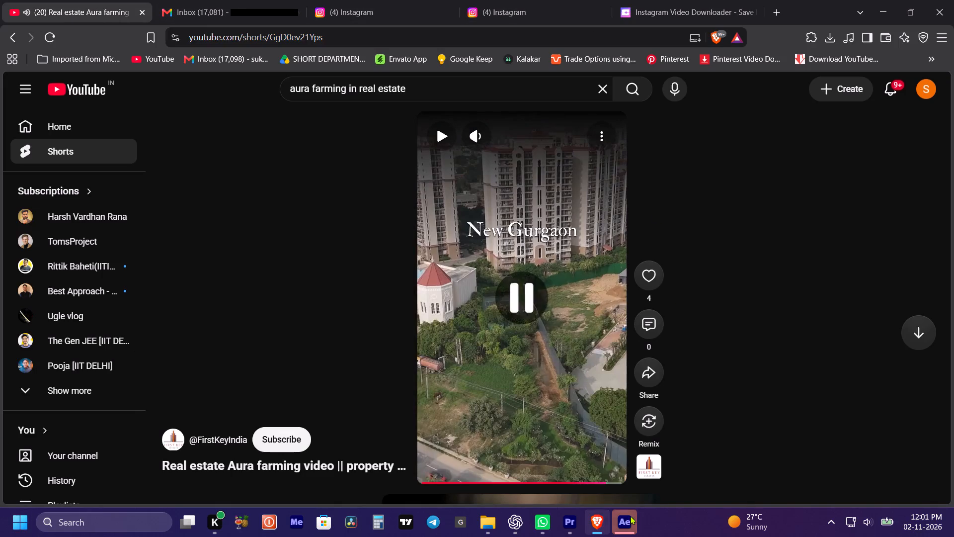
Switch to After Effects and create a new project.
left_click(630, 516)
left_click(622, 518)
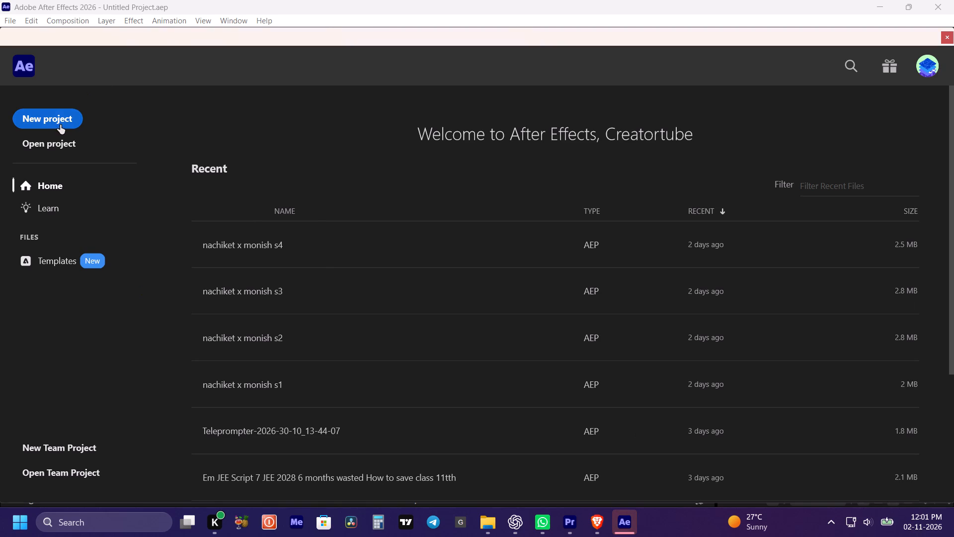
left_click(60, 125)
Import the "Day in the Life of a Luxury Real Estate Agent in Dubai" video from Brave's recent downloads into the After Effects project.
left_click(600, 526)
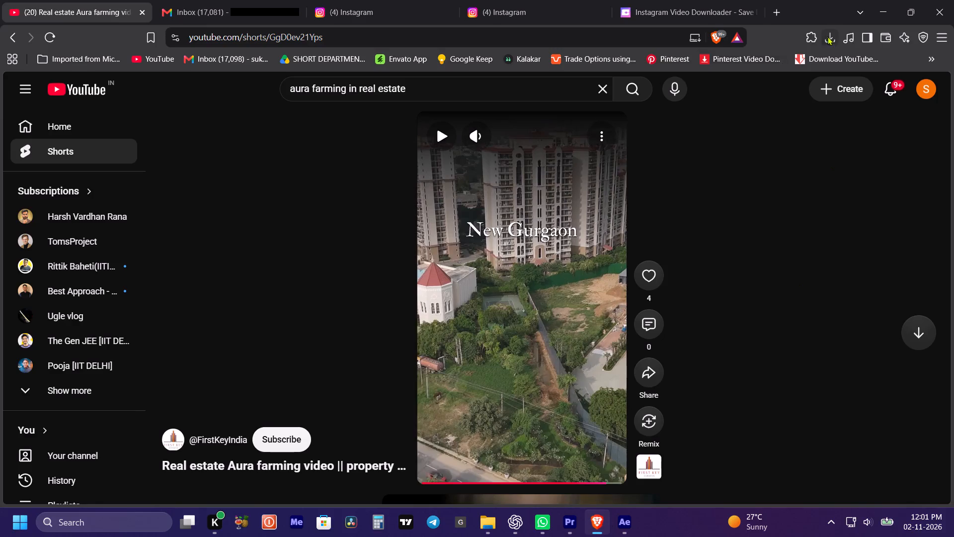
left_click(827, 36)
left_click_drag(719, 134, 614, 536)
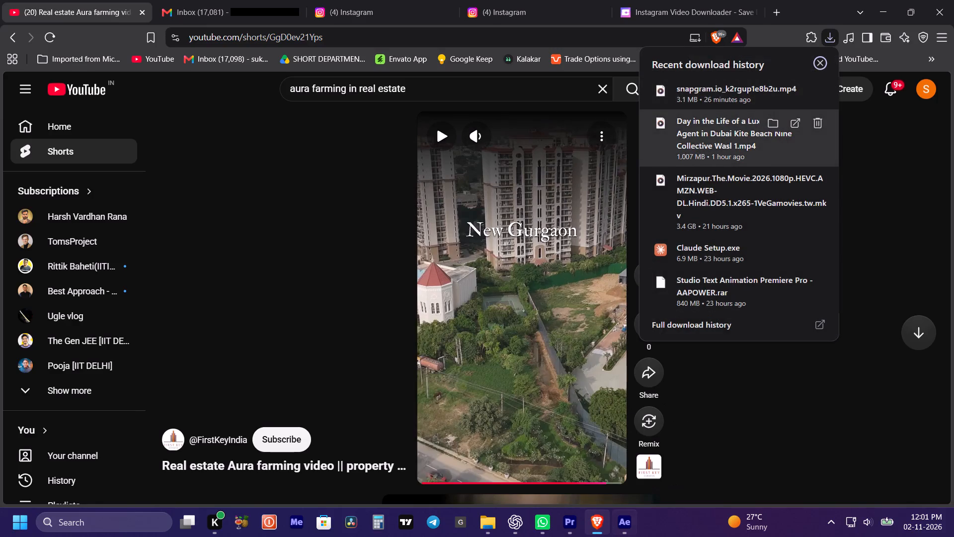
left_click_drag(614, 536, 89, 200)
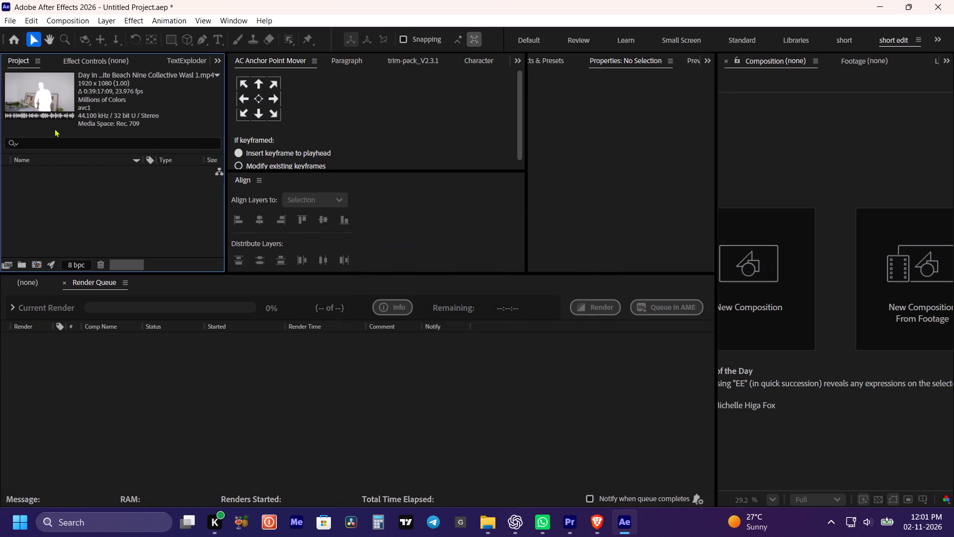
left_click(71, 190)
left_click(63, 205)
left_click(88, 211)
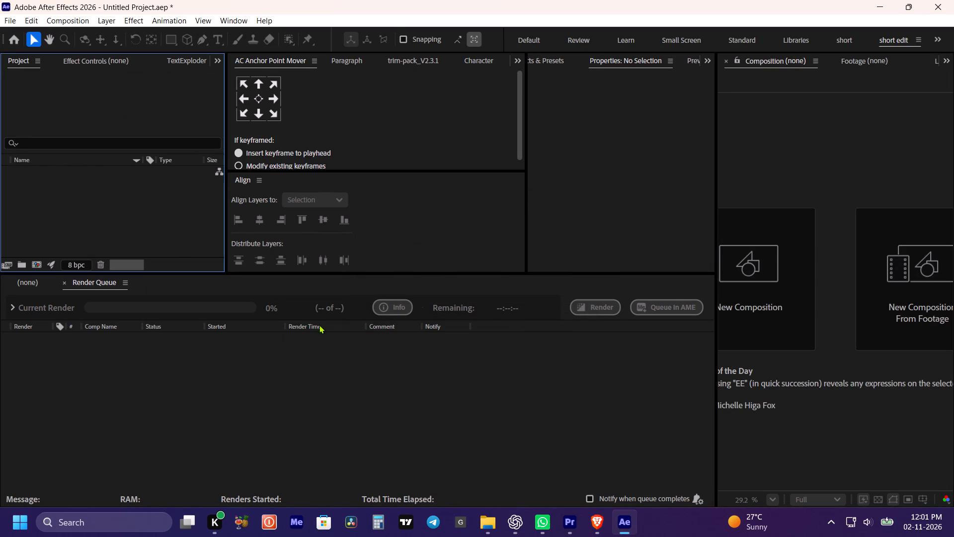
left_click(421, 391)
left_click(96, 202)
left_click(94, 117)
left_click(99, 60)
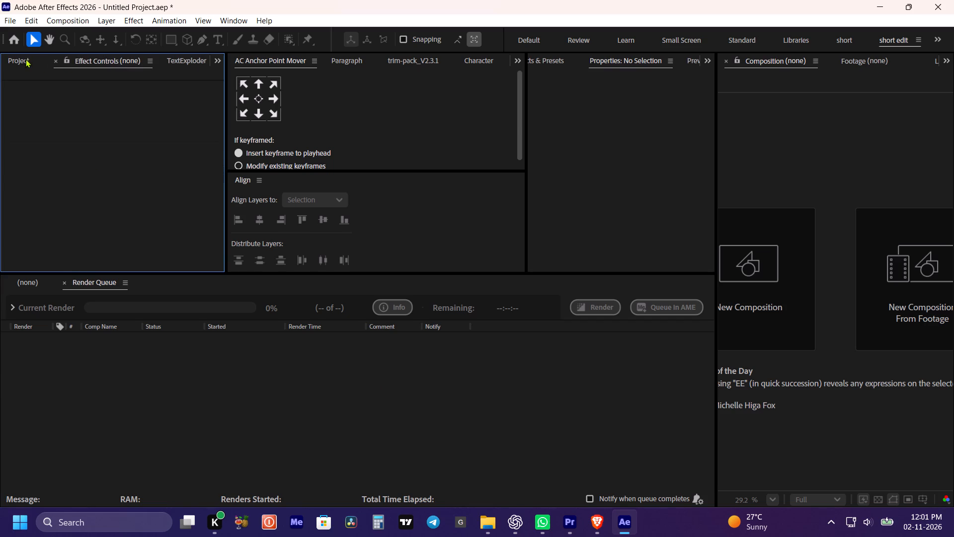
left_click(24, 59)
left_click(167, 226)
Import the same Dubai agent video from Brave's recent downloads into the project once more.
left_click(603, 526)
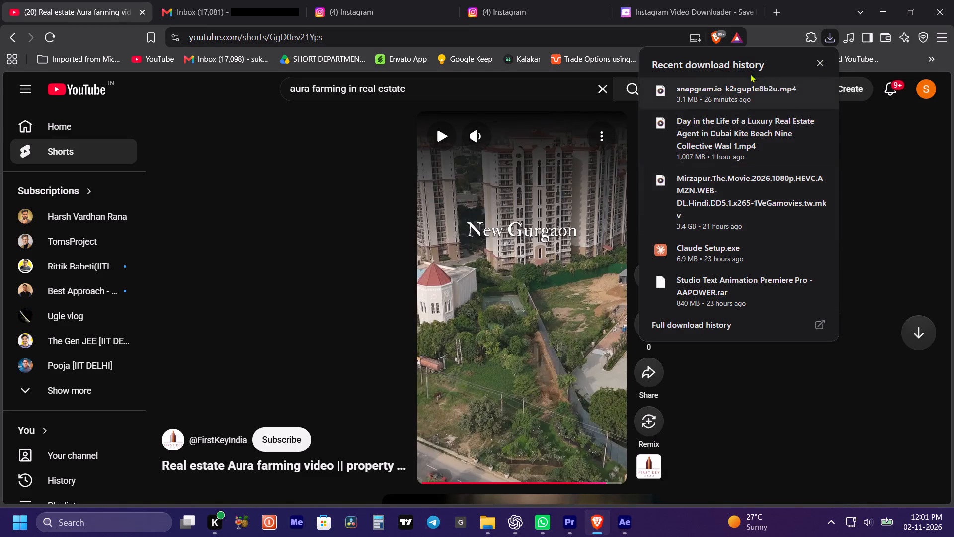
left_click_drag(692, 148, 382, 356)
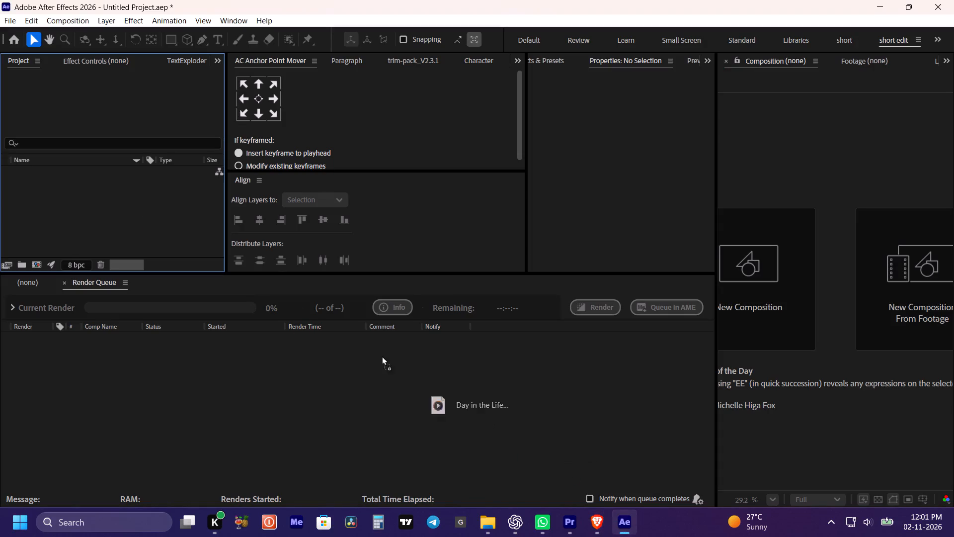
left_click_drag(382, 356, 129, 207)
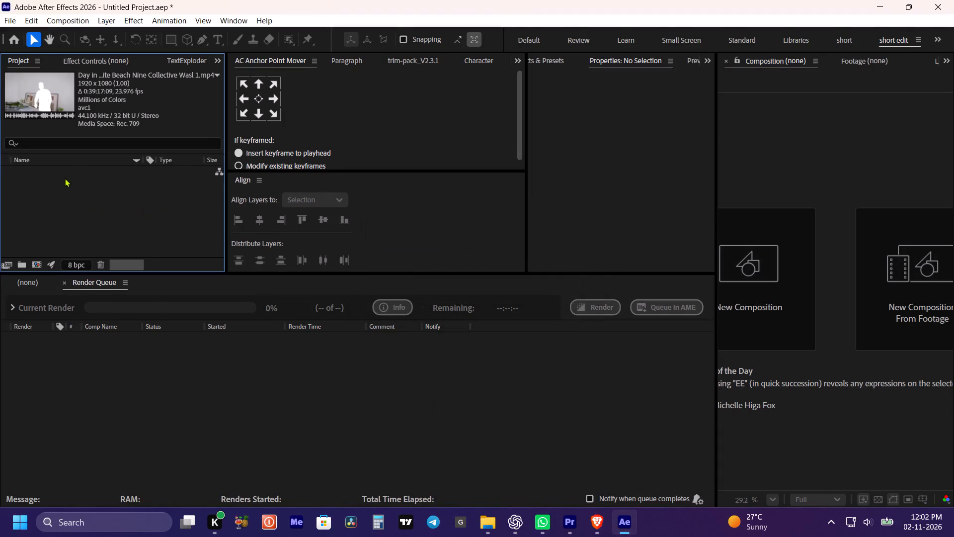
Create a composition from the imported Dubai agent video and preview its opening seconds.
left_click_drag(48, 91, 707, 304)
left_click_drag(707, 304, 786, 289)
key("space")
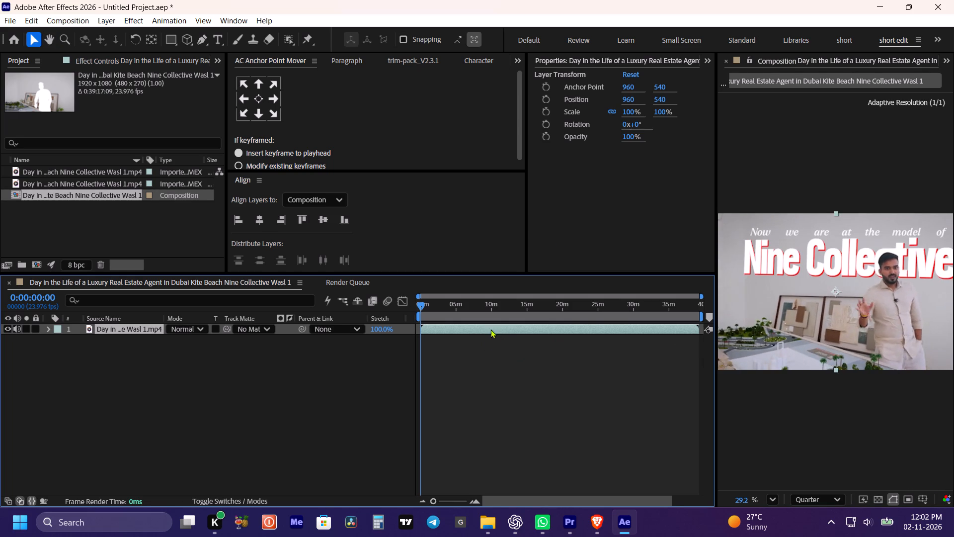
key("space")
Set the preview frame rate to 25 and play the composition again.
left_click(707, 62)
left_click(461, 110)
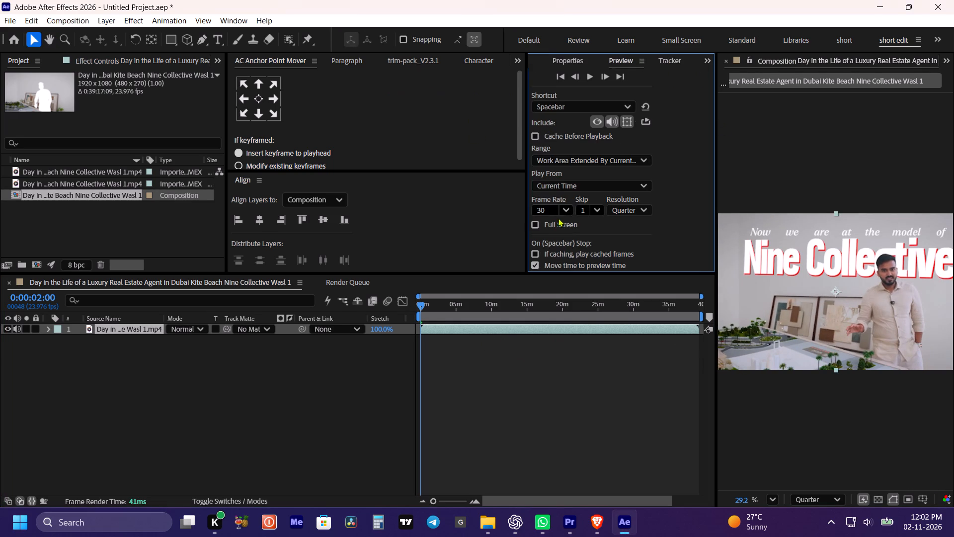
left_click(571, 205)
left_click(555, 276)
key("space")
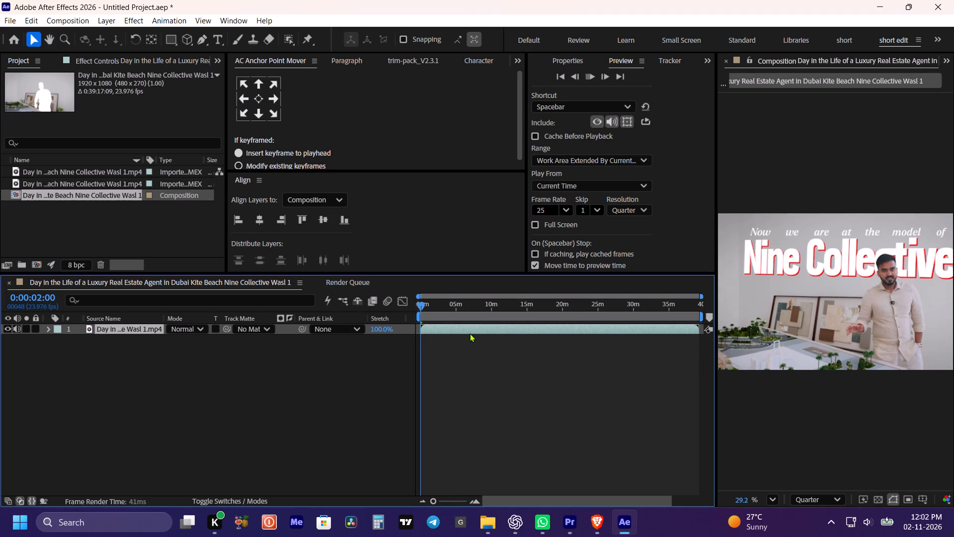
key("space")
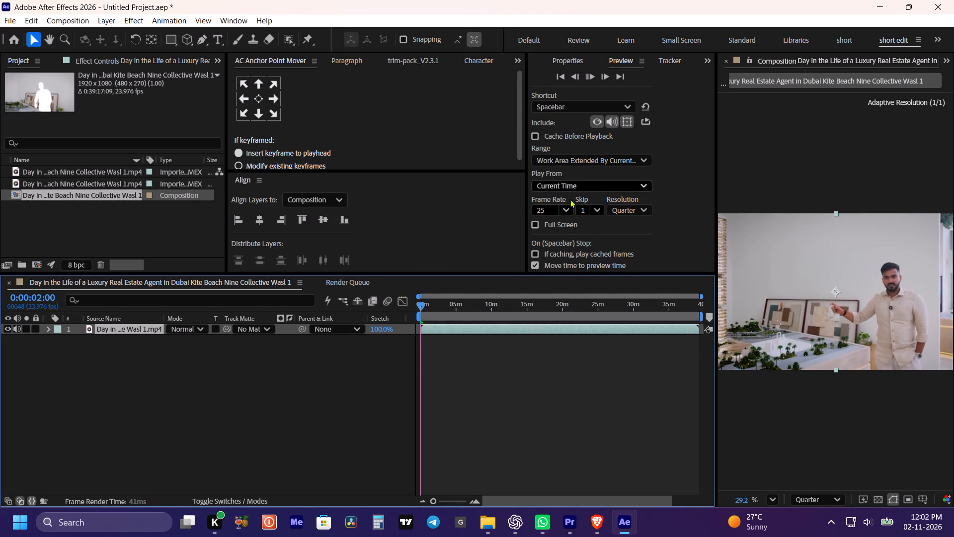
left_click(567, 207)
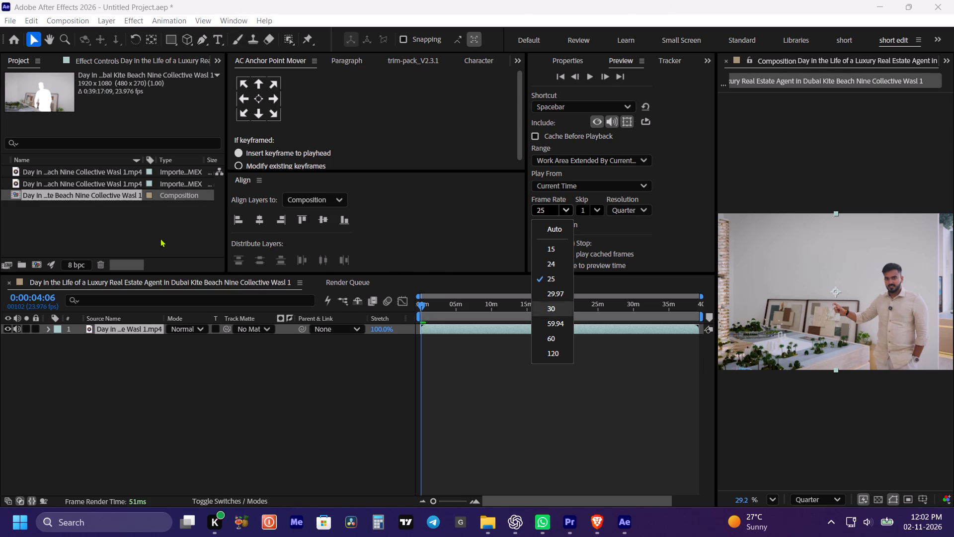
Set the Dubai video composition's frame rate to 25 fps in its composition settings.
right_click(68, 195)
left_click(124, 196)
left_click(122, 203)
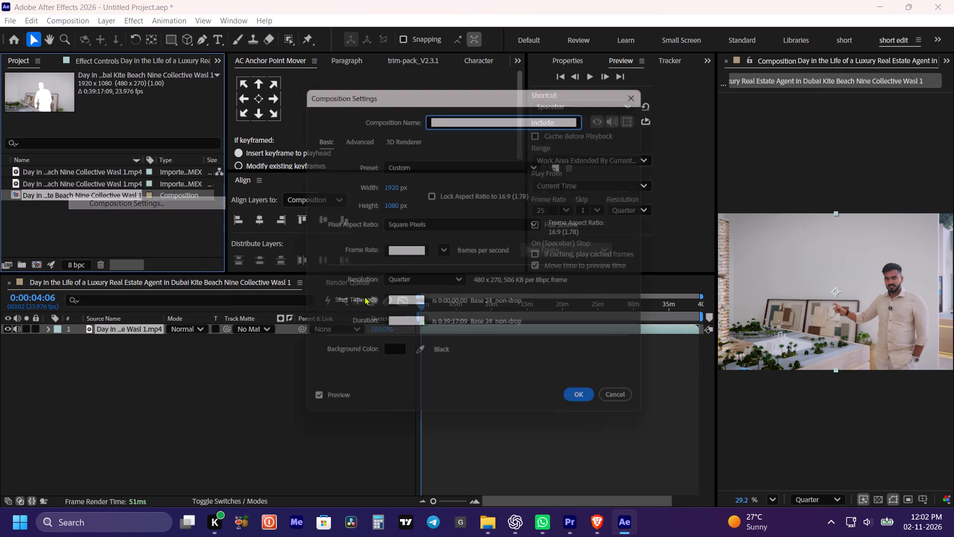
left_click(446, 244)
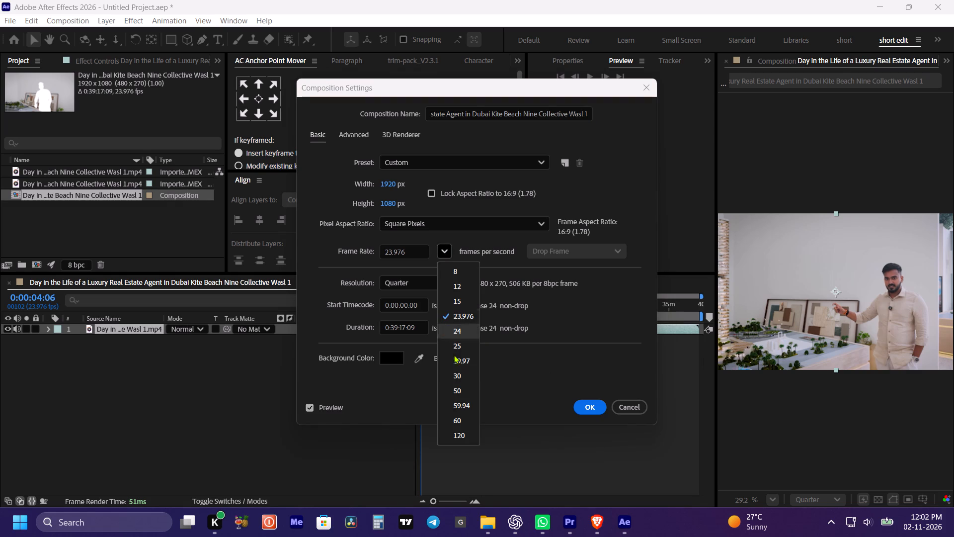
left_click_drag(460, 371, 460, 357)
left_click(461, 346)
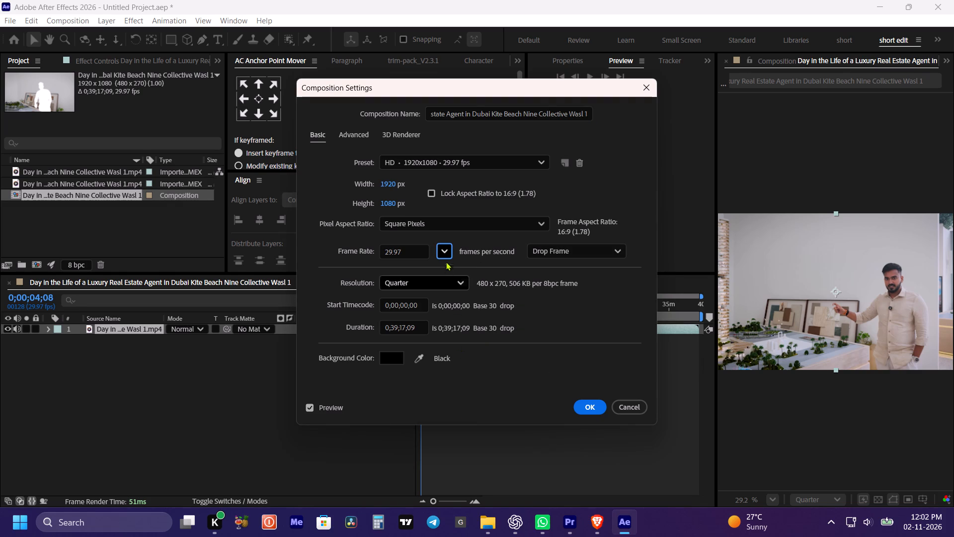
left_click(446, 255)
left_click(463, 345)
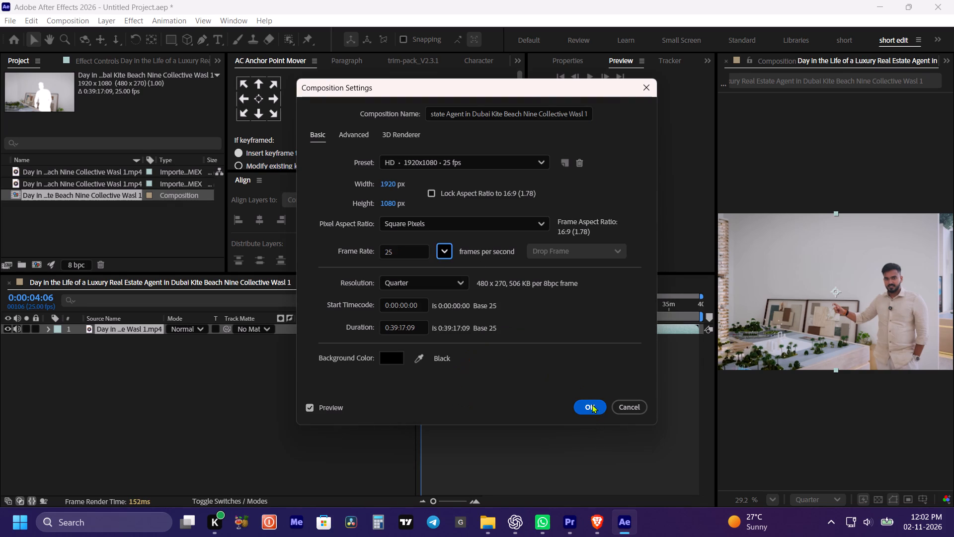
left_click(592, 404)
Preview the composition's opening seconds from the start to check the playback.
left_click_drag(452, 306, 391, 327)
key("space")
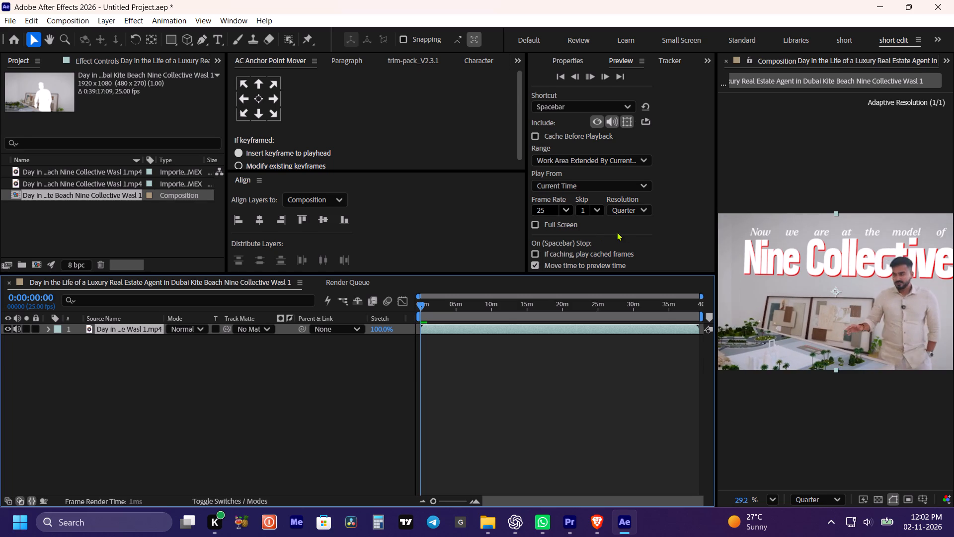
key("space")
left_click(575, 369)
Delete the first of the two duplicate Dubai agent video imports from the project, along with its layer.
left_click(161, 236)
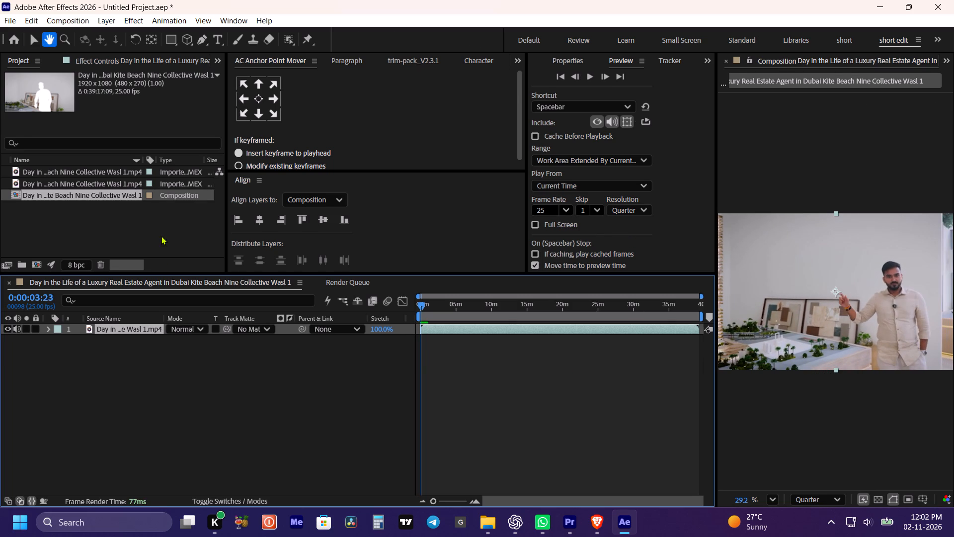
left_click(58, 174)
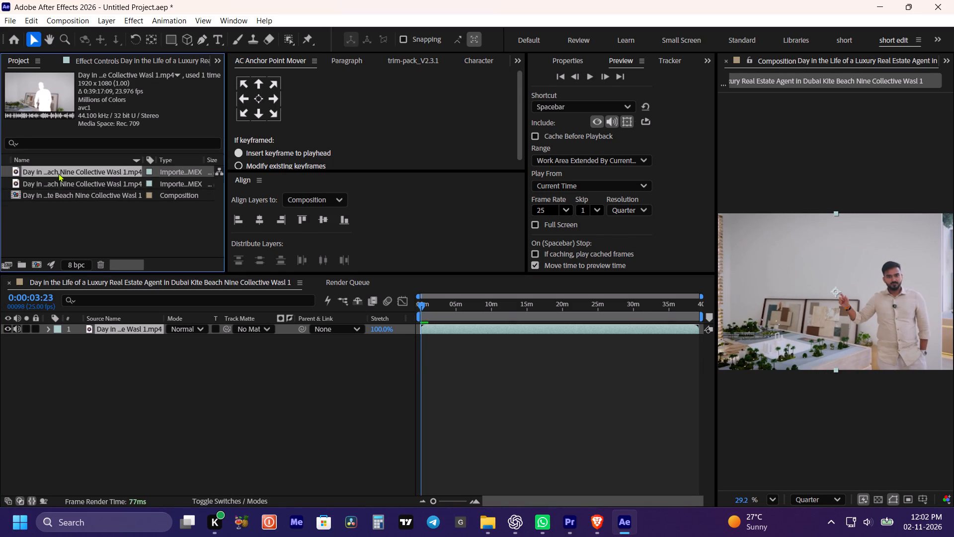
key("Delete")
left_click_drag(550, 303, 545, 305)
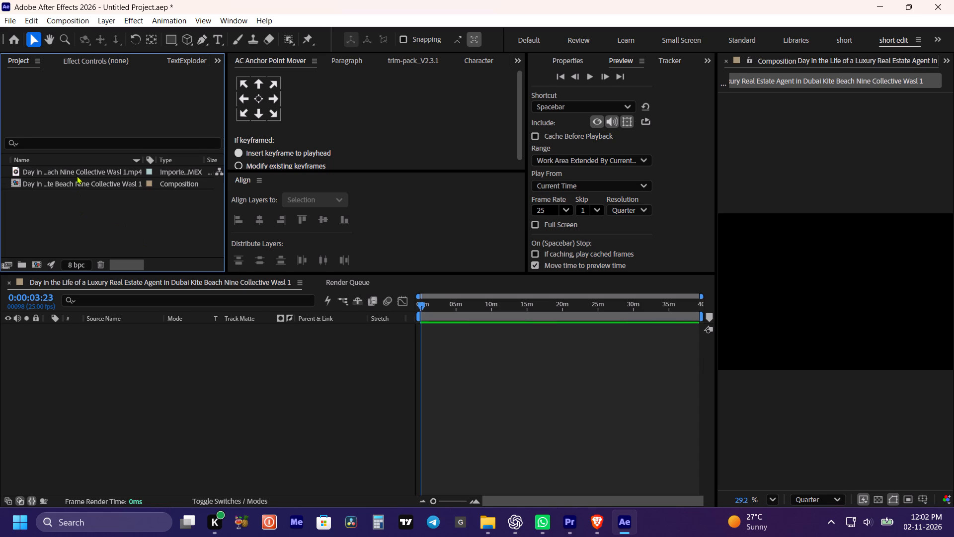
Add the remaining Dubai agent video footage to the composition timeline as a layer.
left_click_drag(78, 167, 130, 366)
left_click(503, 449)
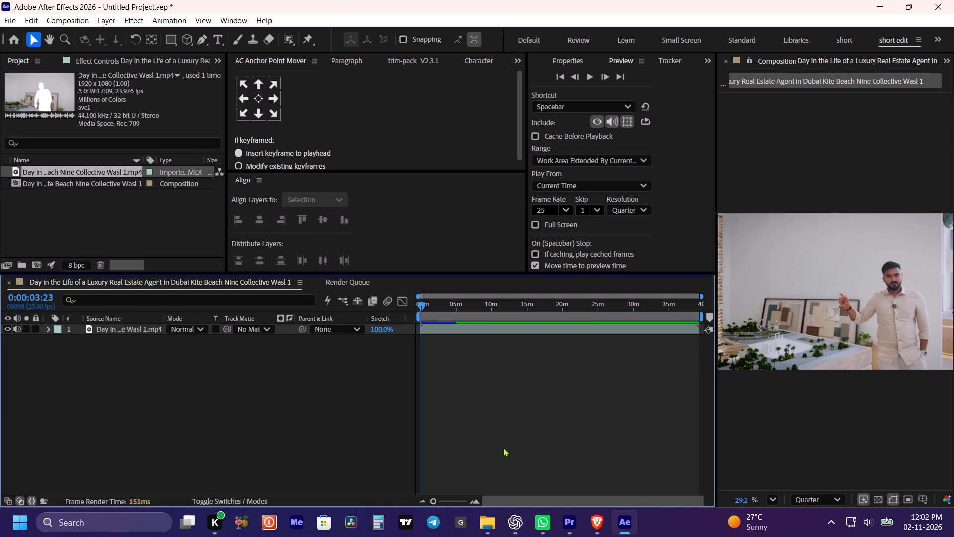
Set the Dubai video composition's size to 1080 px wide by 1920 px high in its composition settings.
left_click(57, 233)
left_click(72, 180)
right_click(72, 180)
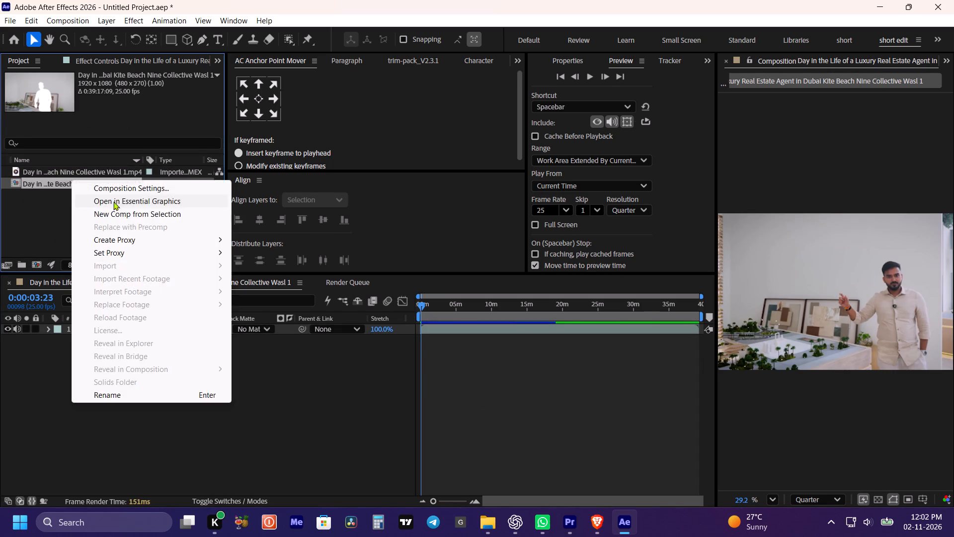
left_click(122, 192)
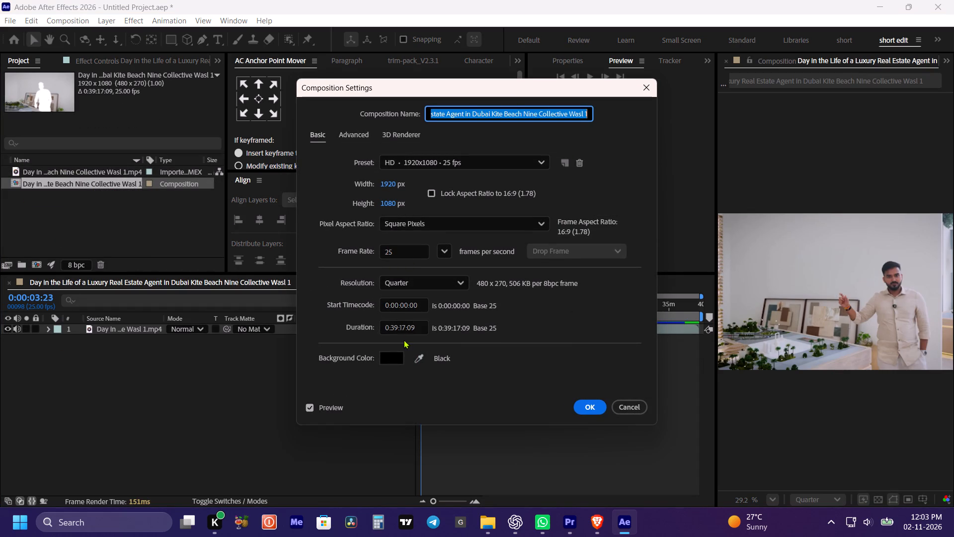
left_click(392, 183)
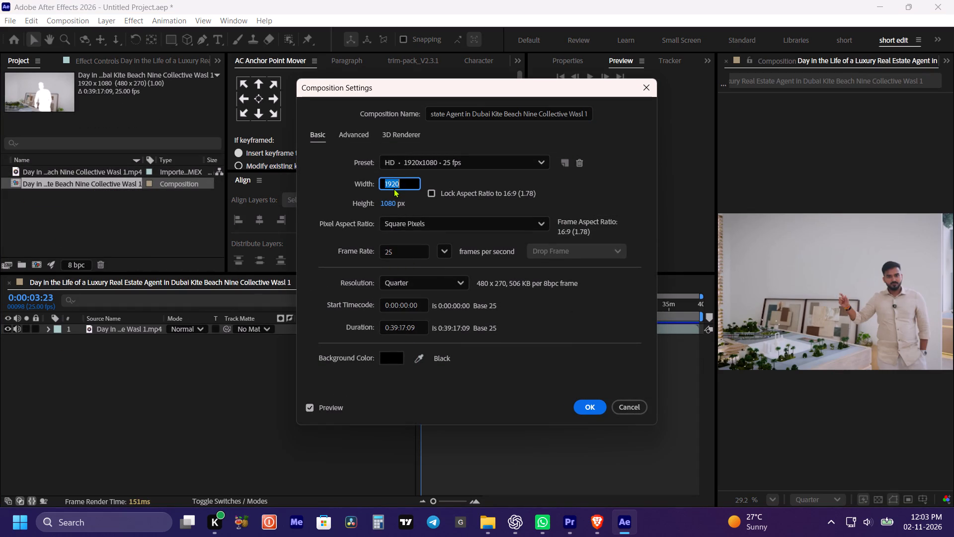
key("1")
key("0")
key("8")
key("0")
left_click(394, 203)
key("1")
key("9")
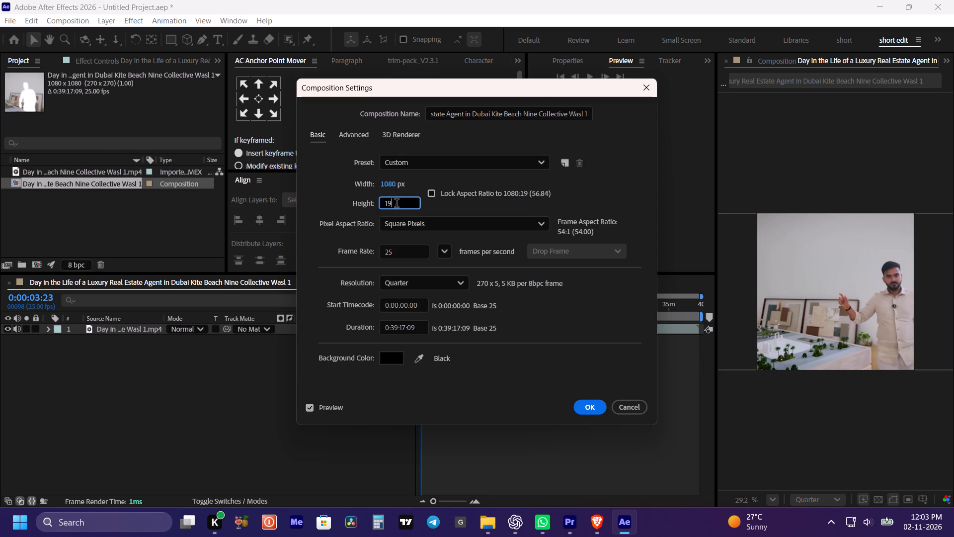
key("2")
key("0")
left_click(454, 206)
left_click(594, 406)
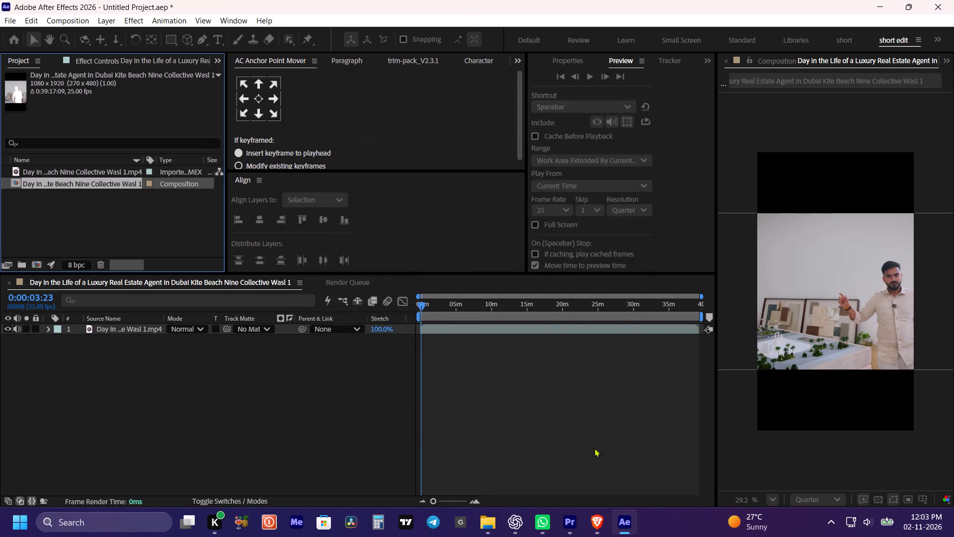
Briefly preview the vertical composition to check its playback.
left_click_drag(595, 464, 594, 456)
key("space")
key("space")
double_click(74, 184)
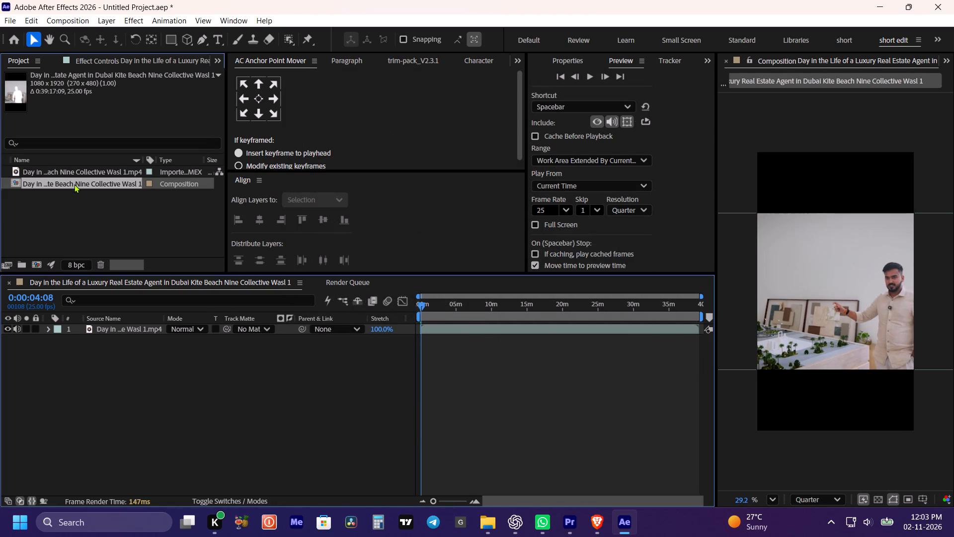
Open the source Dubai video in a maximized footage viewer and play its opening seconds to check playback.
double_click(73, 174)
key("grave")
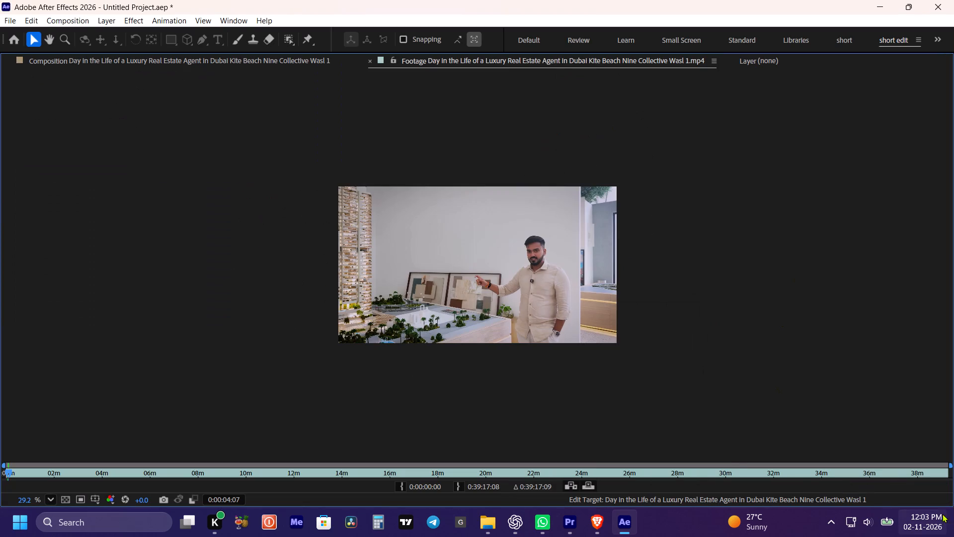
scroll(506, 312, "up", 9)
key("space")
key("space")
left_click_drag(511, 218, 410, 384)
scroll(413, 379, "down", 4)
key("space")
left_click_drag(380, 334, 411, 244)
key("space")
key("space")
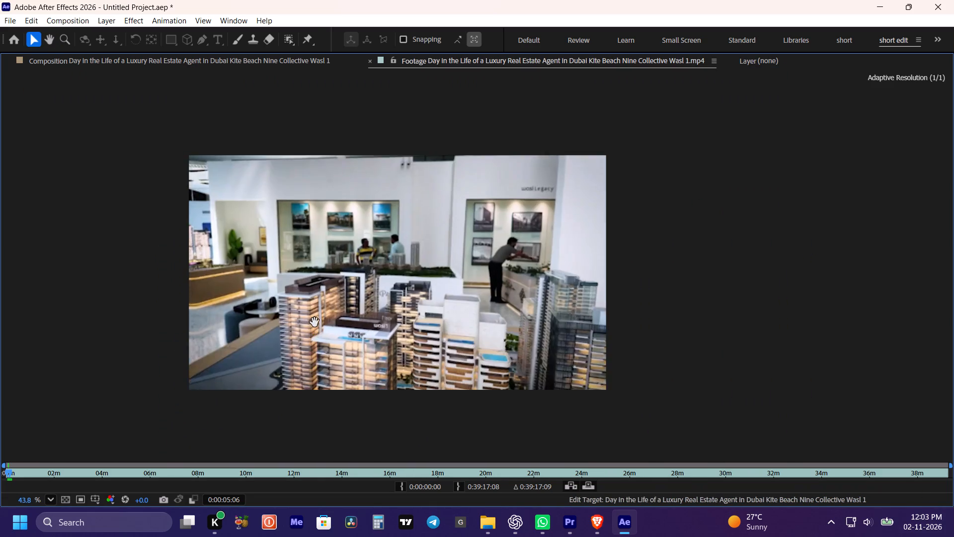
scroll(374, 277, "up", 1, "alt")
key("space")
left_click_drag(411, 280, 428, 249)
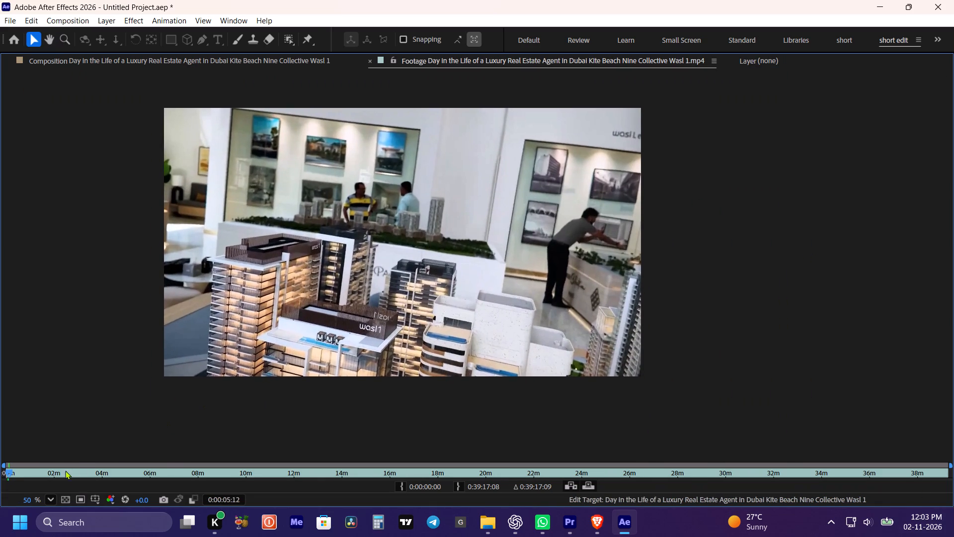
left_click_drag(67, 472, 0, 483)
key("space")
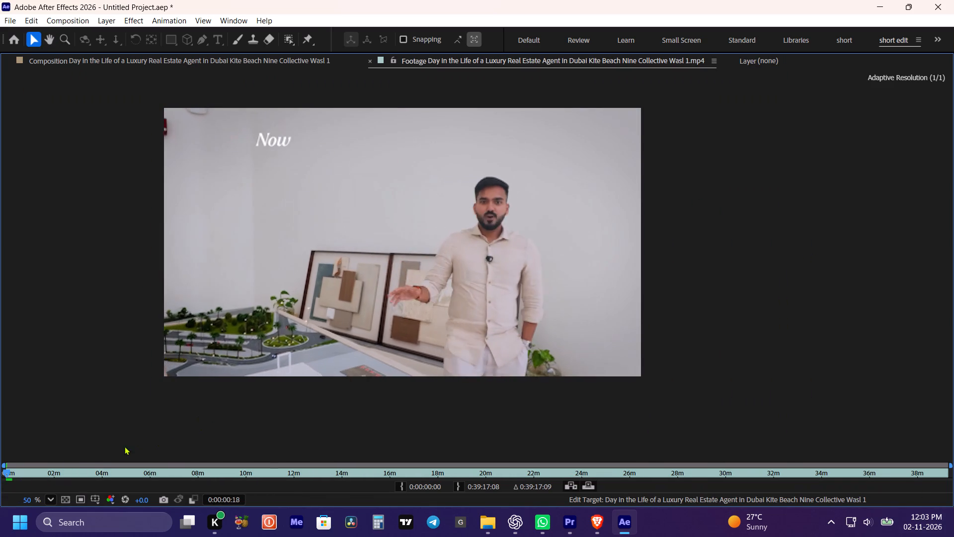
key("space")
Switch to Premiere and play the captioned Dubai video sequence from about 00:06:11 to look for teaser moments.
left_click(570, 523)
key("space")
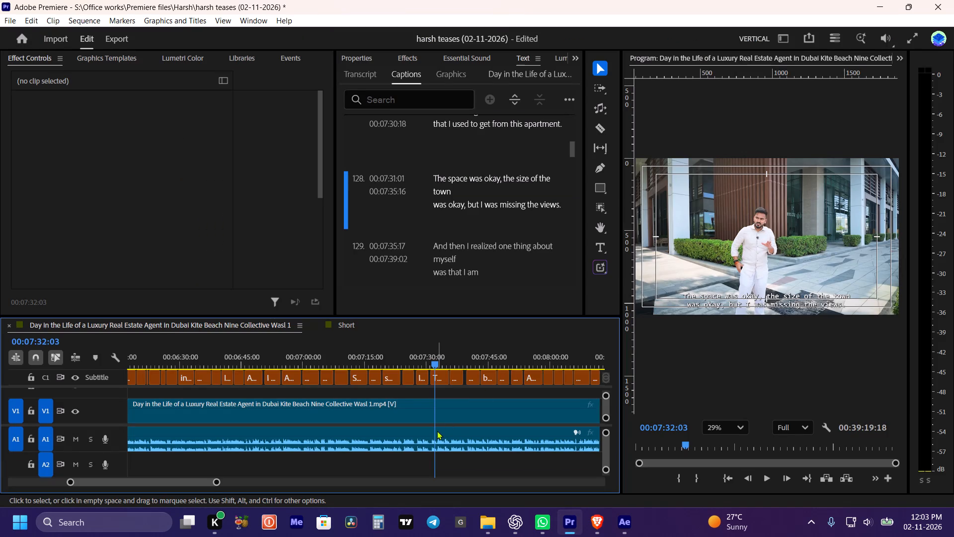
left_click(439, 460)
key("space")
scroll(439, 460, "down", 4, "alt")
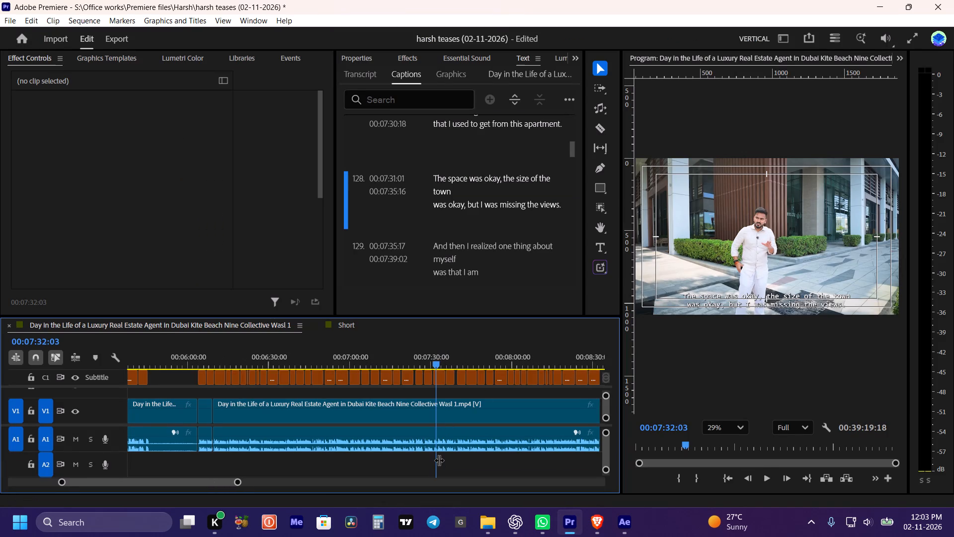
key("space")
scroll(440, 459, "down", 3, "alt")
scroll(440, 459, "down", 6)
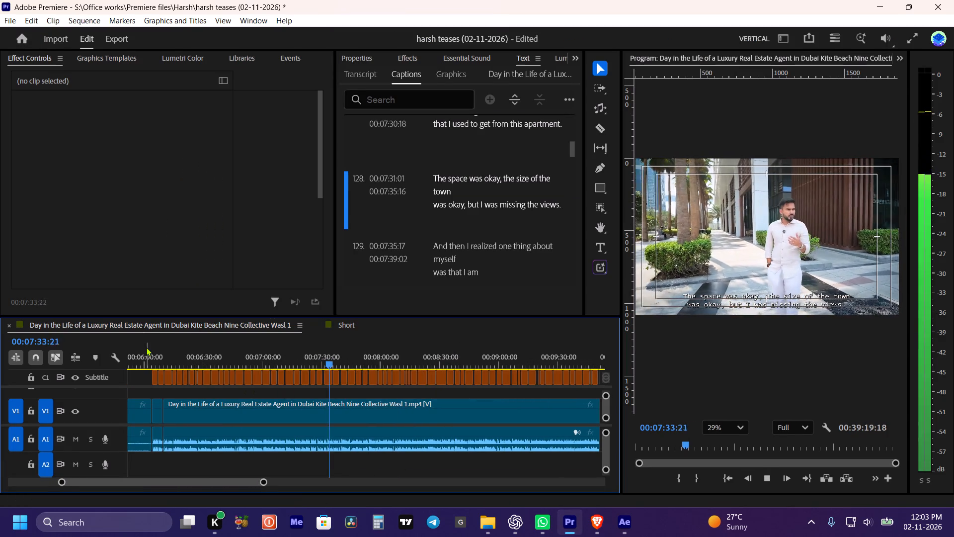
left_click_drag(159, 358, 167, 358)
key("space")
key("v")
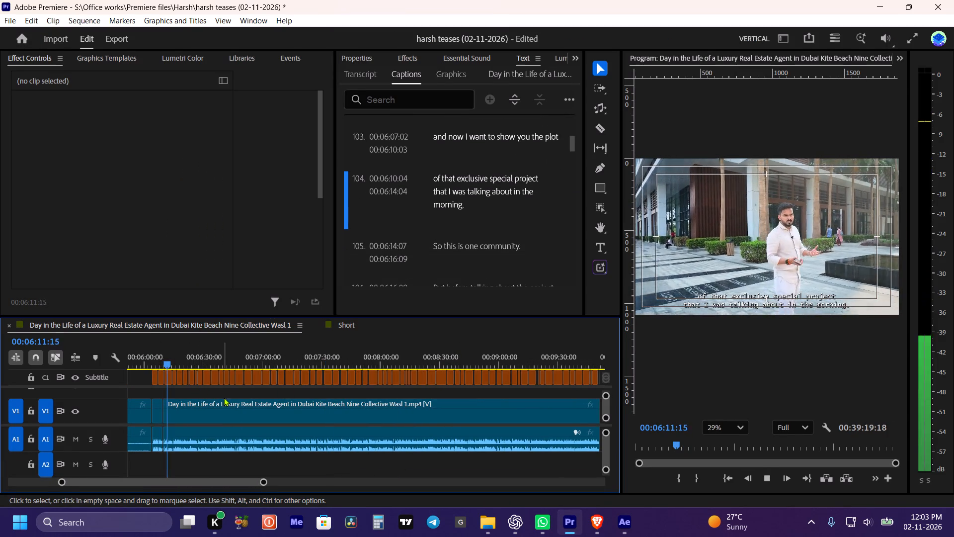
scroll(186, 404, "up", 7, "alt")
key("l")
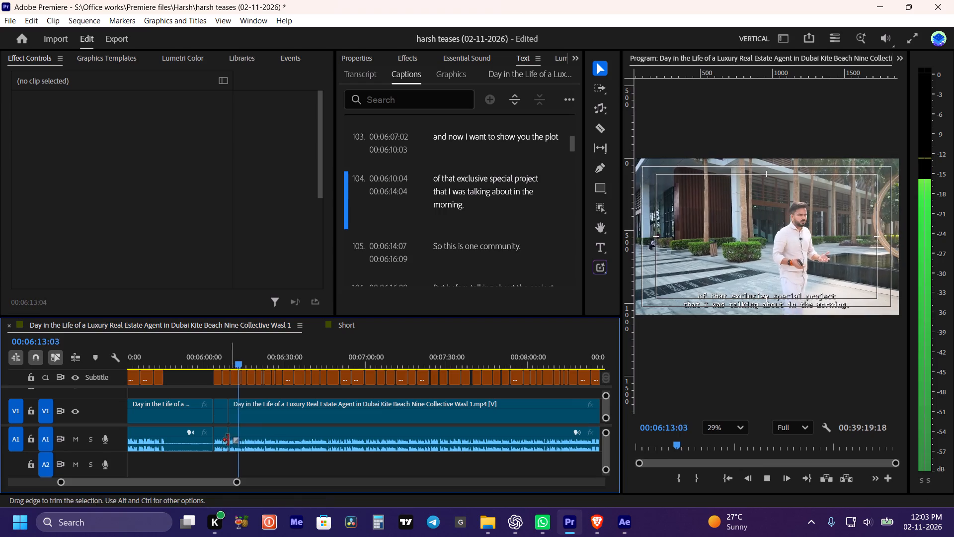
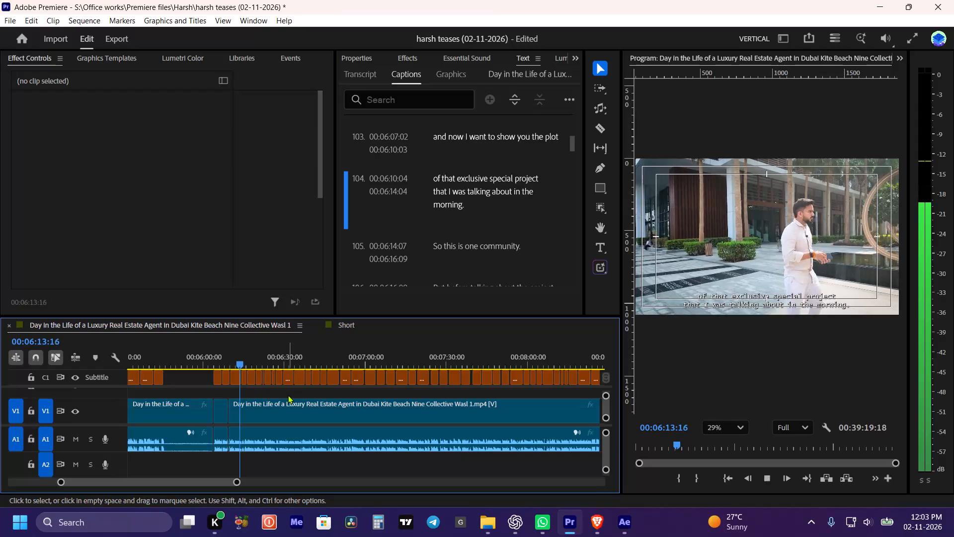
Review the captioned Dubai sequence from about 00:06:13 to 00:06:28 for teaser moments, then stop playback.
scroll(289, 395, "up", 8, "alt")
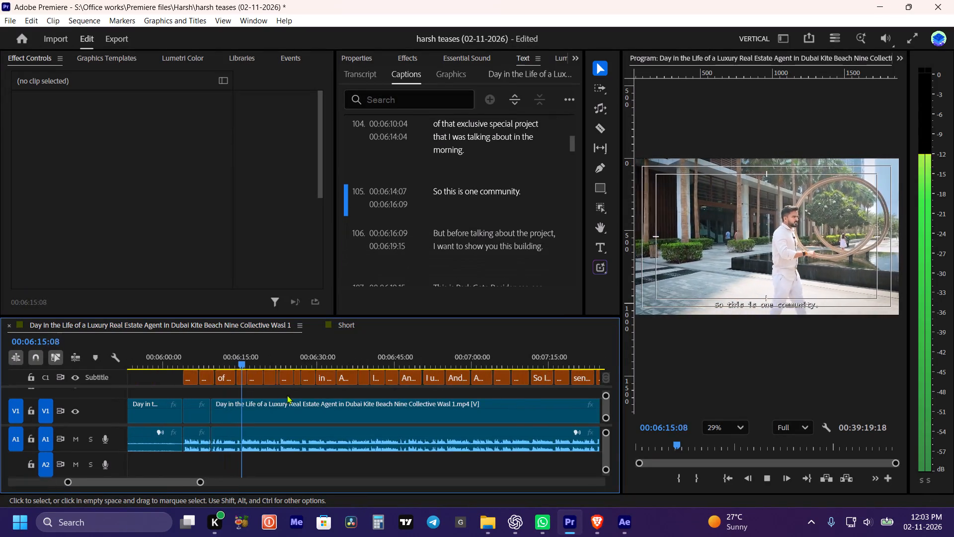
scroll(287, 395, "up", 4)
scroll(287, 395, "up", 8, "alt")
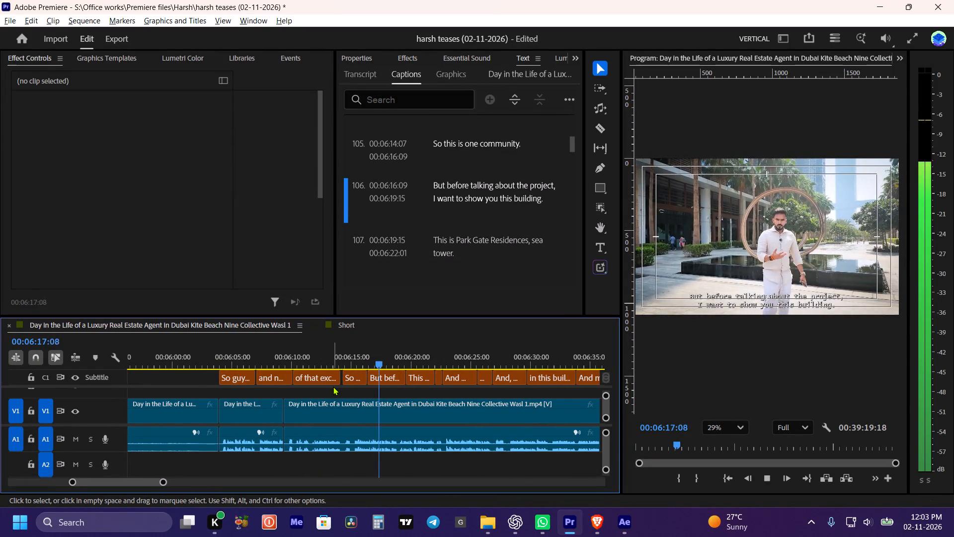
scroll(335, 388, "up", 3, "alt")
scroll(402, 396, "down", 1, "alt")
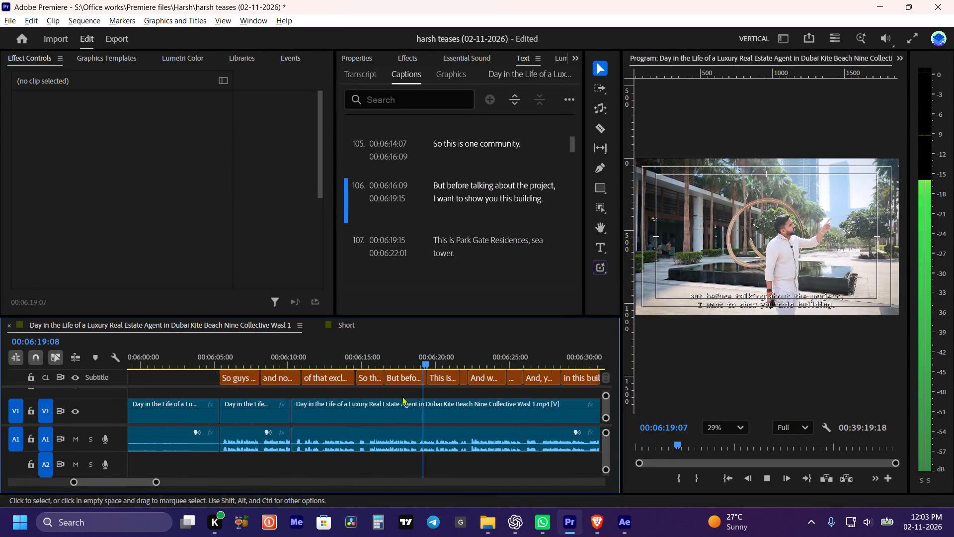
scroll(402, 396, "down", 10, "alt")
left_click(337, 393)
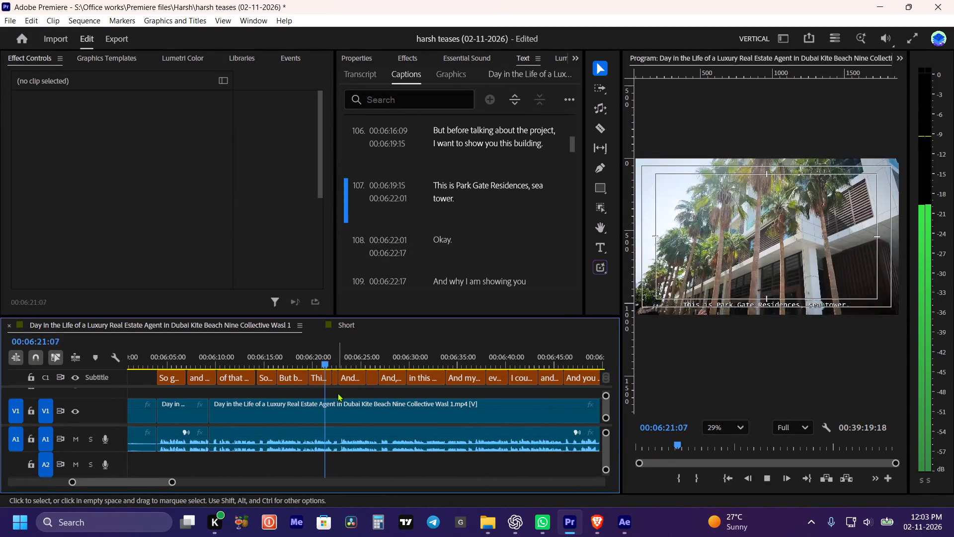
scroll(350, 392, "down", 13, "alt")
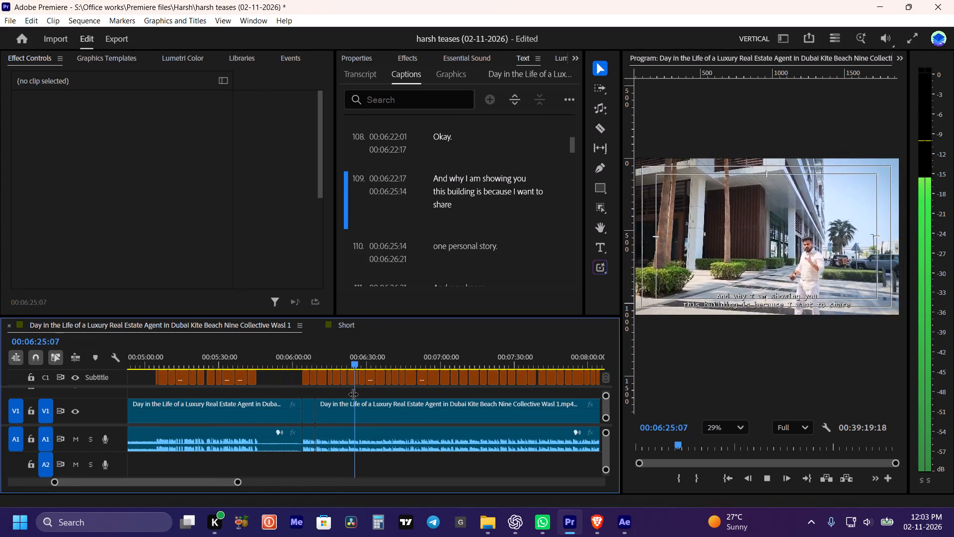
scroll(353, 394, "down", 4, "alt")
left_click(363, 391)
scroll(363, 391, "down", 4, "alt")
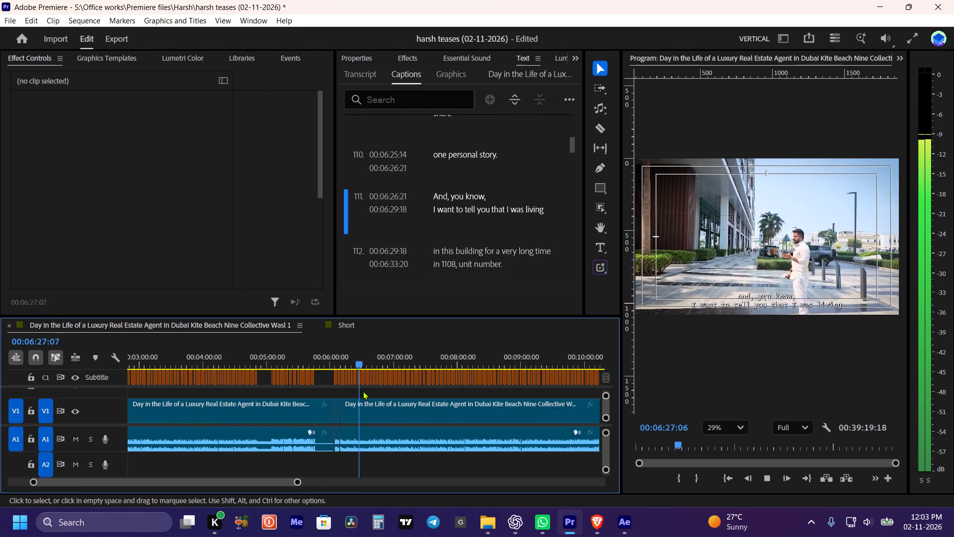
scroll(363, 391, "down", 3, "alt")
key("space")
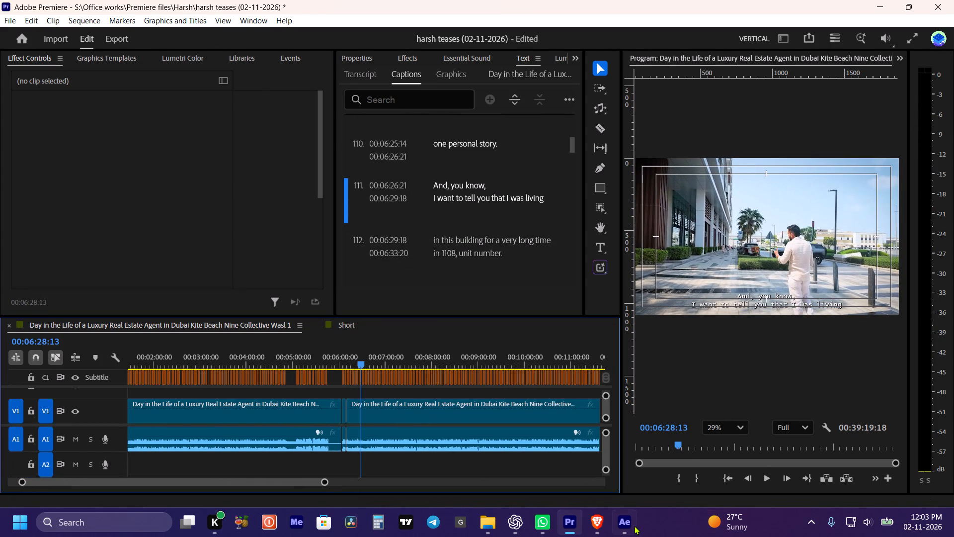
Switch to After Effects, where the source Dubai video is open in the footage viewer.
left_click(627, 525)
left_click(627, 525)
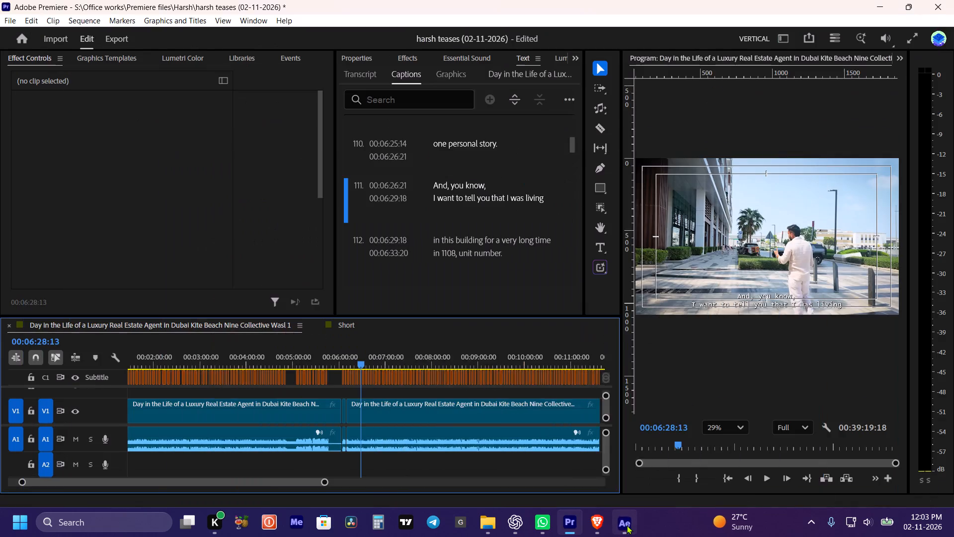
left_click(627, 525)
left_click(627, 525)
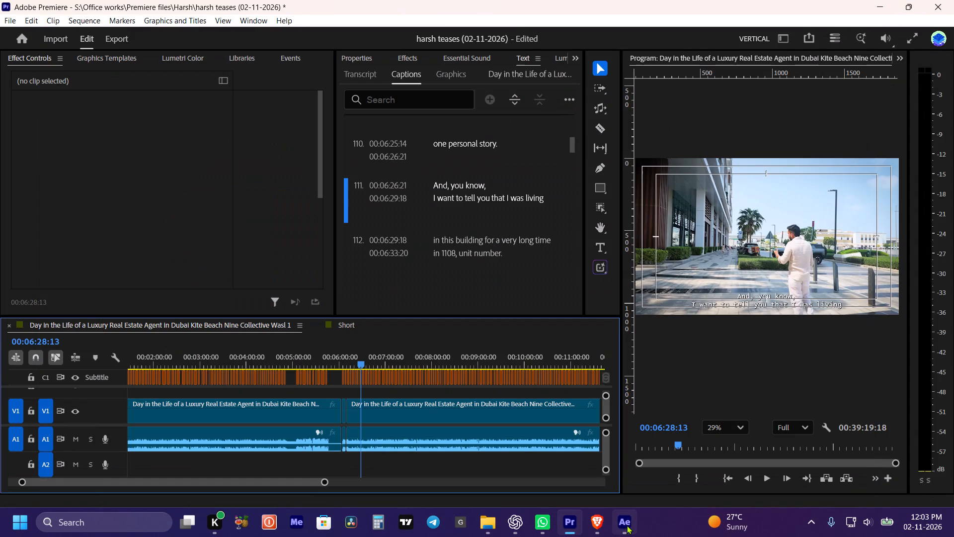
left_click(363, 343)
left_click(633, 523)
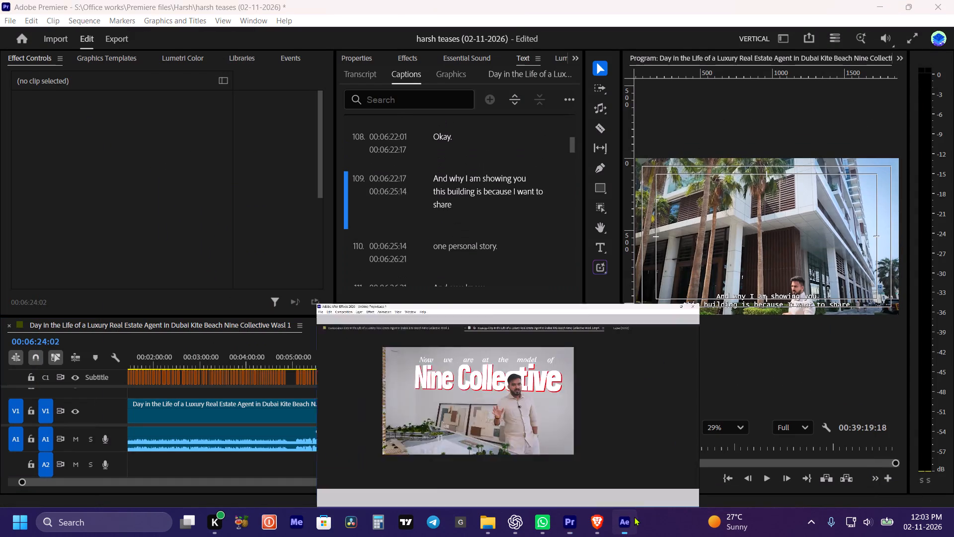
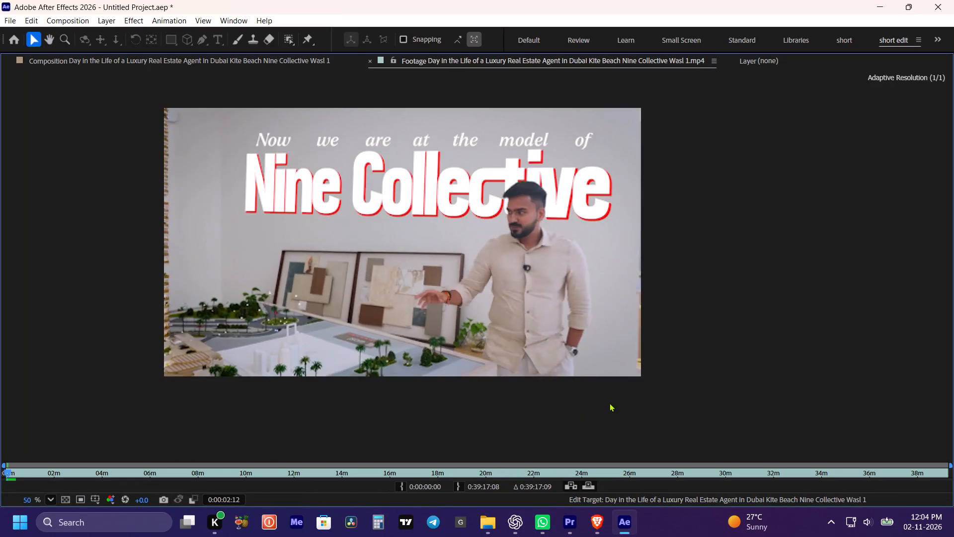
Restore the full panel layout and preview the vertical composition of the Dubai video.
key("grave")
key("space")
left_click(251, 419)
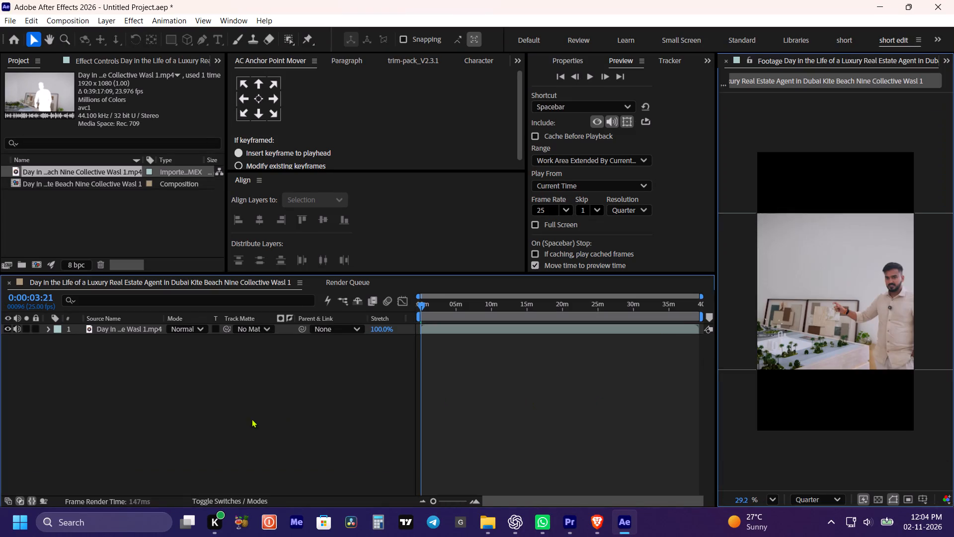
key("space")
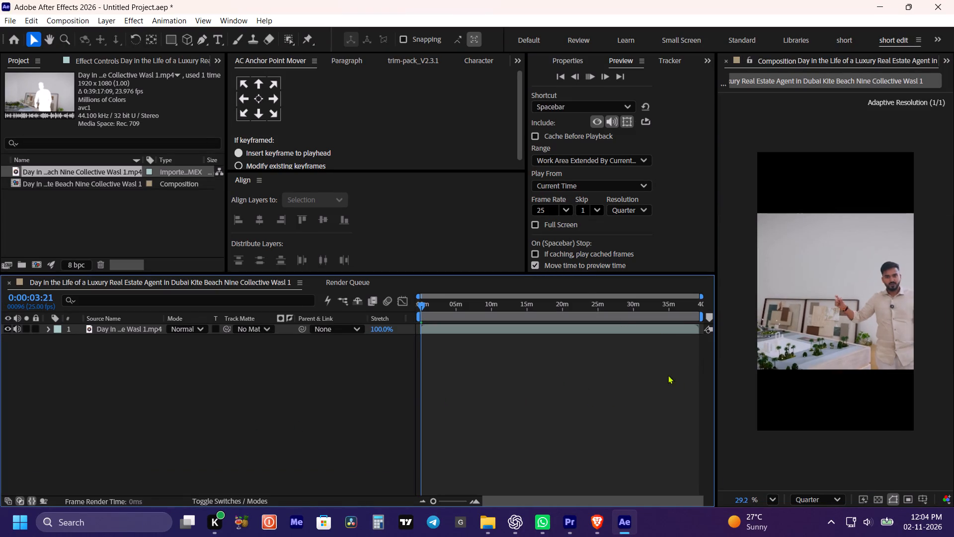
key("space")
Switch to Premiere and review the captioned Dubai sequence from about 00:06:24 to 00:06:40 for teaser moments.
left_click(570, 525)
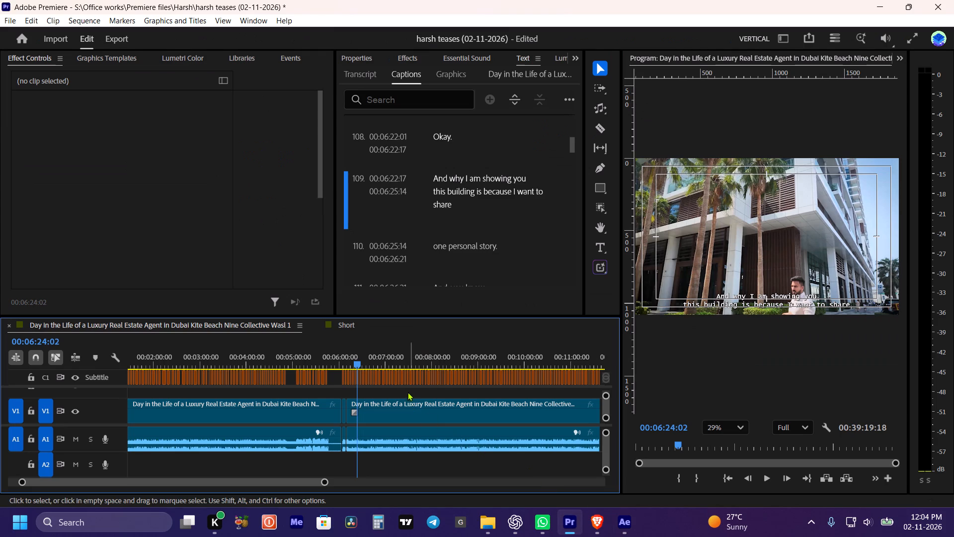
left_click(407, 387)
key("space")
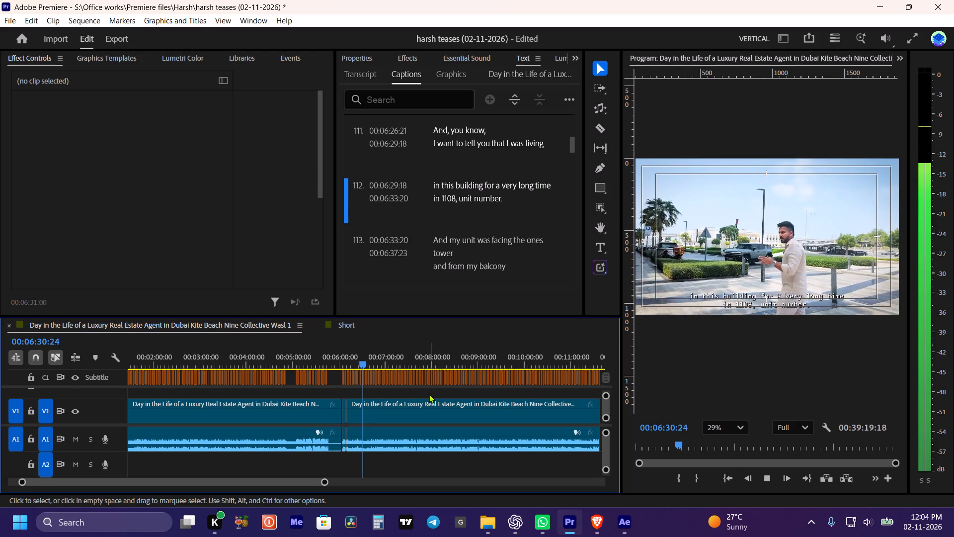
key("space")
scroll(363, 383, "up", 14, "alt")
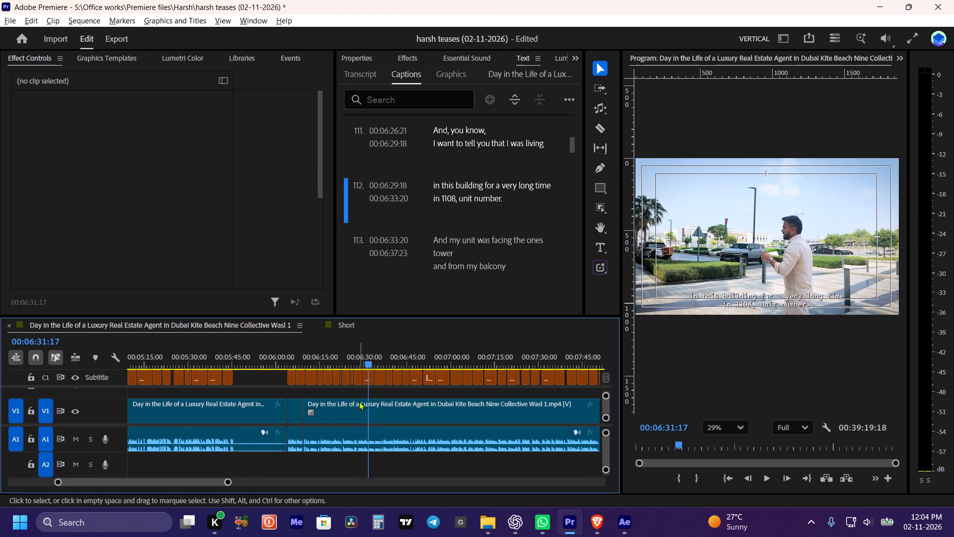
scroll(359, 401, "up", 4, "alt")
key("space")
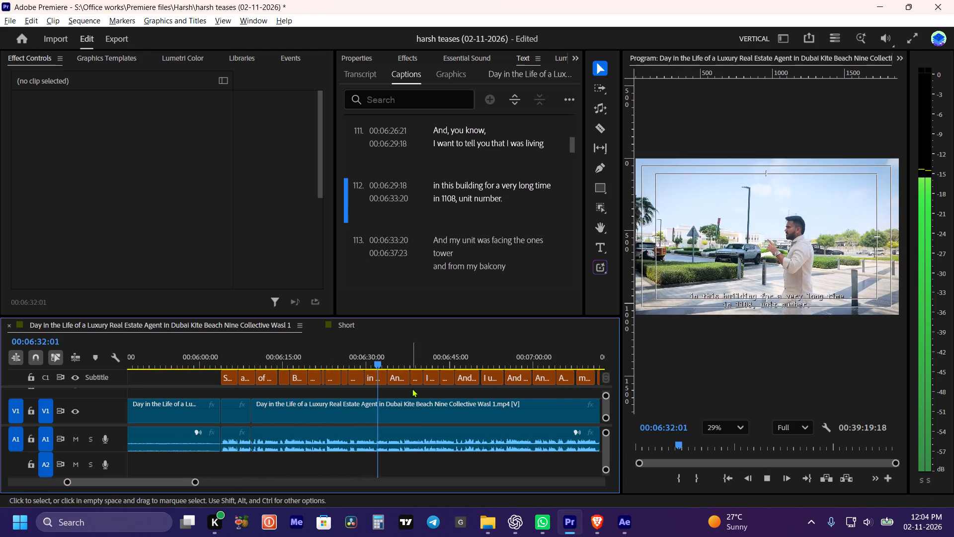
scroll(412, 389, "up", 2, "alt")
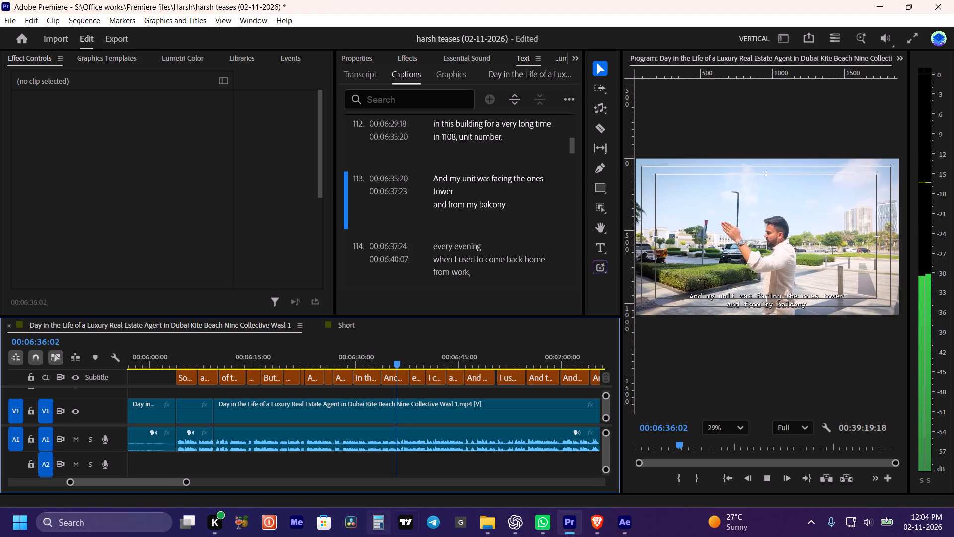
scroll(431, 397, "up", 10, "alt")
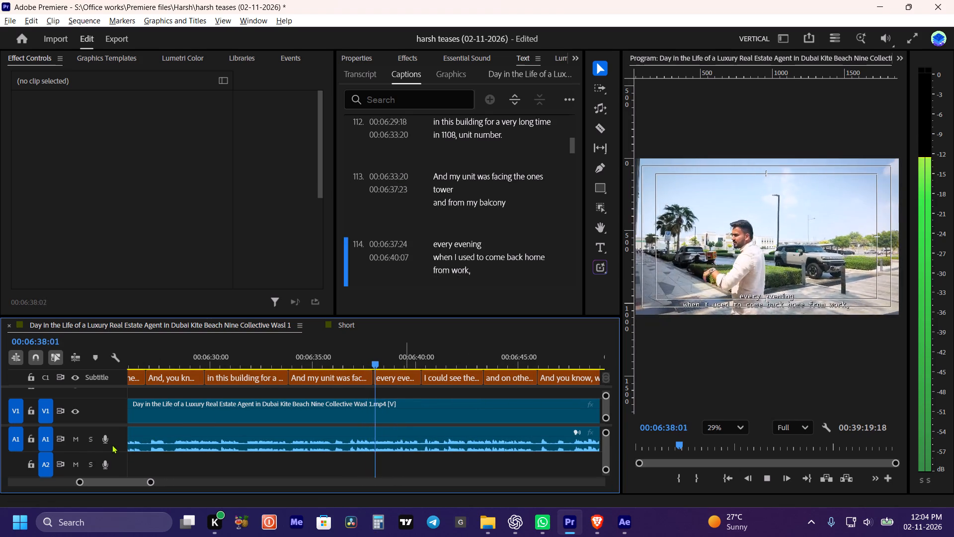
scroll(115, 444, "up", 3, "alt")
key("space")
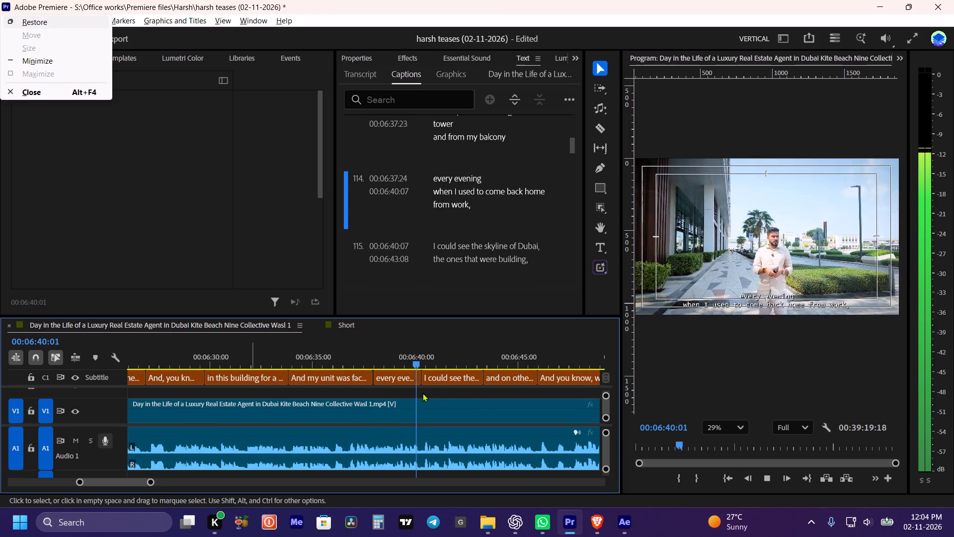
Save the Premiere project.
left_click(422, 393)
key("space")
key("ctrl+s")
Review the Dubai sequence from about 00:06:40 to 00:06:54, covering the skyline, coastline and returning-home lines, for teaser moments.
key("space")
scroll(423, 393, "down", 5, "alt")
left_click(449, 391)
key("v")
scroll(449, 391, "down", 3)
scroll(447, 392, "up", 4, "alt")
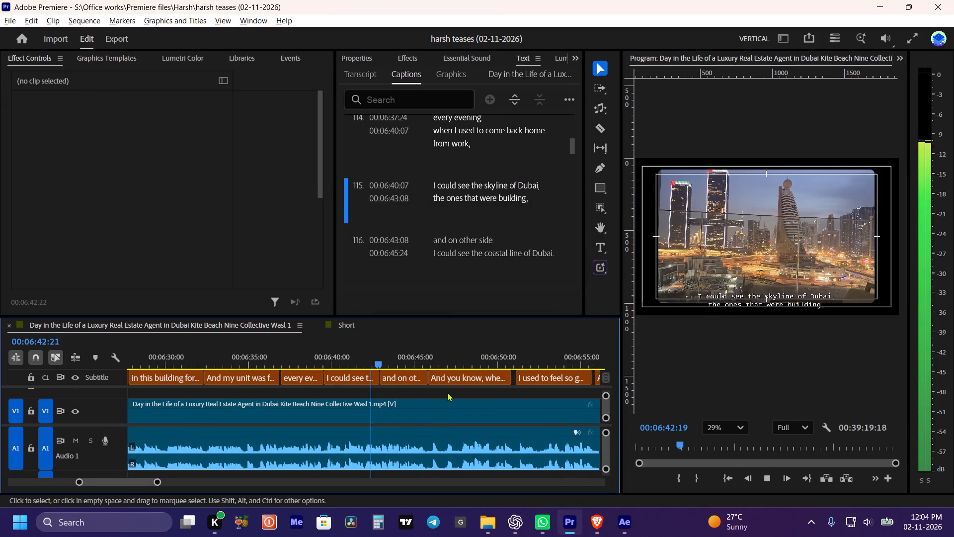
scroll(447, 392, "up", 3, "alt")
left_click(447, 392)
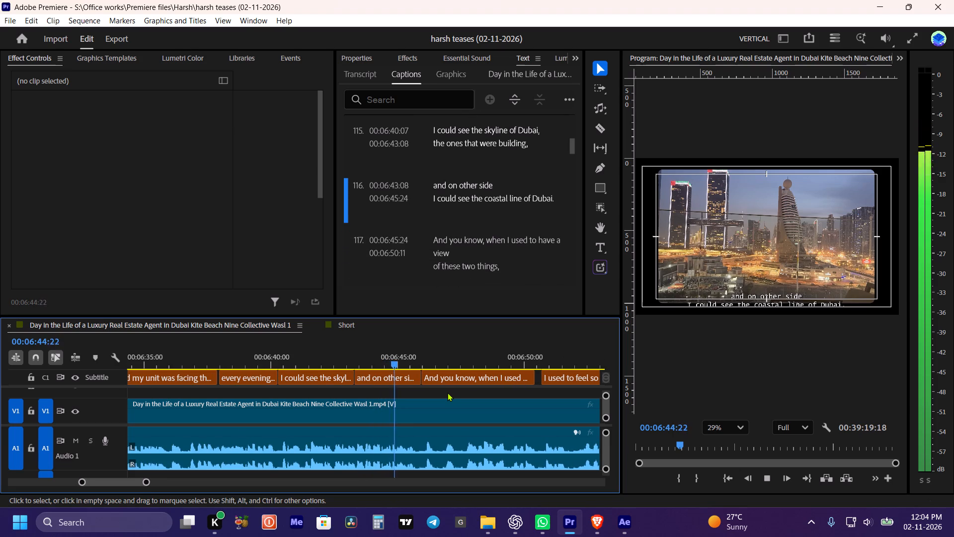
scroll(447, 392, "down", 2, "alt")
key("space")
key("space")
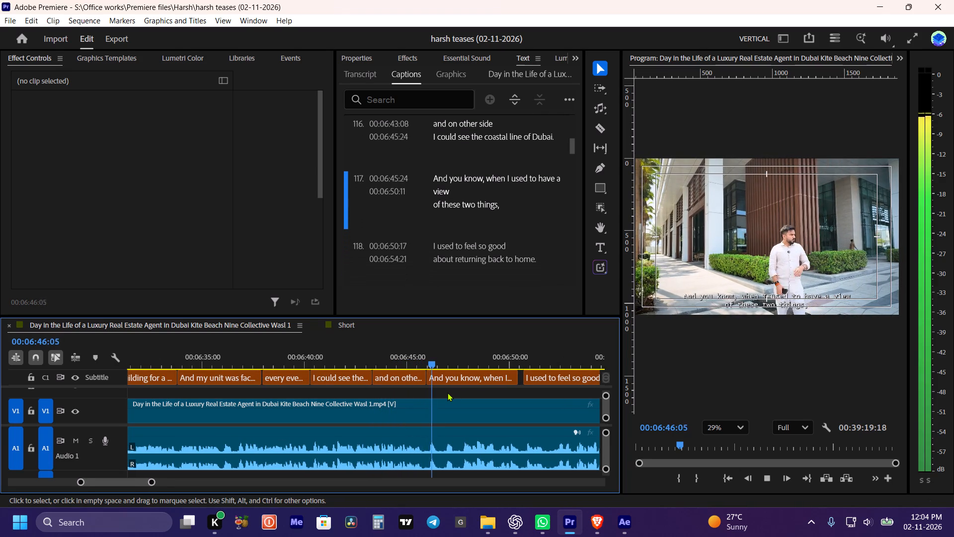
scroll(447, 392, "down", 5)
left_click(447, 392)
scroll(447, 392, "down", 6)
scroll(447, 392, "down", 7, "alt")
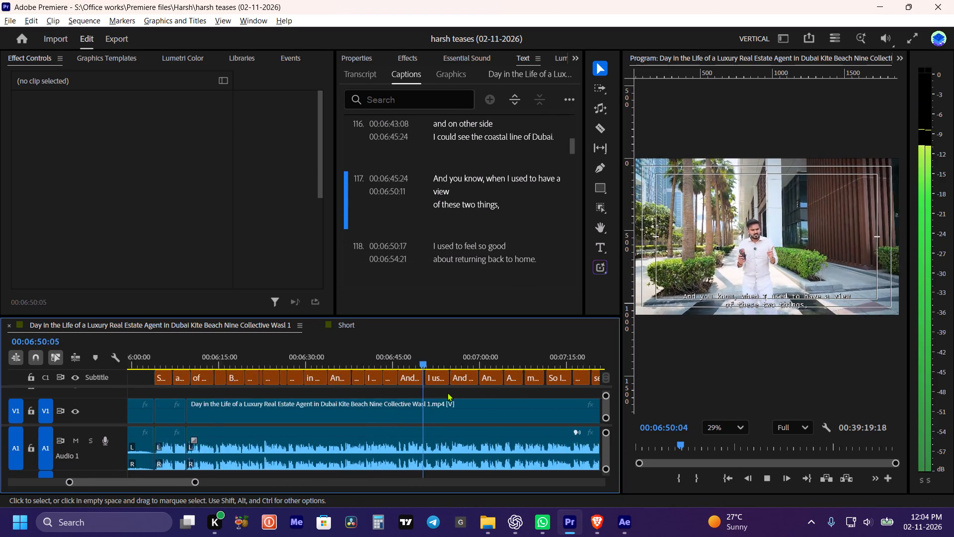
scroll(447, 392, "down", 1, "alt")
scroll(447, 392, "up", 2, "alt")
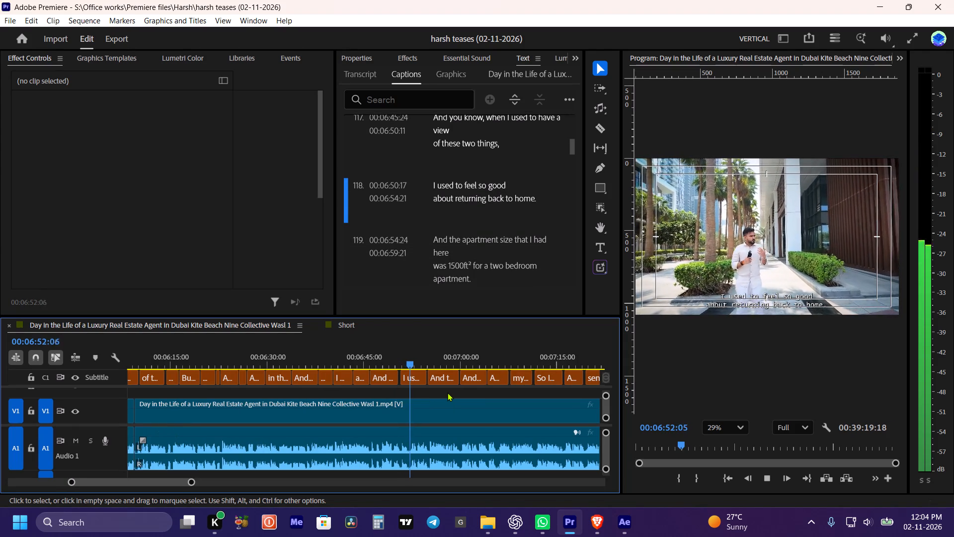
scroll(447, 392, "up", 3, "alt")
scroll(447, 392, "down", 4)
scroll(447, 392, "down", 1, "alt")
left_click(447, 392)
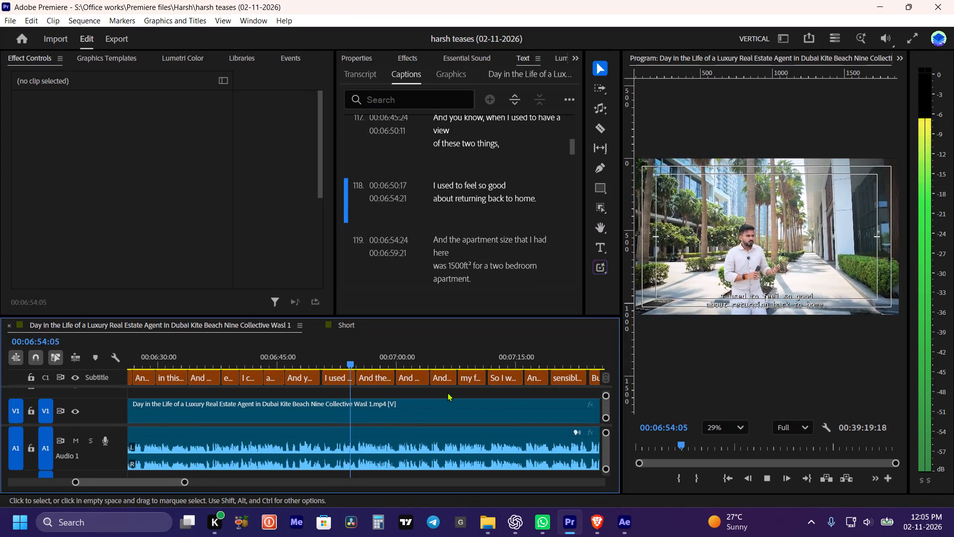
Review the passage about the apartment size, lease and townhouse rent from about 00:06:54 to 00:07:08, stopping there.
scroll(407, 400, "down", 2, "alt")
left_click(407, 397)
left_click(416, 393)
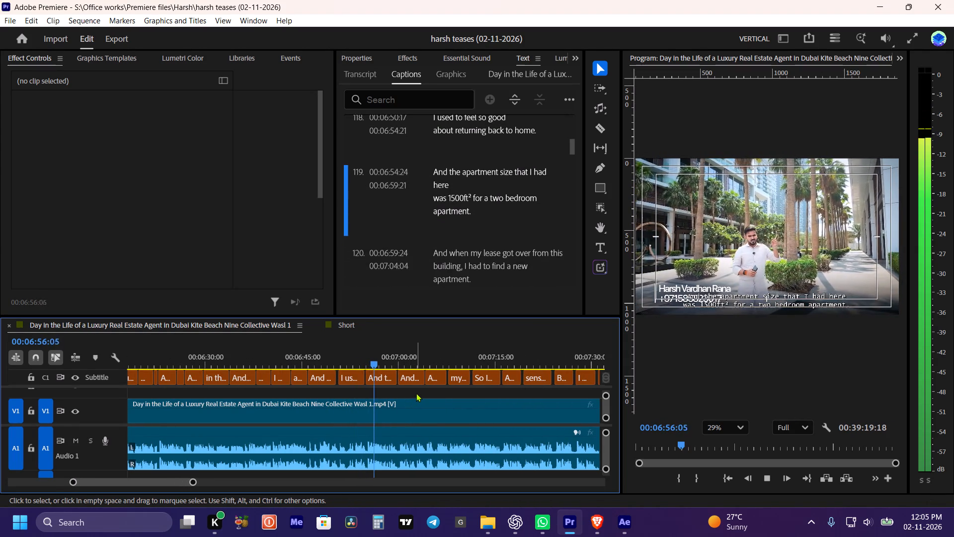
left_click(416, 393)
left_click(416, 393)
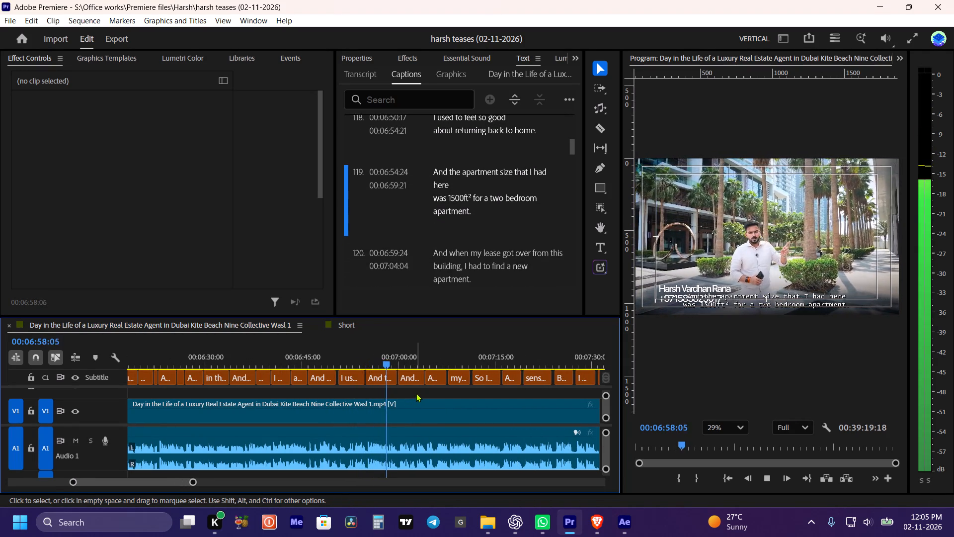
key("l")
left_click(416, 393)
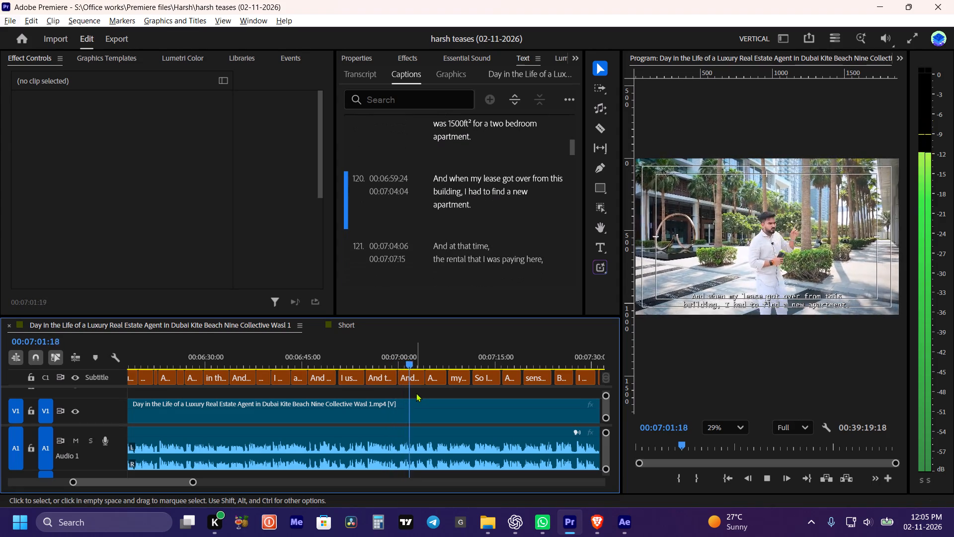
scroll(416, 393, "up", 1, "alt")
scroll(416, 393, "down", 3, "alt")
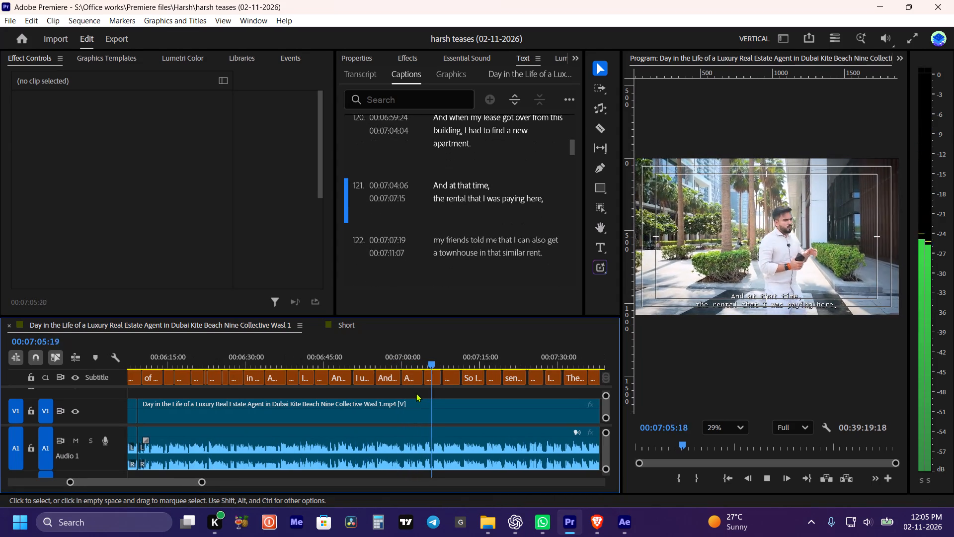
key("space")
left_click(416, 393)
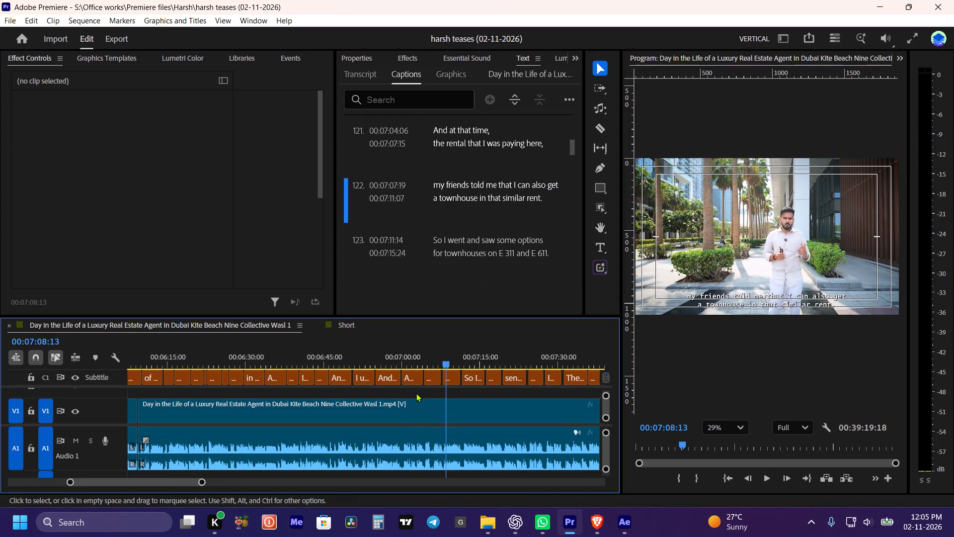
Save the Premiere project again at the stopped playhead position.
key("ctrl+s")
key("ctrl+s")
key("ctrl+s")
key("ctrl+s")
key("ctrl+s")
left_click(416, 393)
key("ctrl+s")
key("ctrl+s")
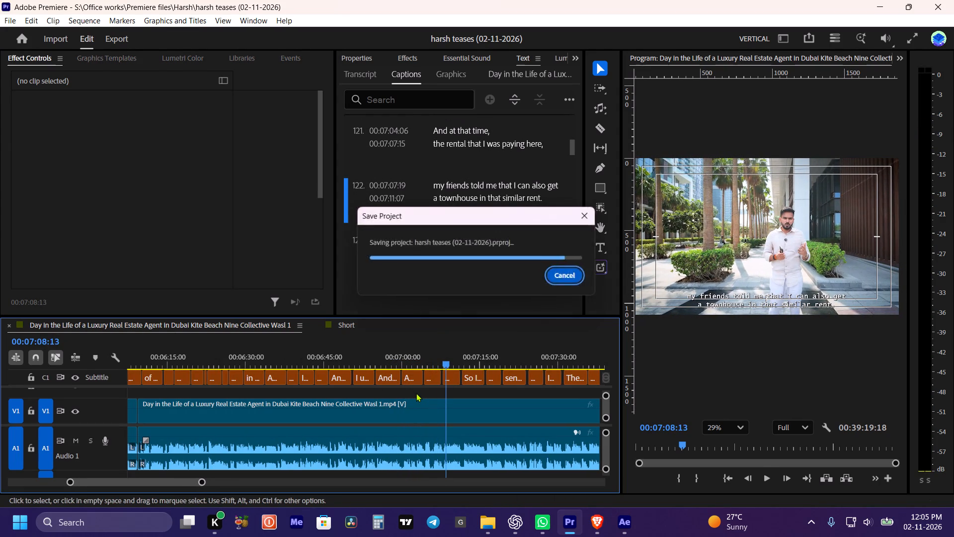
scroll(454, 381, "down", 2, "alt")
left_click(457, 392)
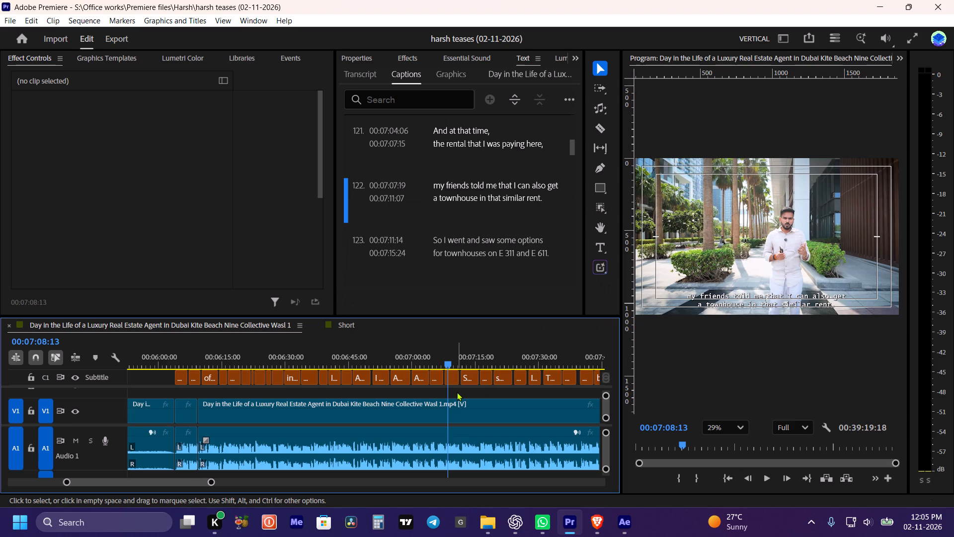
key("ctrl+s")
Review the townhouse line from 00:07:08:13 onward in the Dubai sequence, and stop playback.
key("space")
left_click(466, 388)
scroll(466, 388, "up", 4, "alt")
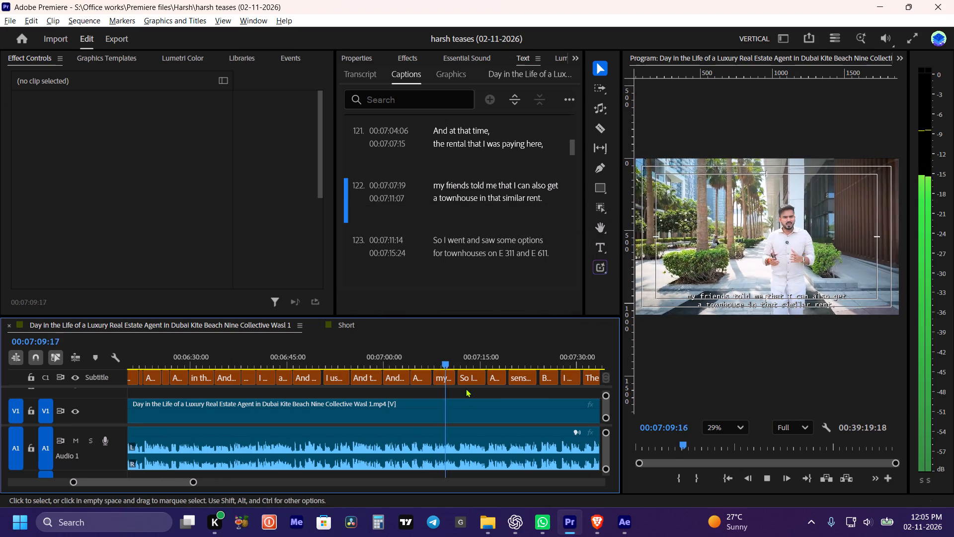
scroll(466, 388, "up", 4, "alt")
key("space")
Switch to Brave and watch part of the real estate Aura farming Short at reduced volume, pausing it at the end.
left_click(599, 528)
left_click(561, 378)
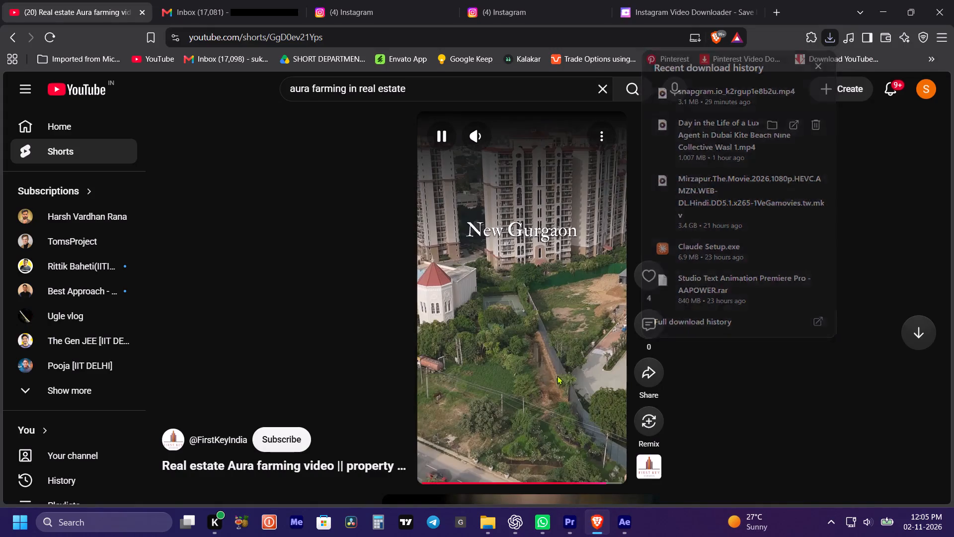
left_click(547, 322)
left_click(528, 370)
scroll(530, 370, "down", 6)
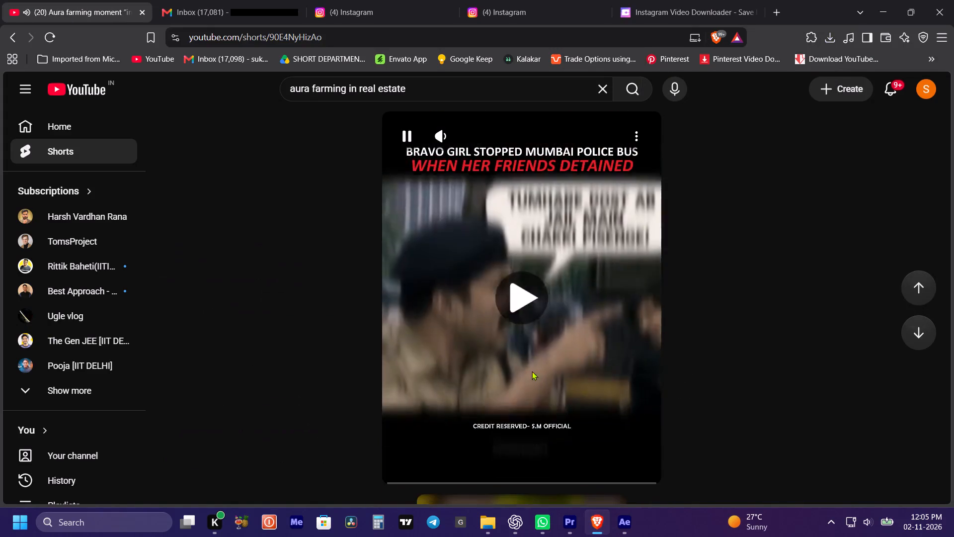
scroll(532, 371, "up", 5)
left_click(504, 306)
left_click(600, 87)
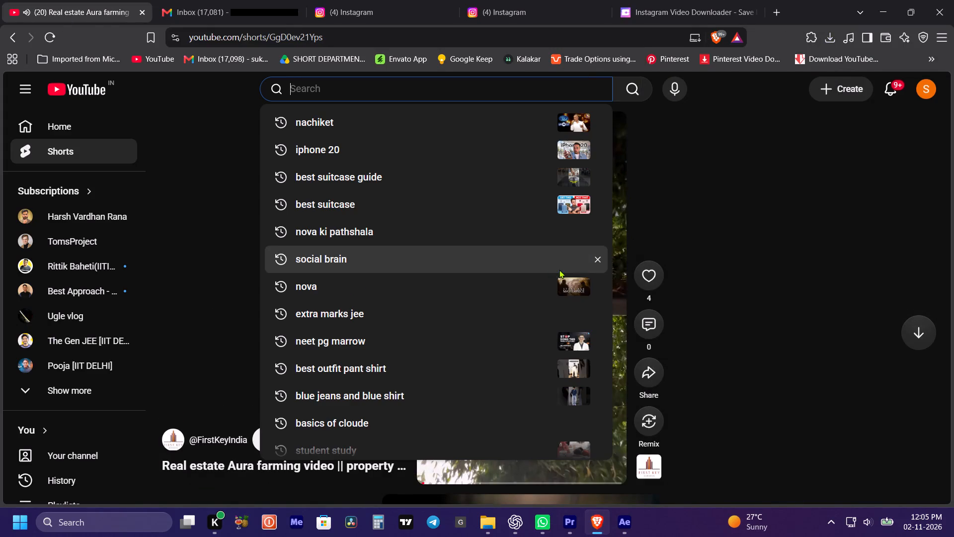
left_click(715, 348)
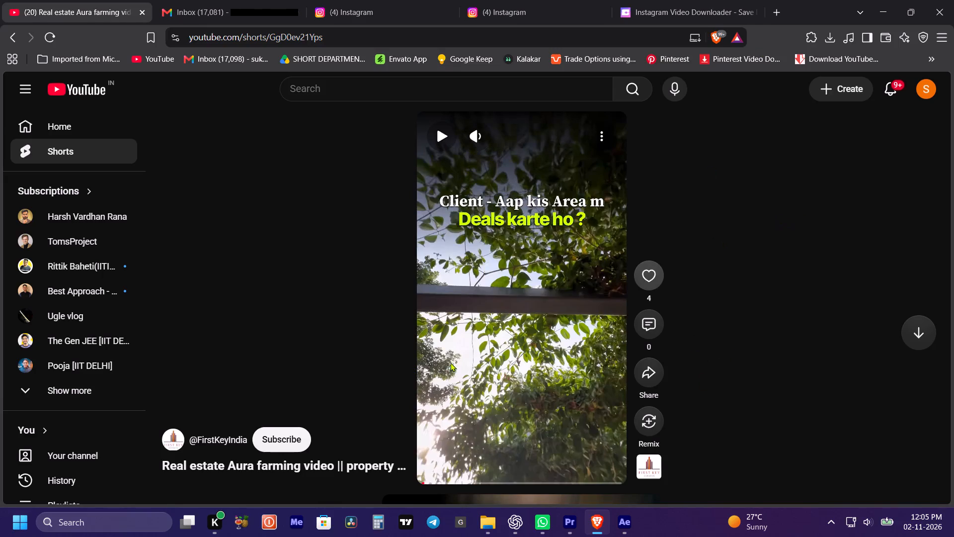
left_click(528, 329)
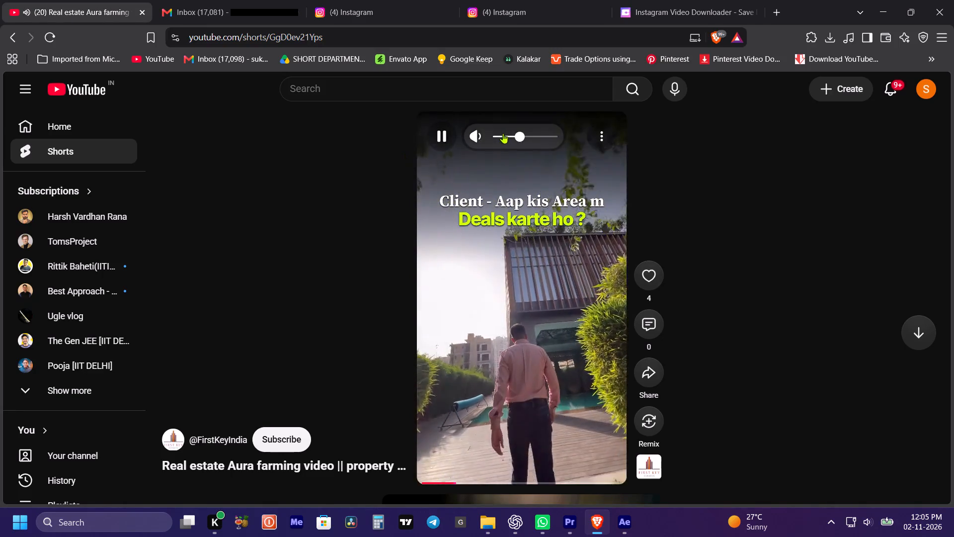
left_click(502, 133)
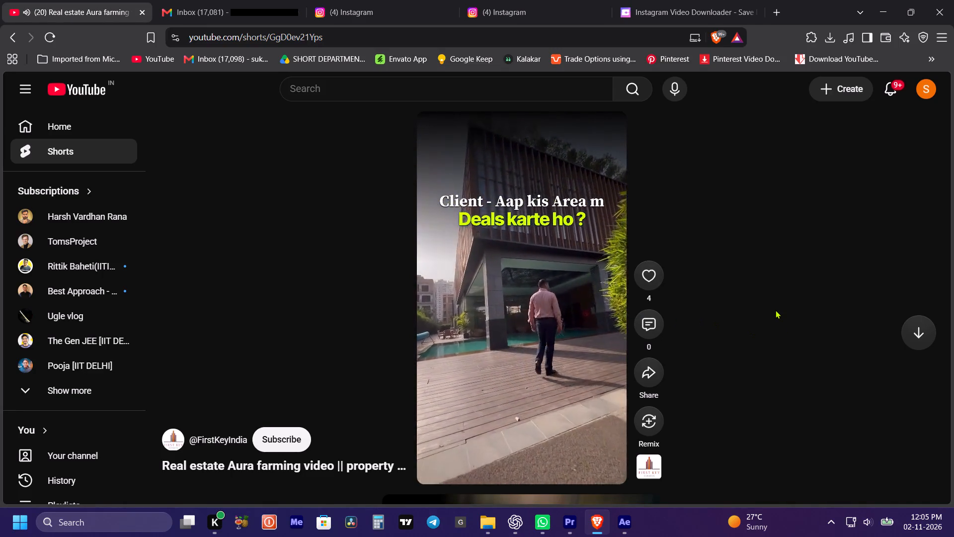
left_click(528, 337)
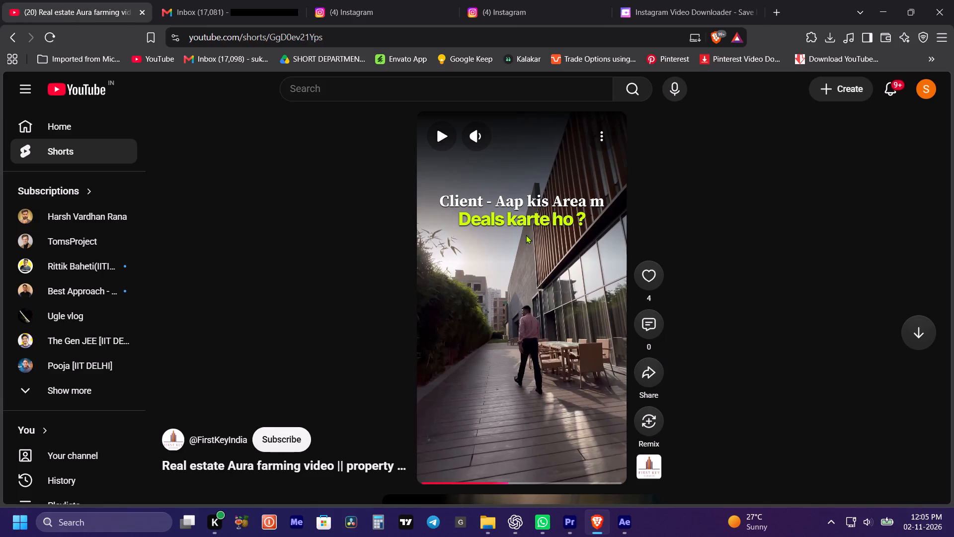
Return to Premiere, scrub back to 00:07:06:06, and trim the "my friends told me" caption's start to 00:07:09:24.
left_click(630, 525)
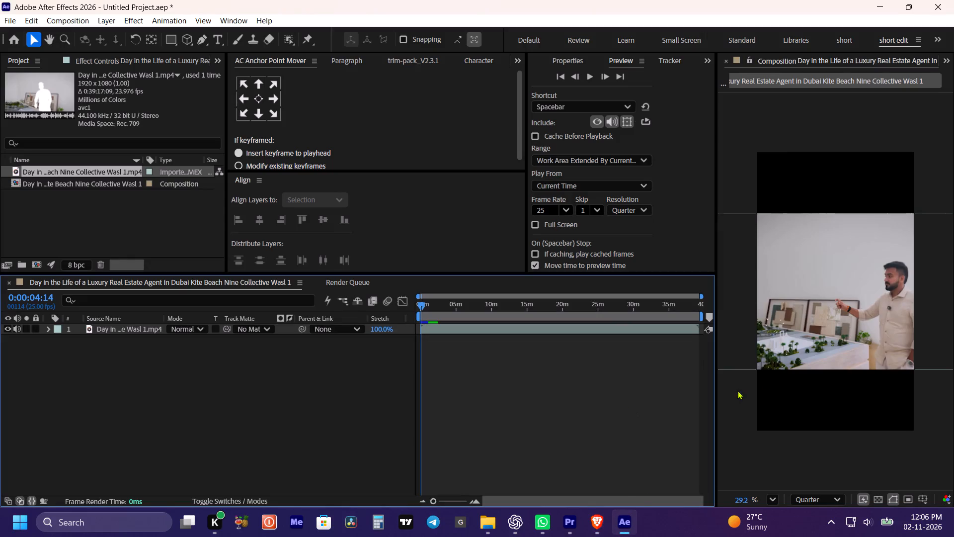
left_click(566, 529)
left_click_drag(422, 358, 403, 359)
left_click_drag(418, 370, 439, 379)
scroll(440, 379, "down", 16, "alt")
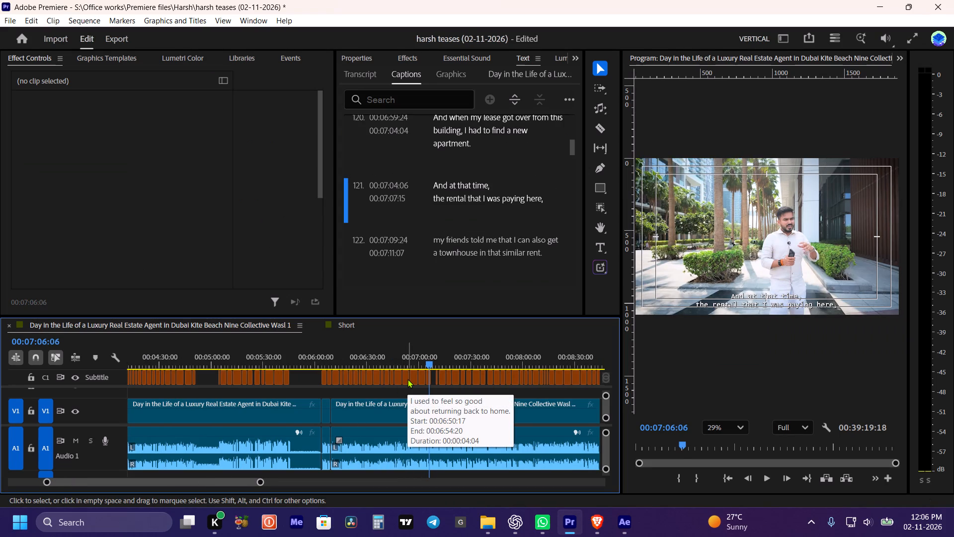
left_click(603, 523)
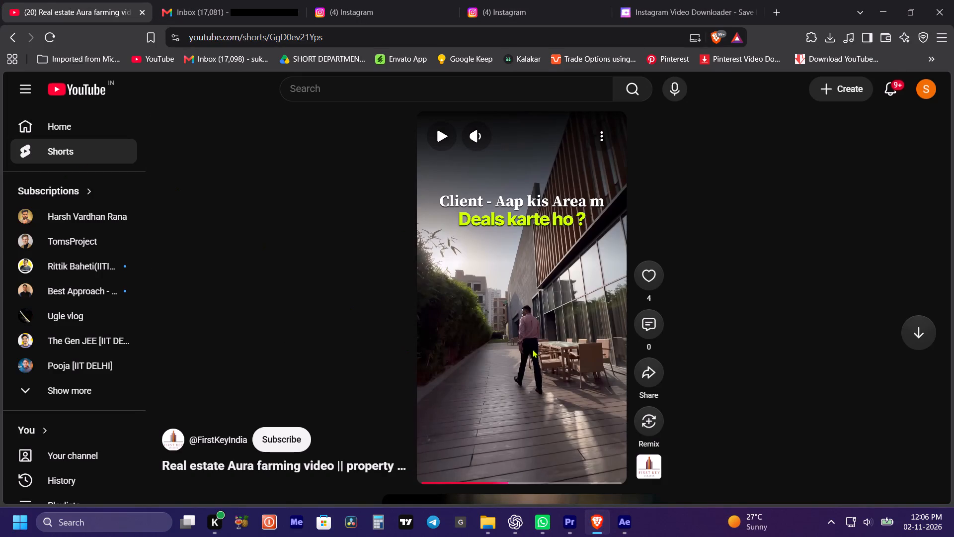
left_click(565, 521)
Return to Premiere and review the "So guys from the beach directly" section from 00:05:59:13, stopping at 00:06:09:19.
left_click(567, 525)
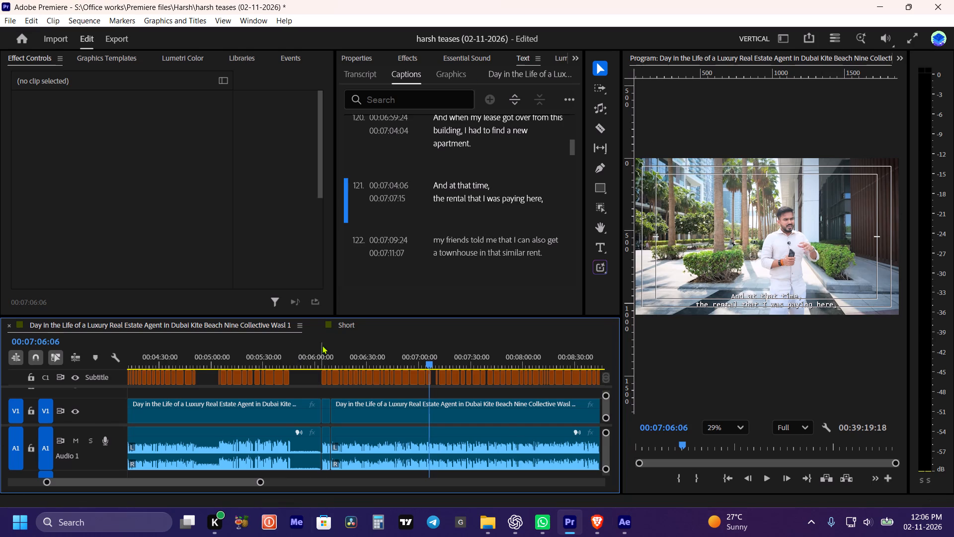
left_click_drag(322, 345, 287, 355)
left_click_drag(280, 354, 315, 356)
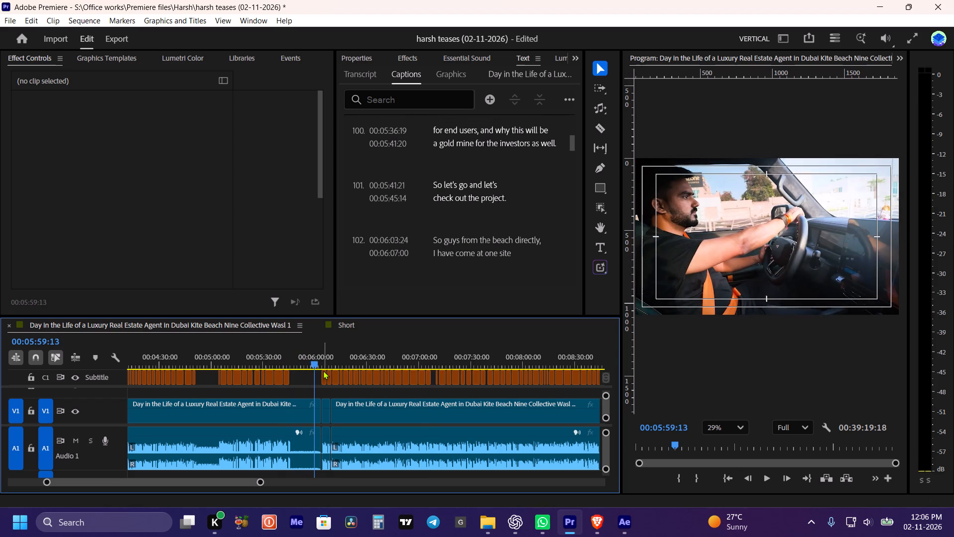
type("v")
key("space")
scroll(328, 395, "up", 5, "alt")
left_click(342, 395)
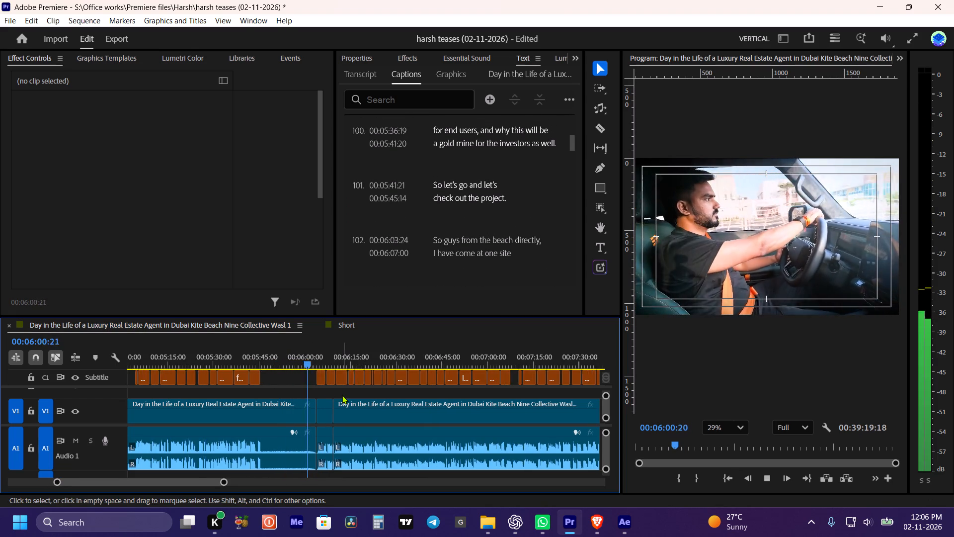
scroll(342, 395, "up", 8, "alt")
left_click(293, 395)
scroll(293, 395, "up", 4, "alt")
key("v")
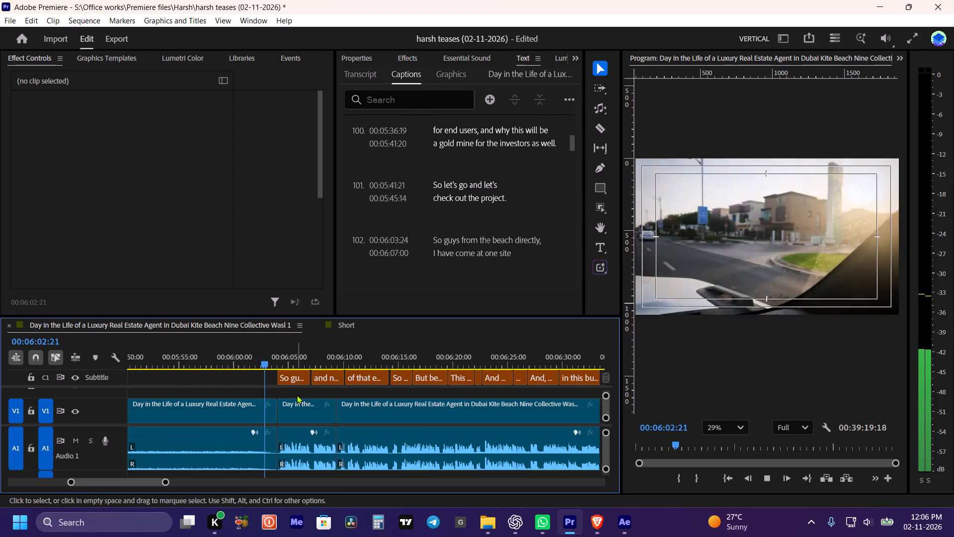
scroll(309, 400, "up", 2, "alt")
scroll(310, 398, "down", 7, "alt")
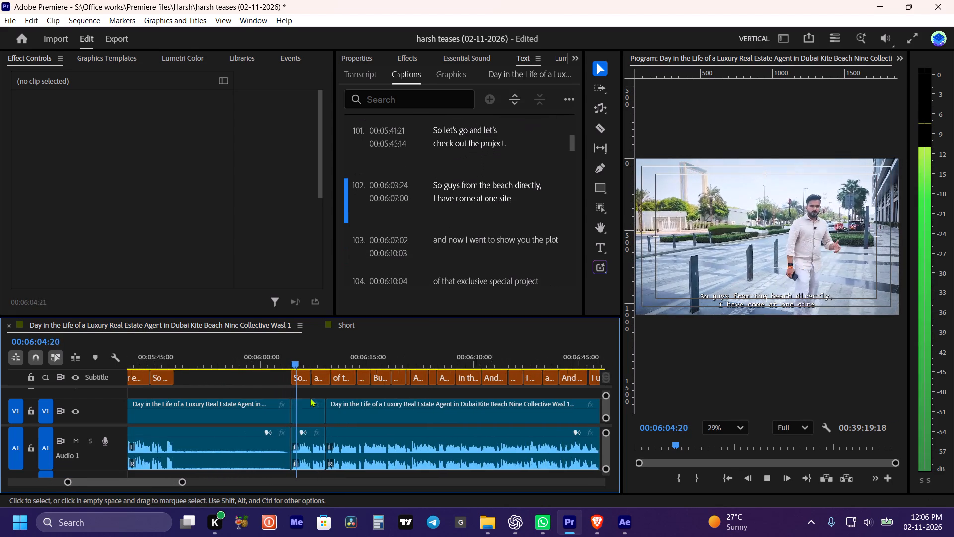
scroll(320, 399, "up", 10, "alt")
left_click(321, 392)
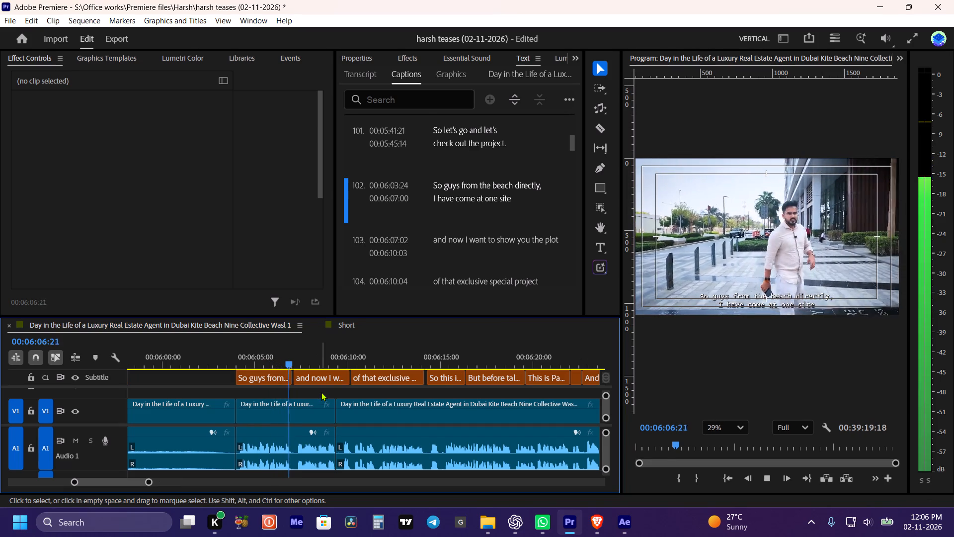
key("space")
key("space")
scroll(328, 394, "up", 4)
scroll(351, 396, "down", 2, "alt")
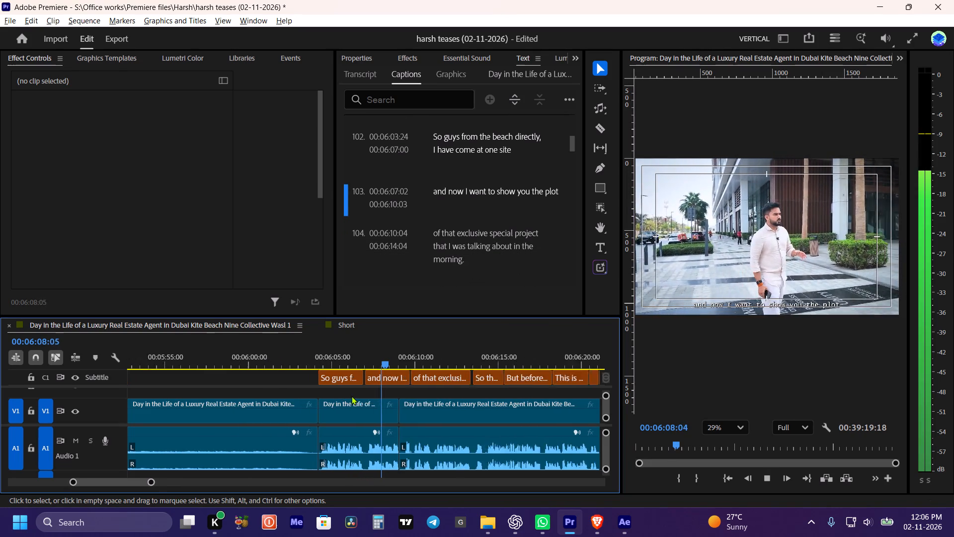
scroll(351, 396, "down", 1, "alt")
scroll(396, 398, "up", 11, "alt")
key("space")
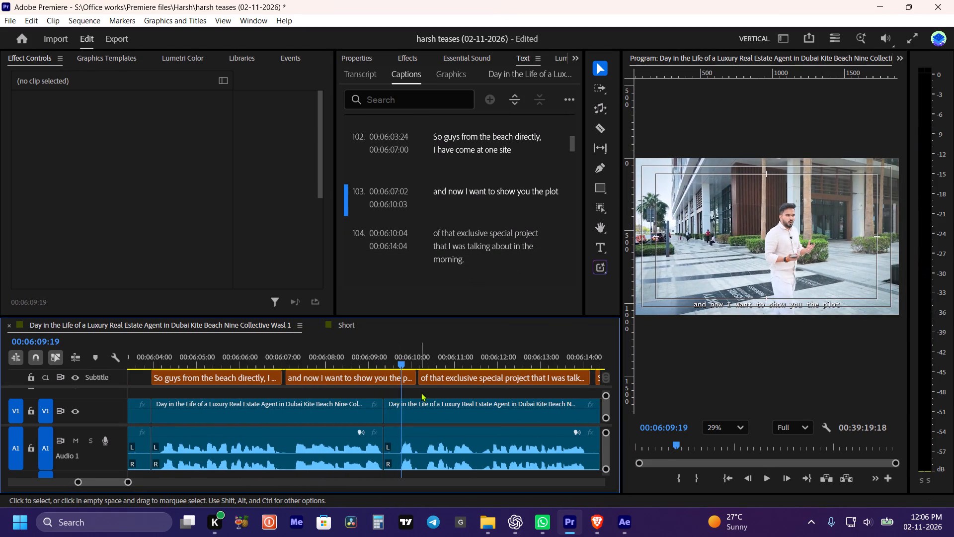
left_click(421, 390)
scroll(421, 390, "down", 3, "alt")
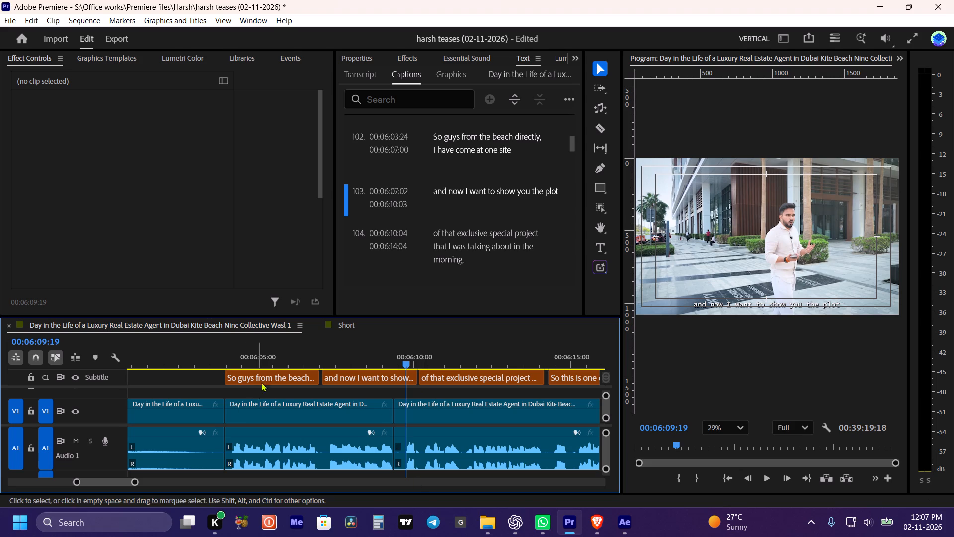
Copy the clip with the "So guys from the beach directly" line and paste it into the After Effects composition.
left_click_drag(273, 344, 244, 348)
key("space")
key("space")
left_click(333, 447)
key("ctrl+c")
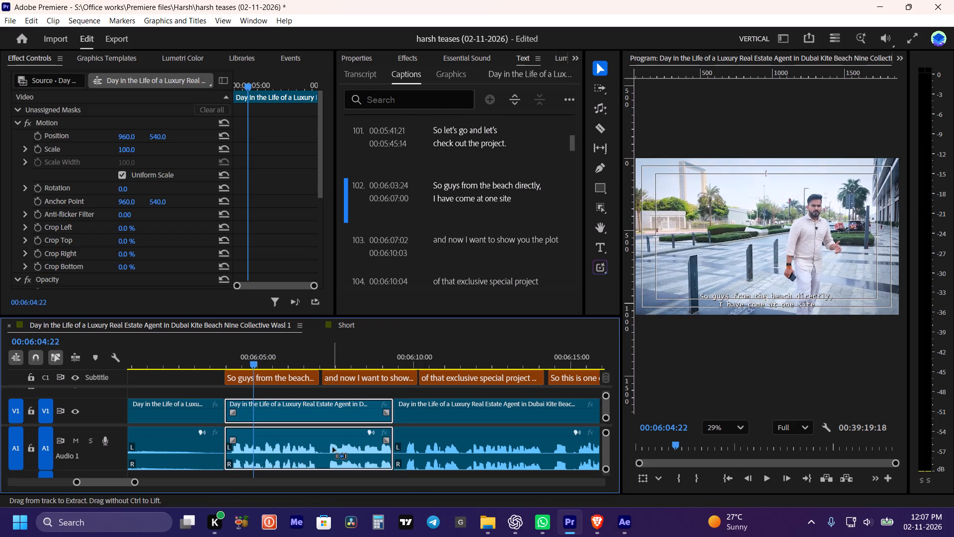
key("ctrl+c")
left_click(628, 527)
left_click(467, 324)
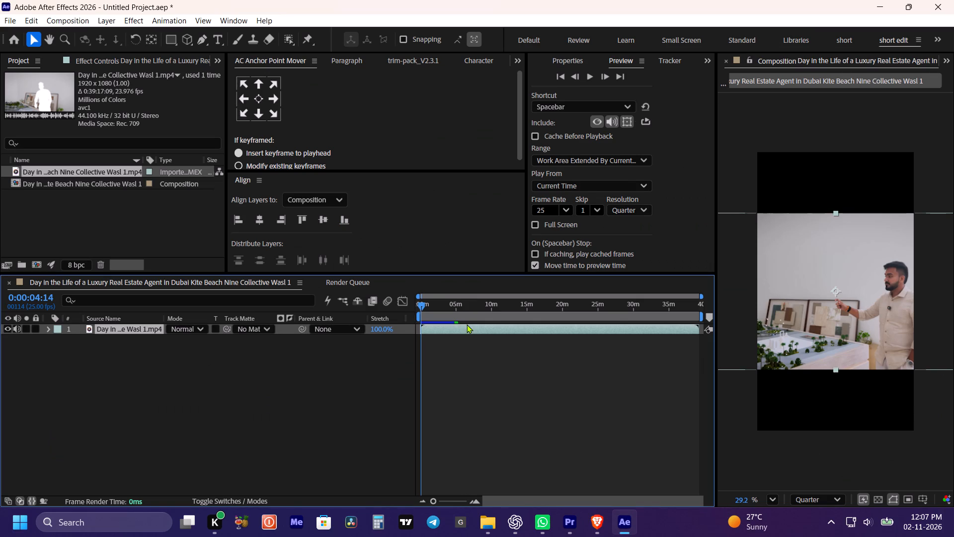
key("ctrl+v")
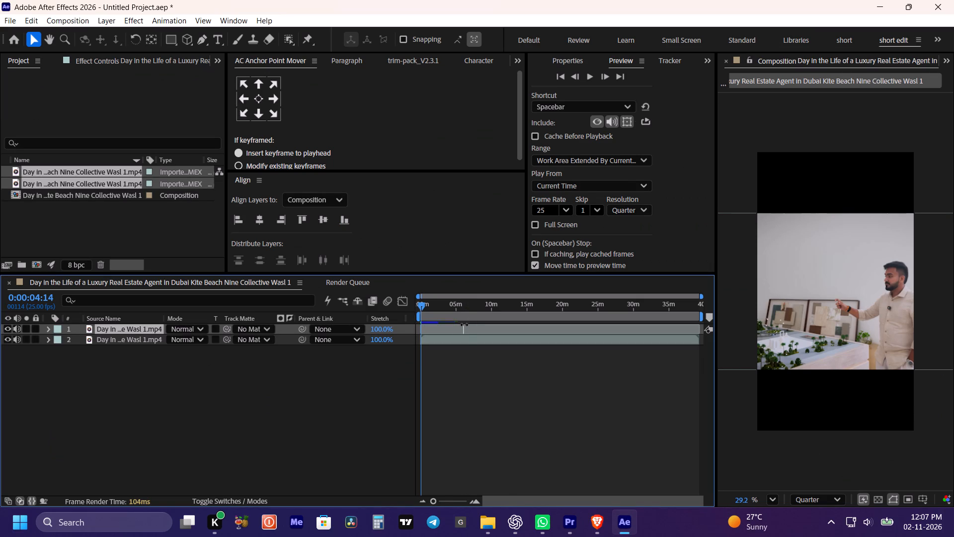
Move the pasted clip layer so that it starts at 0:00:00:00 in the composition.
scroll(464, 325, "up", 4, "alt")
key("space")
left_click_drag(452, 365, 621, 393)
scroll(563, 353, "down", 2, "alt")
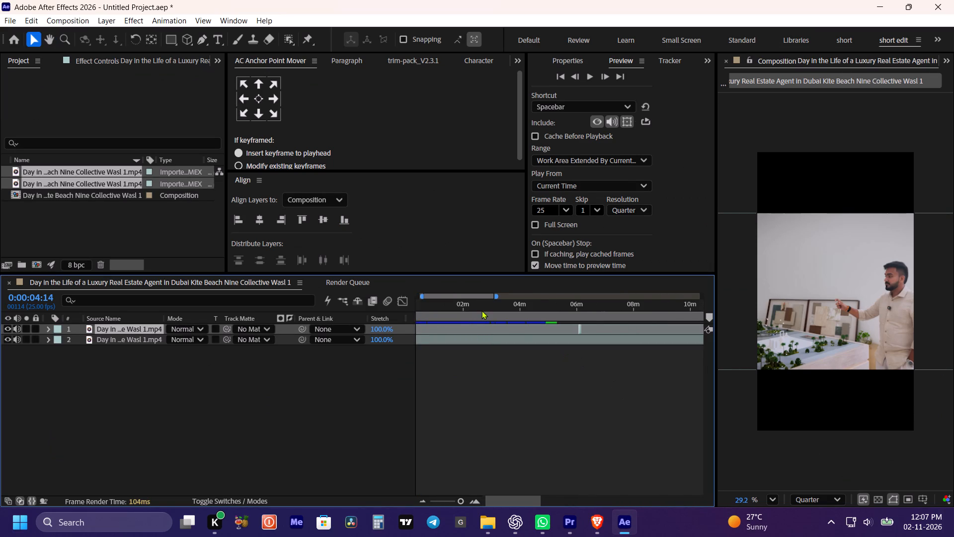
left_click_drag(484, 307, 294, 358)
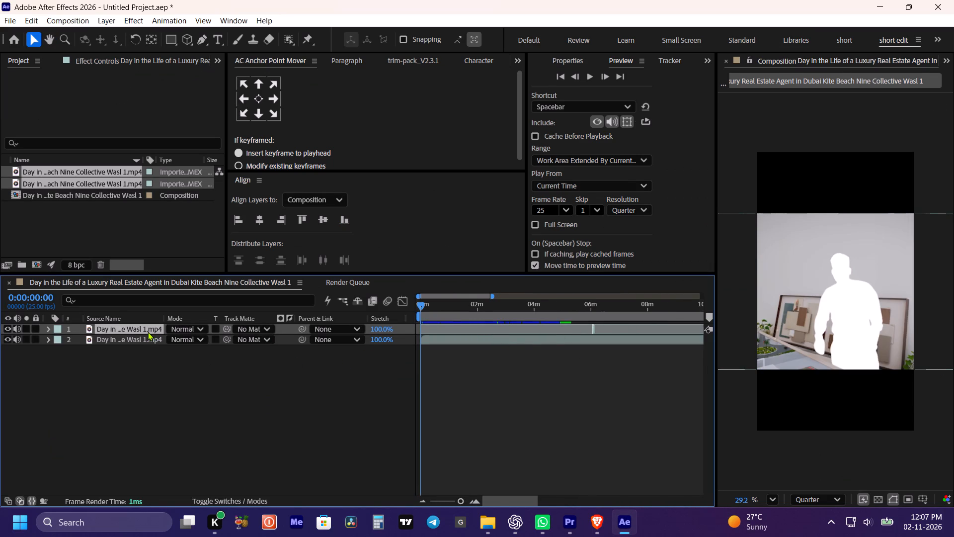
left_click(148, 331)
key("bracketleft")
Delete the original indoor clip layer beneath the pasted one.
left_click(440, 338)
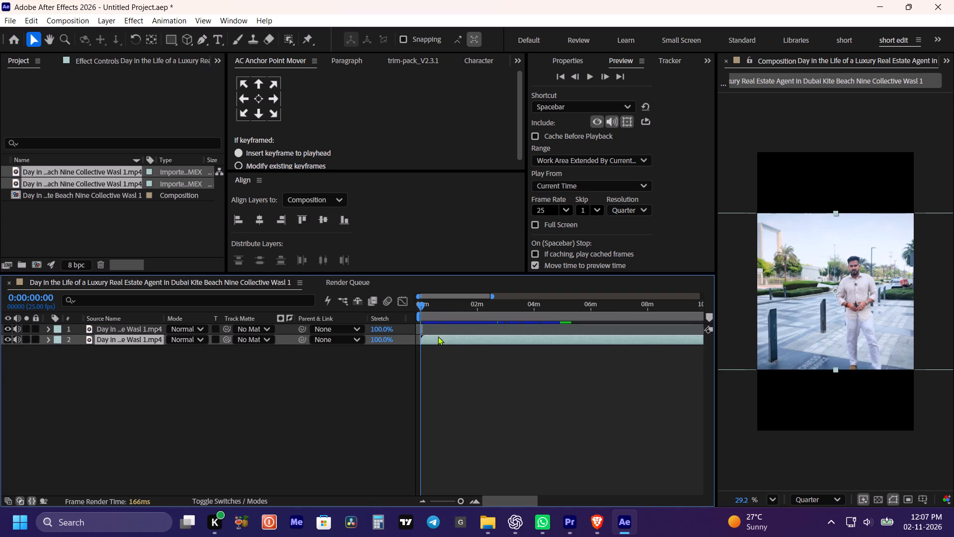
key("slash")
key("Delete")
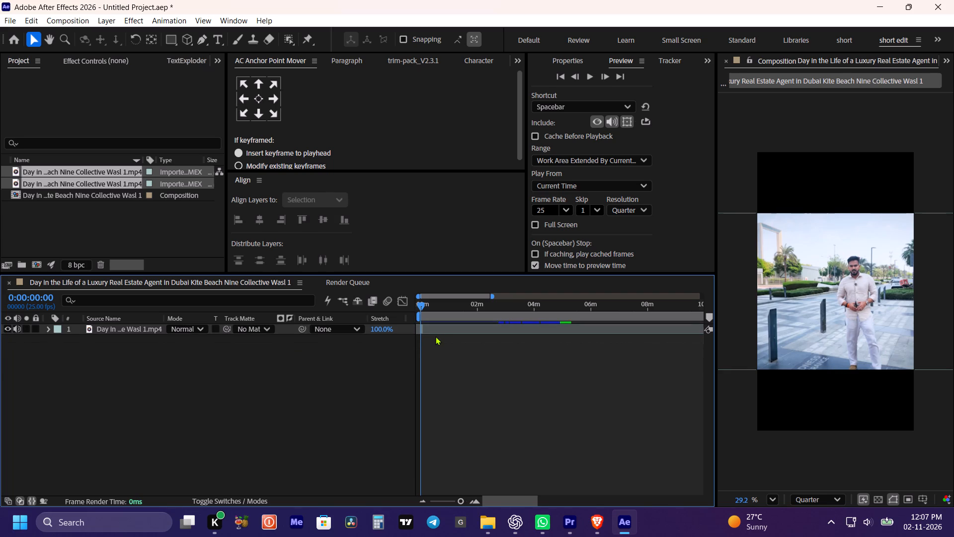
Show the title and action safe guides, and preview the pasted clip from 0:00:00:00.
key("apostrophe")
scroll(415, 329, "up", 9, "alt")
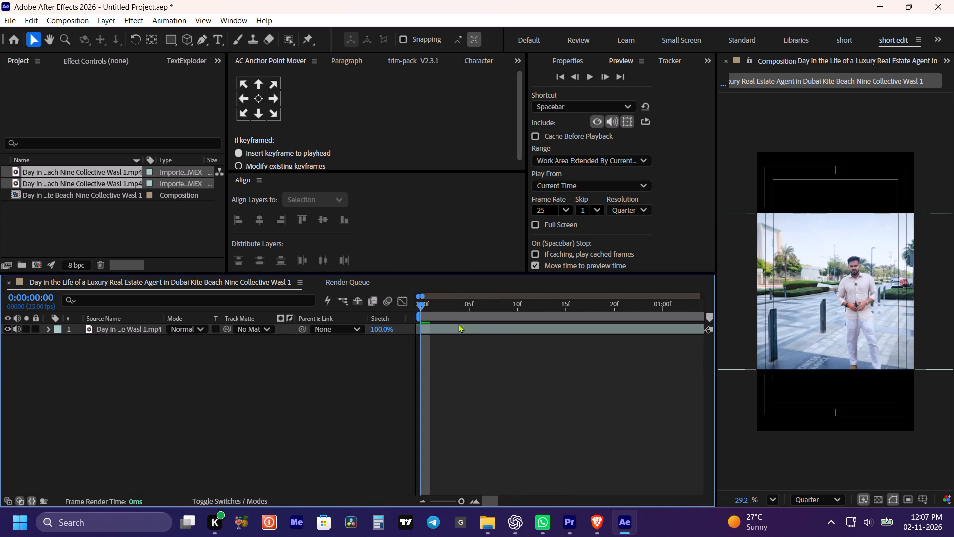
left_click_drag(462, 302, 377, 317)
key("space")
scroll(421, 324, "down", 3, "alt")
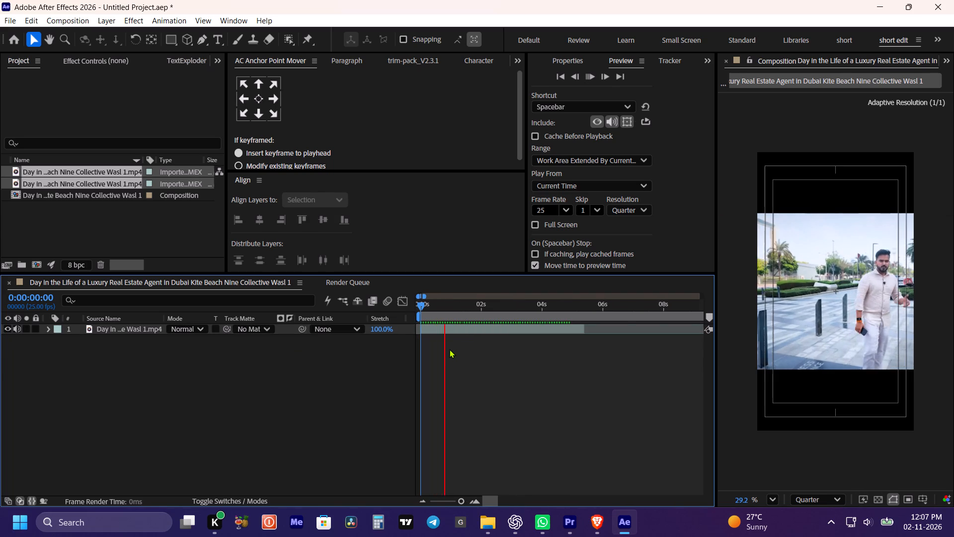
left_click(449, 349)
key("space")
scroll(451, 347, "down", 2)
left_click(451, 347)
Start saving the project and browse on Samsung T7 shield (S:) to Office works > After effect files > Files > harsh.
key("ctrl+s")
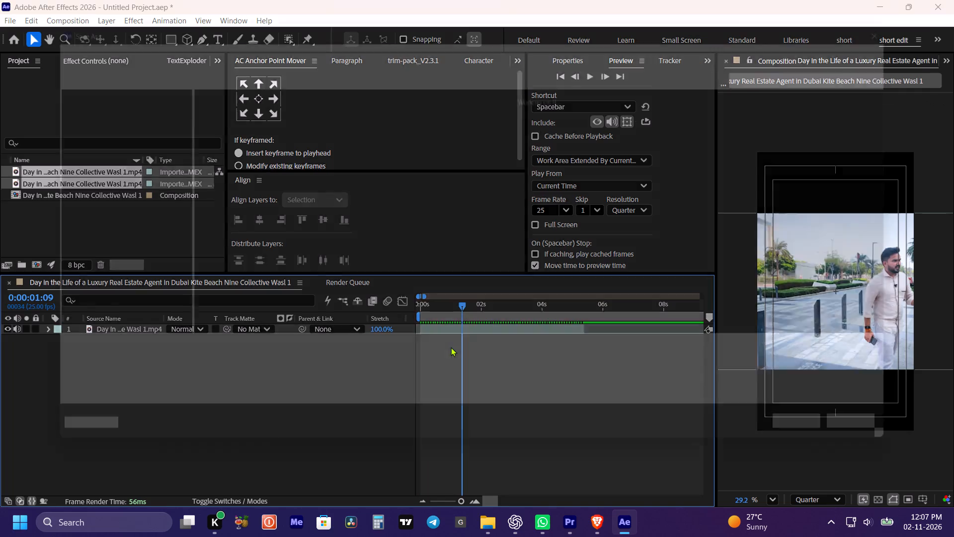
scroll(451, 347, "down", 2, "alt")
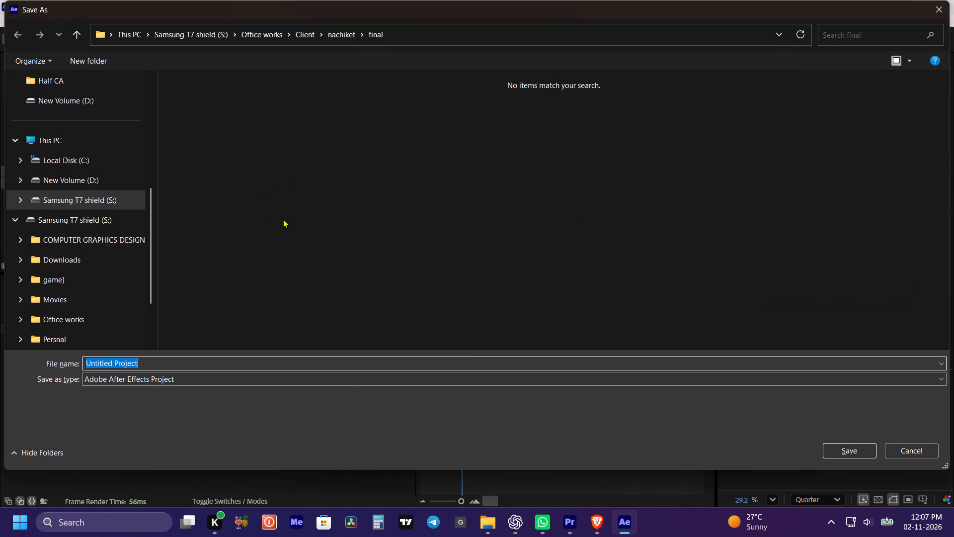
left_click(349, 299)
left_click(108, 203)
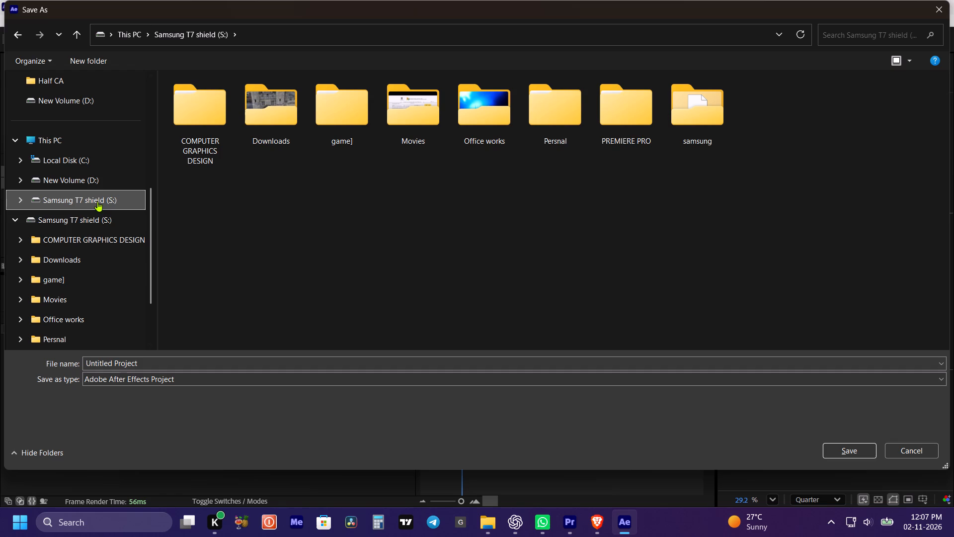
left_click(119, 195)
left_click_drag(397, 213, 397, 202)
left_click_drag(488, 174, 489, 169)
double_click(489, 119)
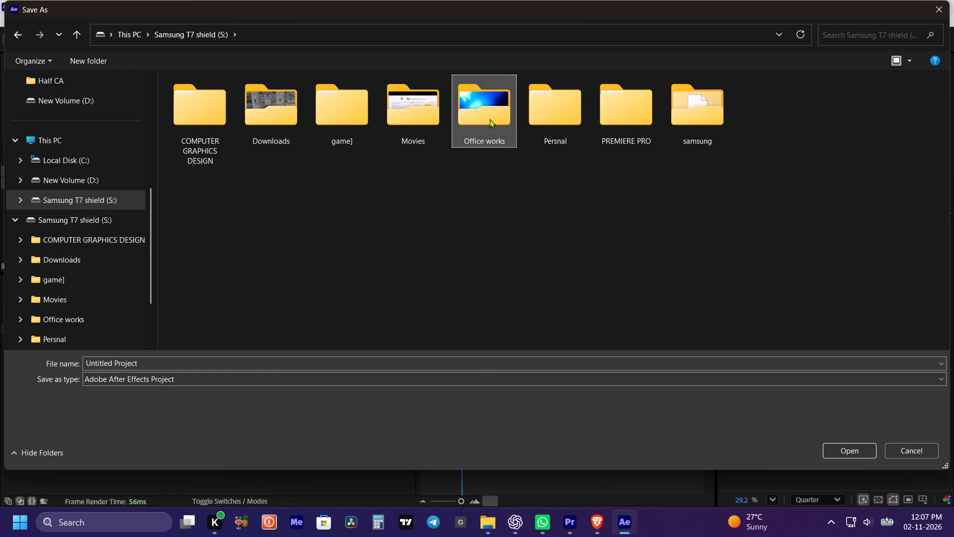
left_click(236, 107)
triple_click(203, 100)
left_click(201, 100)
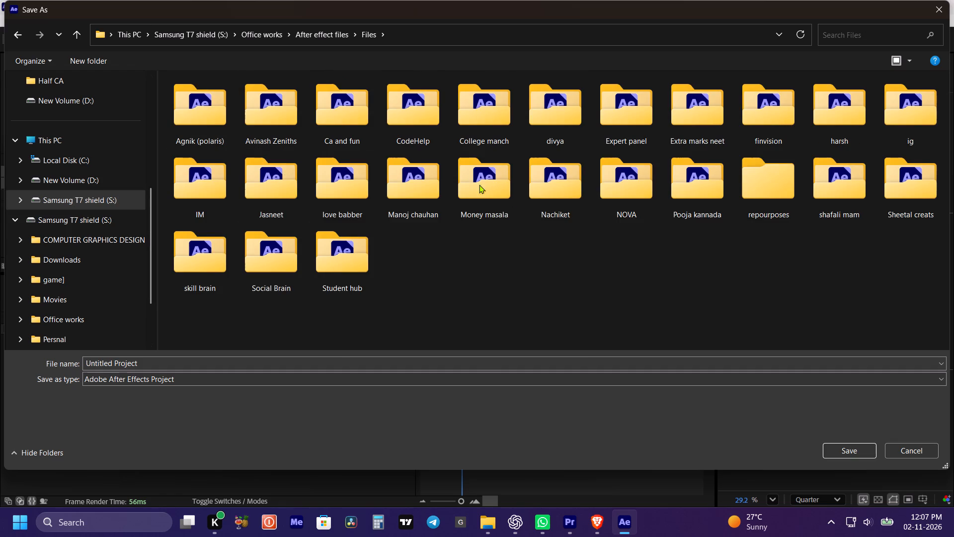
left_click(563, 234)
double_click(847, 123)
left_click_drag(624, 251, 606, 255)
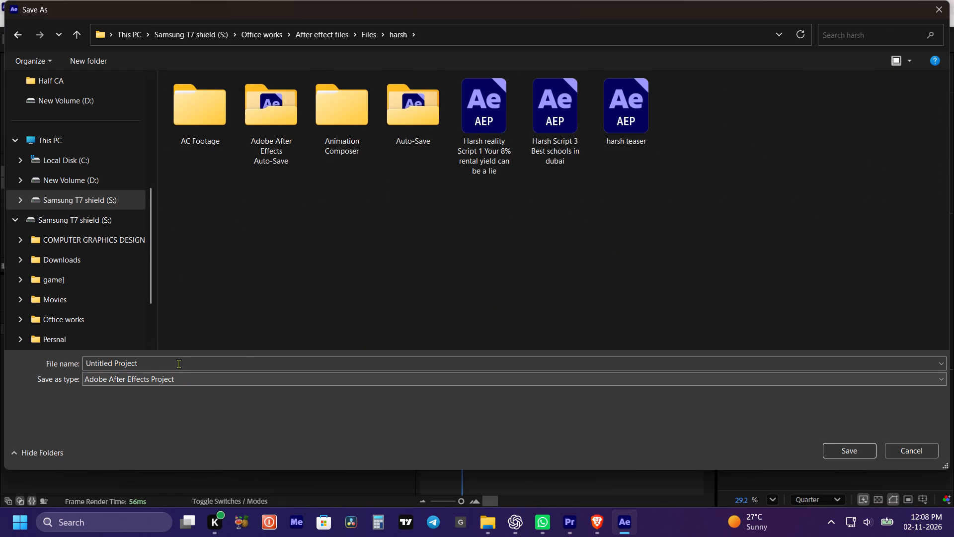
Name the project "harsh teases (02-11-2026)" using the clipboard history entry, copy the name, and save the project.
left_click(178, 363)
key("super+v")
scroll(168, 232, "down", 5)
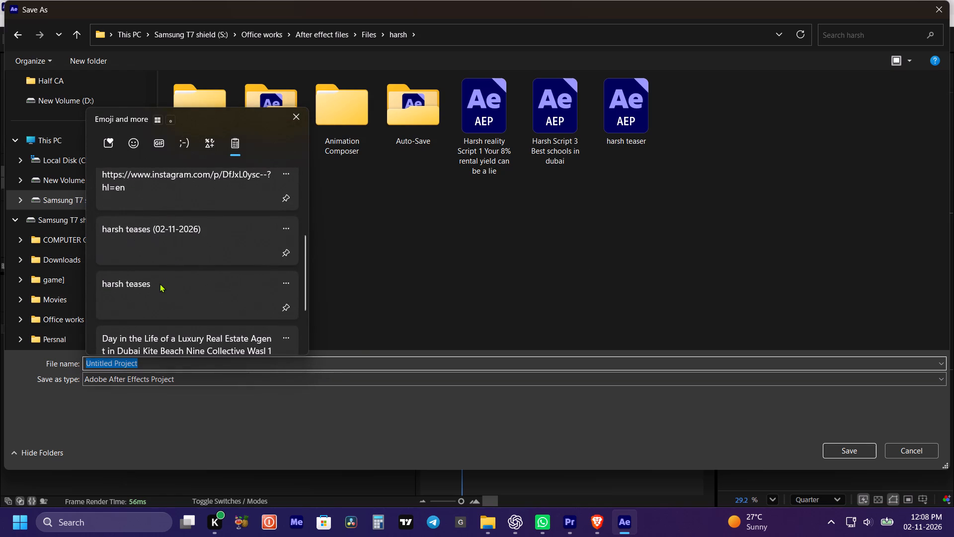
left_click_drag(159, 283, 175, 227)
left_click(175, 227)
key("ctrl+v")
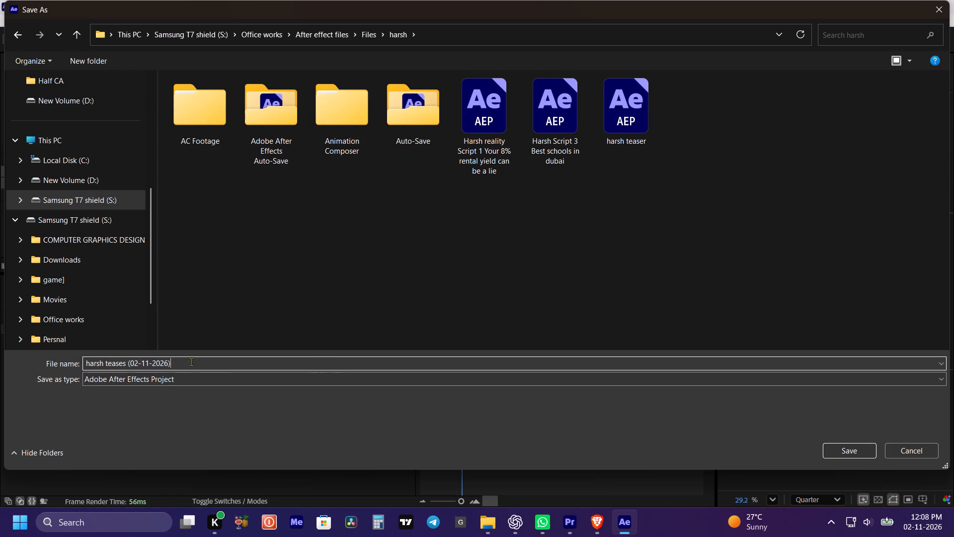
left_click_drag(188, 361, 33, 355)
key("ctrl+c")
key("ctrl+c")
left_click(539, 262)
left_click(826, 449)
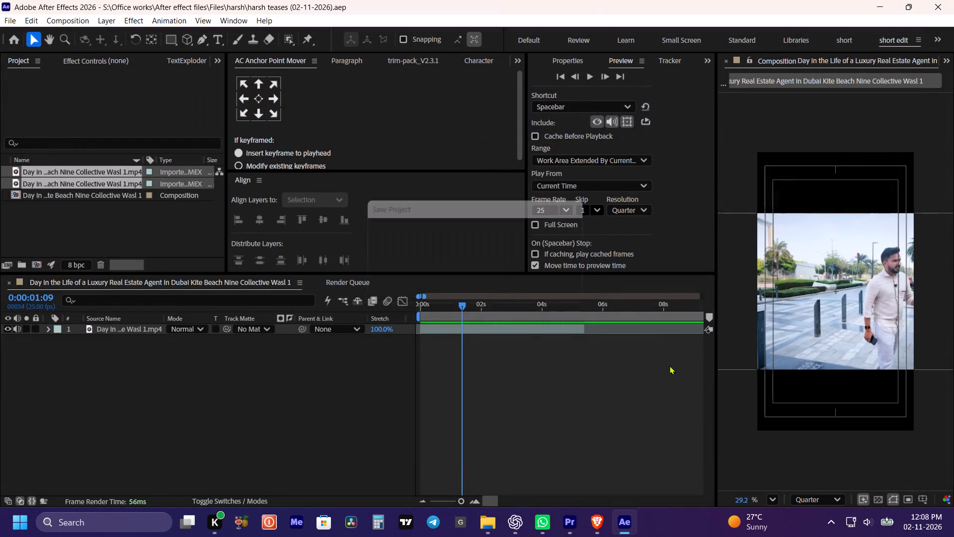
left_click(580, 421)
key("ctrl+s")
Play the clip from 0:00:00:00, stop it shortly after, and display the layer's audio waveform.
left_click_drag(468, 303, 365, 324)
key("space")
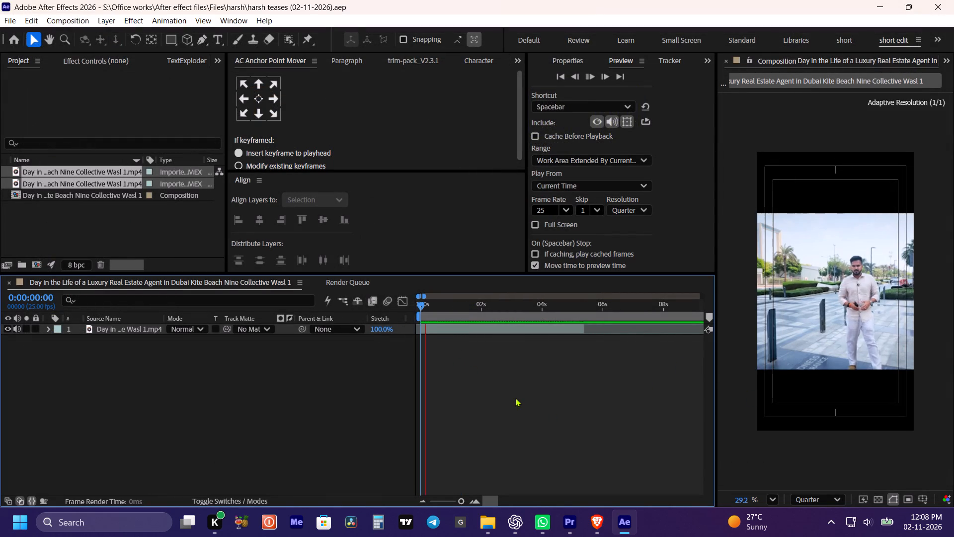
left_click(515, 398)
key("space")
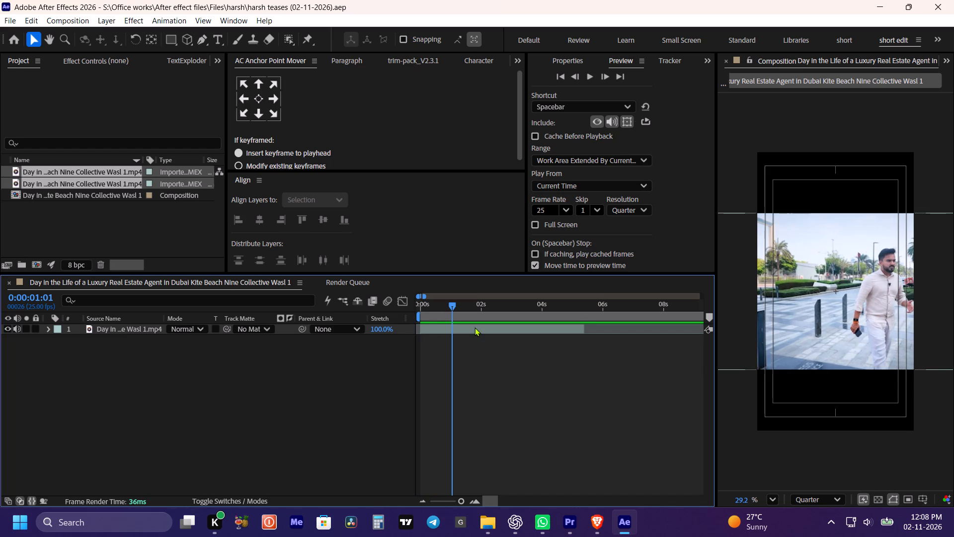
type("ll")
scroll(478, 334, "up", 1, "alt")
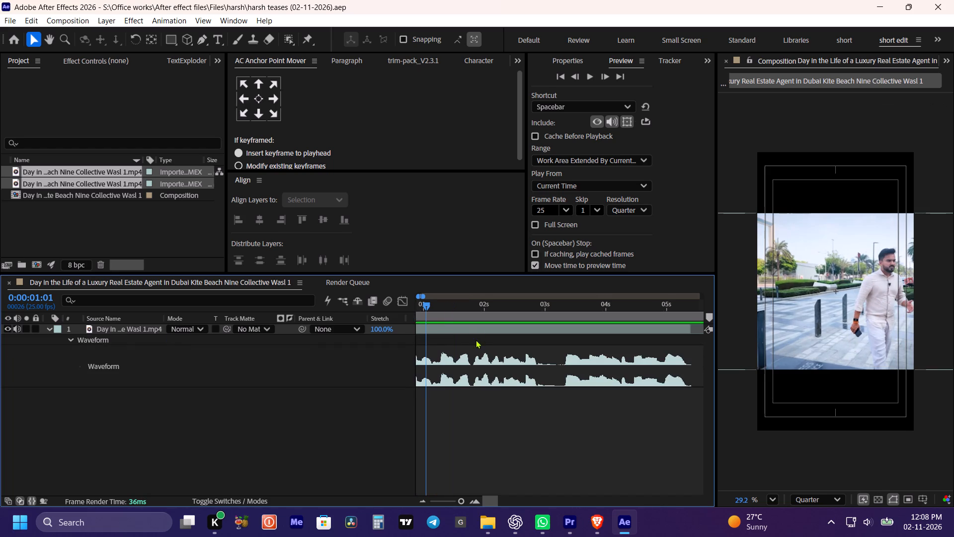
scroll(455, 352, "up", 2)
Trim the clip layer's start to 0:00:00:04, just before the speech, and shift the layer back to 0:00:00:00.
key("space")
key("space")
left_click_drag(450, 351, 597, 350)
left_click_drag(449, 301, 430, 304)
left_click(439, 325)
key("alt+bracketleft")
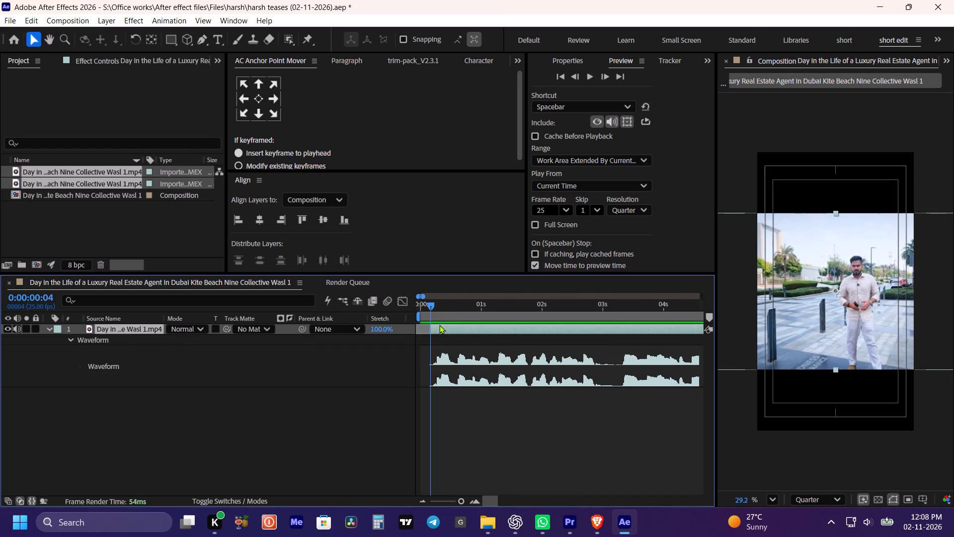
left_click_drag(440, 317, 414, 312, "shift")
key("bracketleft")
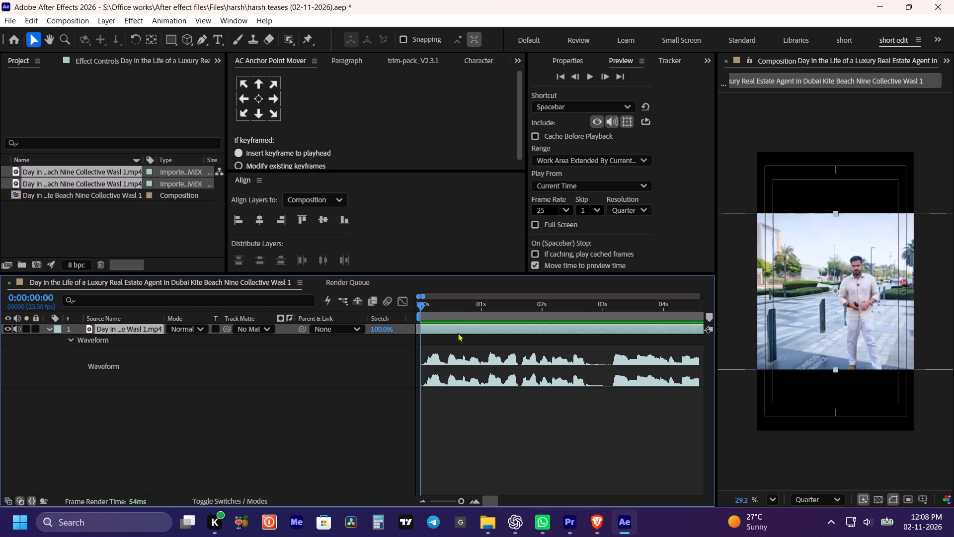
Play the clip repeatedly and examine the waveform around the speech pause near the 3-second mark.
key("space")
scroll(502, 329, "down", 4, "alt")
scroll(442, 359, "up", 2, "alt")
key("space")
left_click_drag(461, 376, 531, 388)
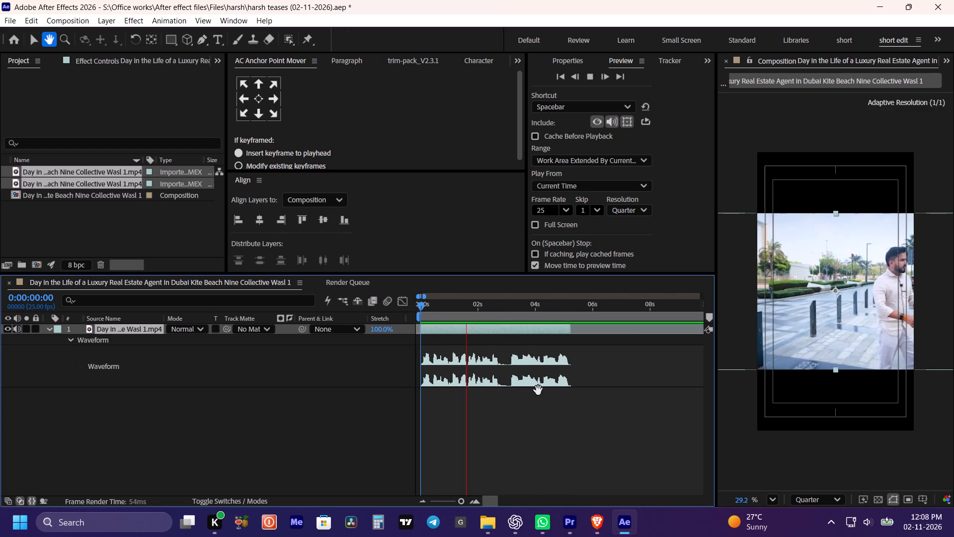
key("space")
scroll(492, 369, "up", 2, "alt")
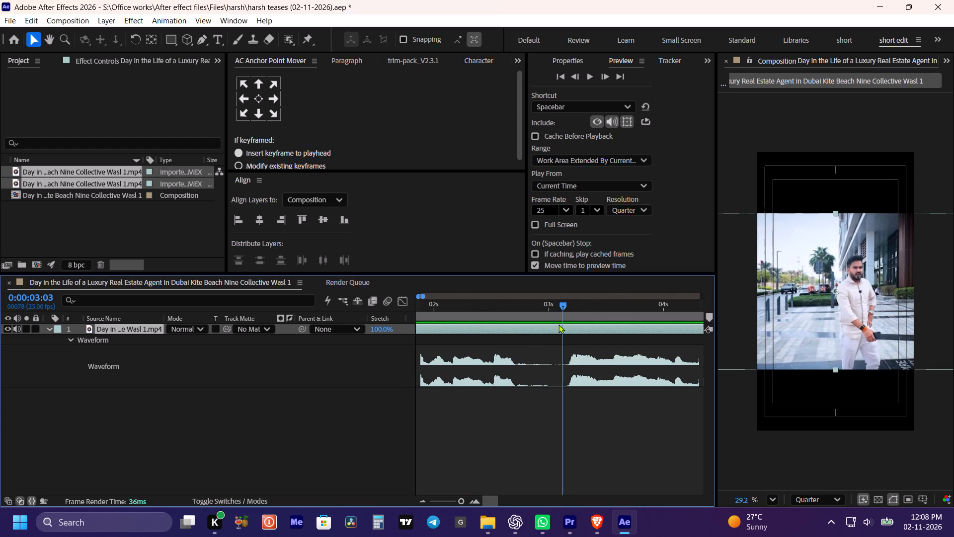
left_click(567, 306)
key("space")
scroll(579, 331, "down", 1, "alt")
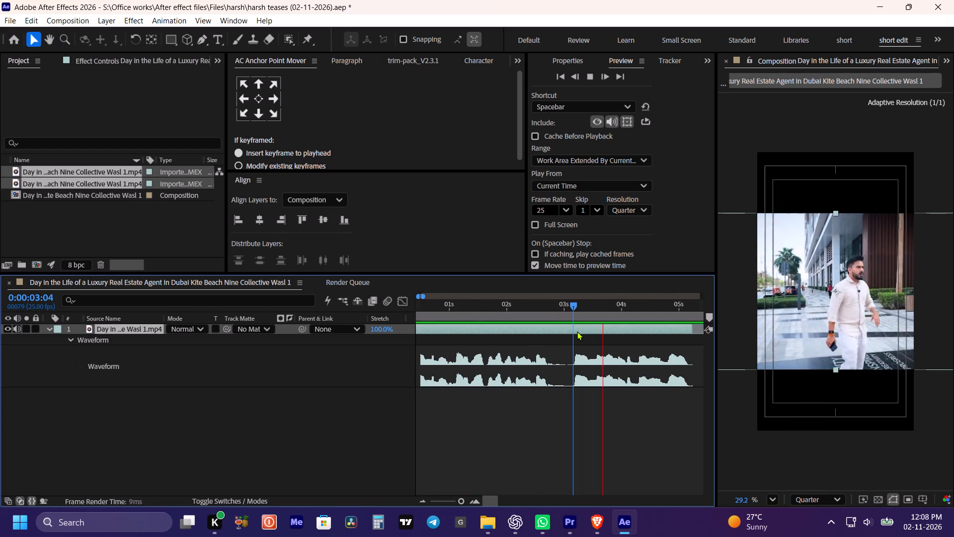
scroll(577, 331, "down", 1, "alt")
key("space")
left_click_drag(540, 309, 539, 308)
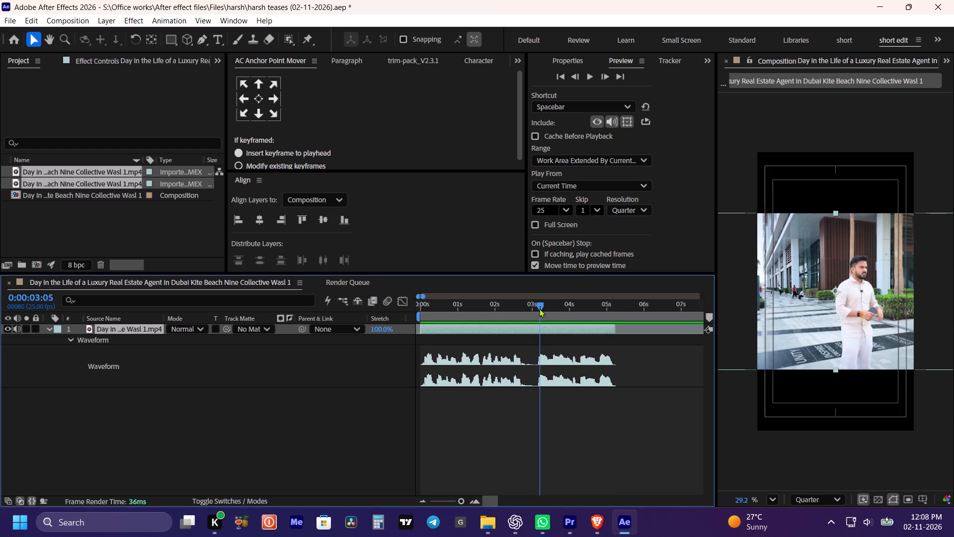
left_click_drag(539, 308, 515, 306)
key("space")
key("space")
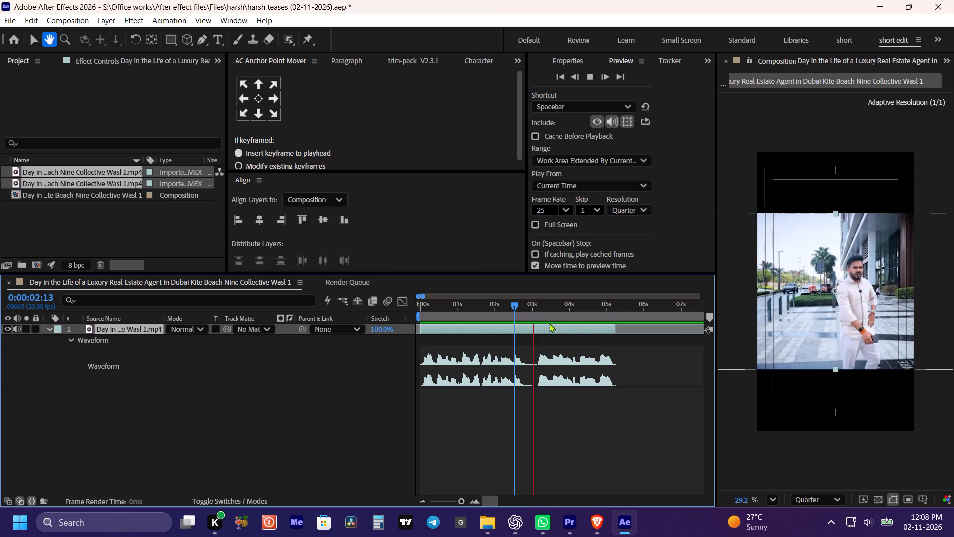
Set the current time to 0:00:03:04, just before the speech resumes, with the clip layer selected.
left_click(535, 306)
scroll(540, 324, "up", 3, "alt")
left_click_drag(499, 301, 523, 313)
left_click(533, 344)
left_click(534, 327)
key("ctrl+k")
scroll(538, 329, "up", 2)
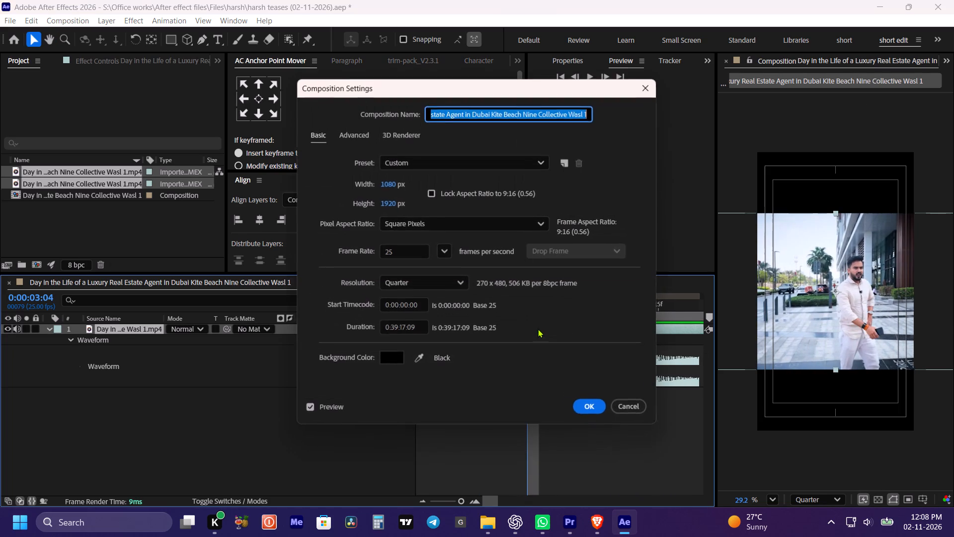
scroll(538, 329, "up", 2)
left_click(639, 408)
Split the clip layer at 0:00:03:04.
left_click(570, 330)
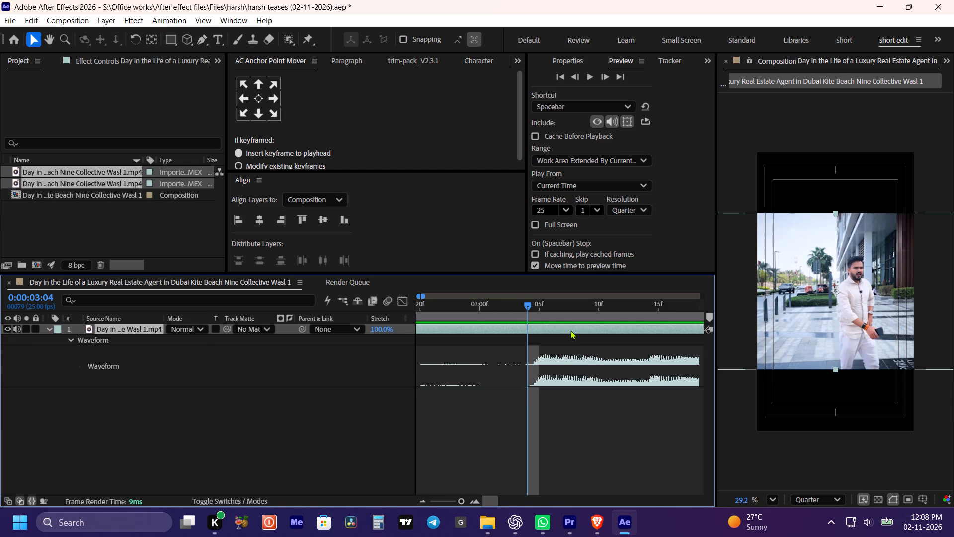
key("ctrl+shift+d")
Split the first segment at 0:00:02:18, where its speech ends, and delete the silent piece before 0:00:03:04.
scroll(574, 337, "down", 2, "alt")
left_click_drag(542, 312, 533, 312)
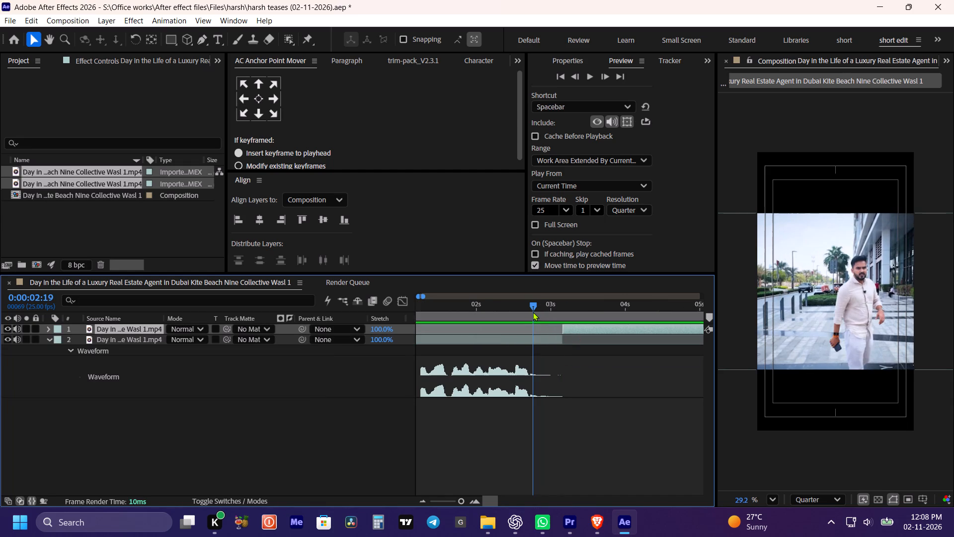
left_click_drag(533, 312, 533, 311)
scroll(532, 332, "up", 2, "alt")
left_click_drag(533, 311, 527, 309)
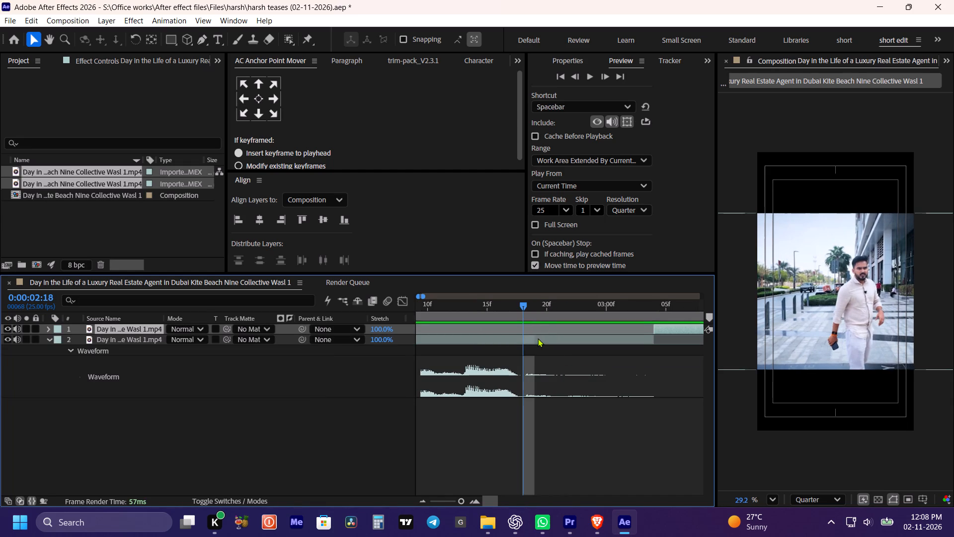
left_click(538, 338)
key("ctrl+shift+d")
left_click(547, 337)
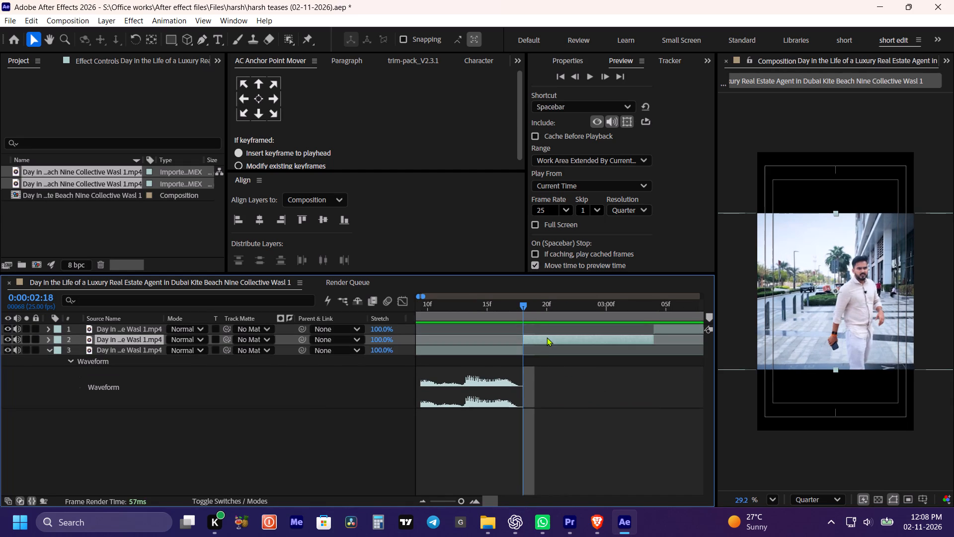
key("Delete")
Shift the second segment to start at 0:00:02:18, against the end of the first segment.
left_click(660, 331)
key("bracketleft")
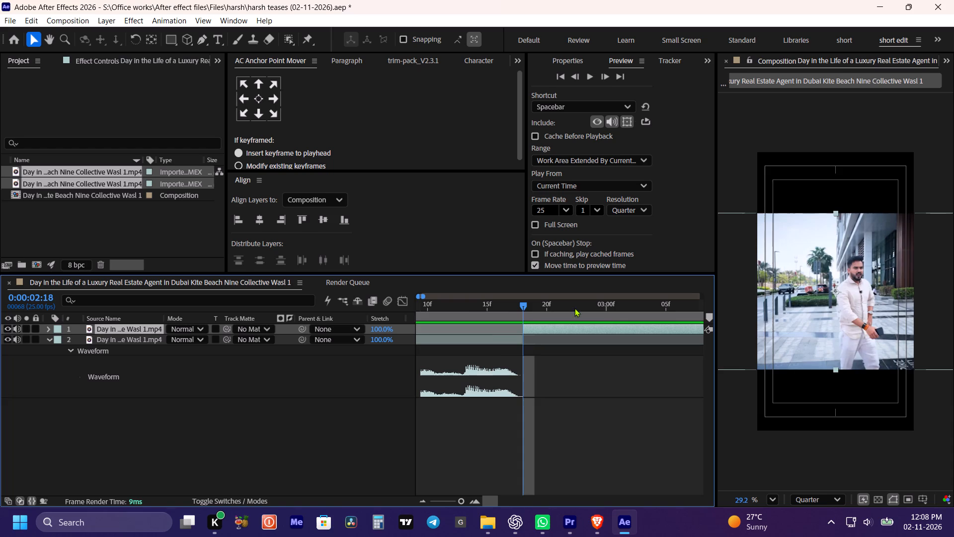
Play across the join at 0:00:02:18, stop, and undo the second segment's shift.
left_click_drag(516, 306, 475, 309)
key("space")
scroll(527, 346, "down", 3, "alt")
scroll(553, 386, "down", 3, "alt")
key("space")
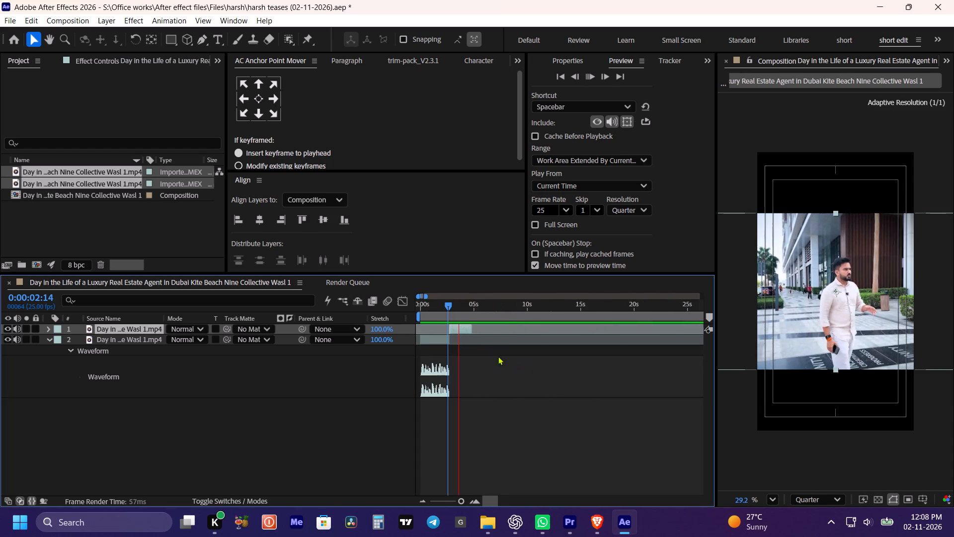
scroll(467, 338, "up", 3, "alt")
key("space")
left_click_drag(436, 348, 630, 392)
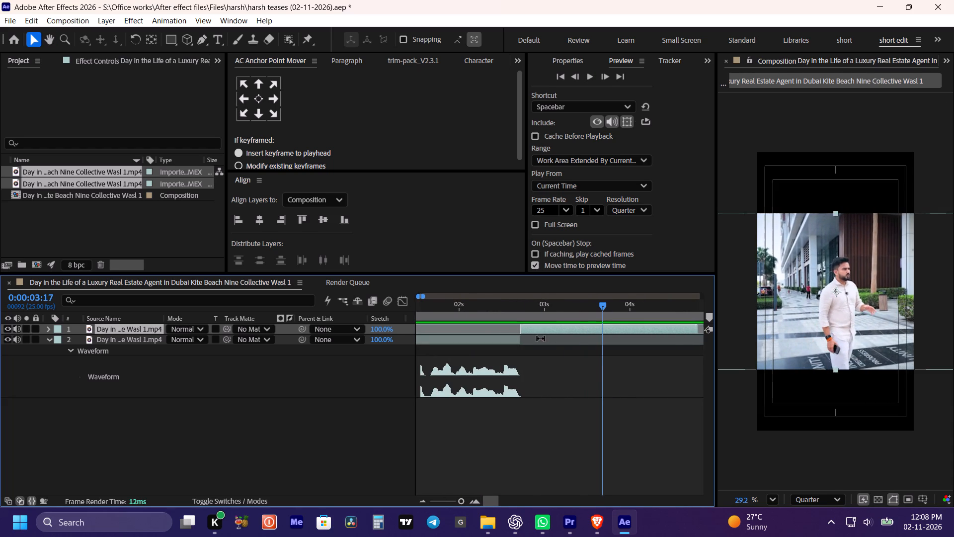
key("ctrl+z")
Display the audio waveforms of both segments in the timeline.
left_click(572, 328)
type("ll")
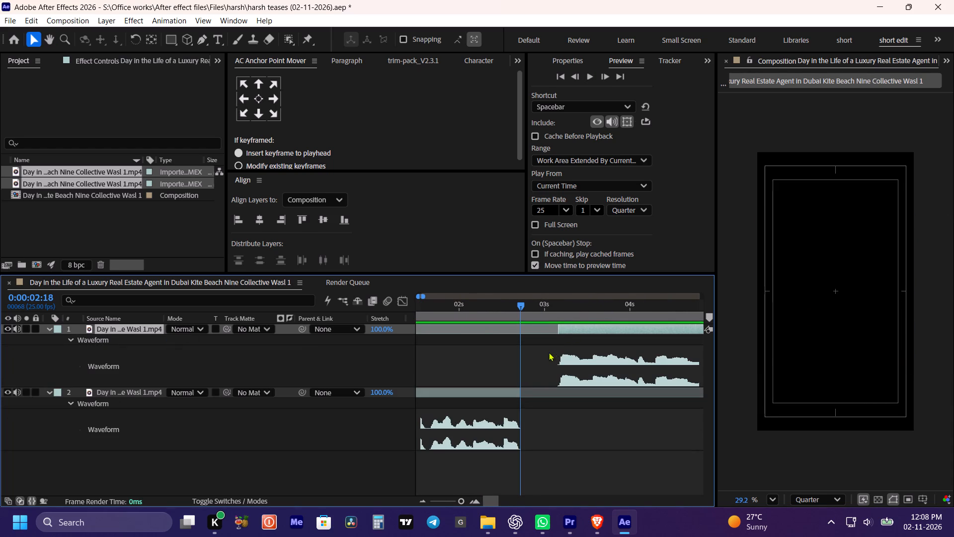
left_click(516, 389)
type("ll")
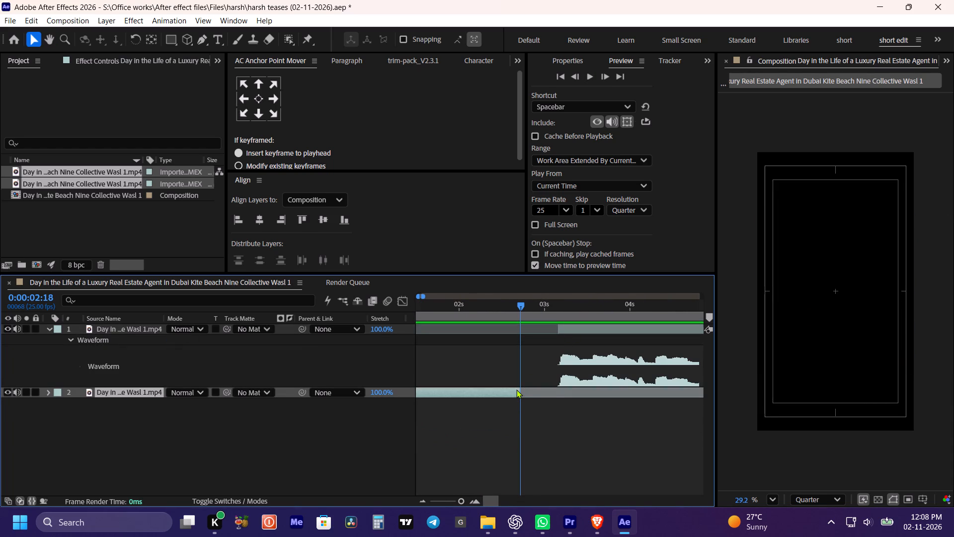
type("ll")
Extend the first segment's end one frame to 0:00:02:19 and the second segment's start one frame earlier to 0:00:03:03.
scroll(521, 394, "up", 1, "alt")
left_click_drag(522, 390, 526, 390)
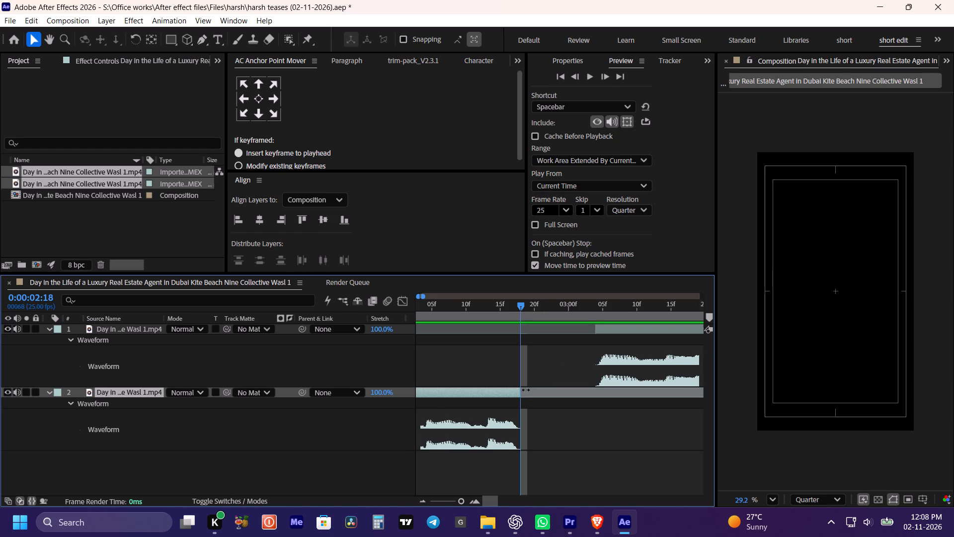
left_click_drag(526, 390, 530, 390)
left_click_drag(597, 327, 592, 326)
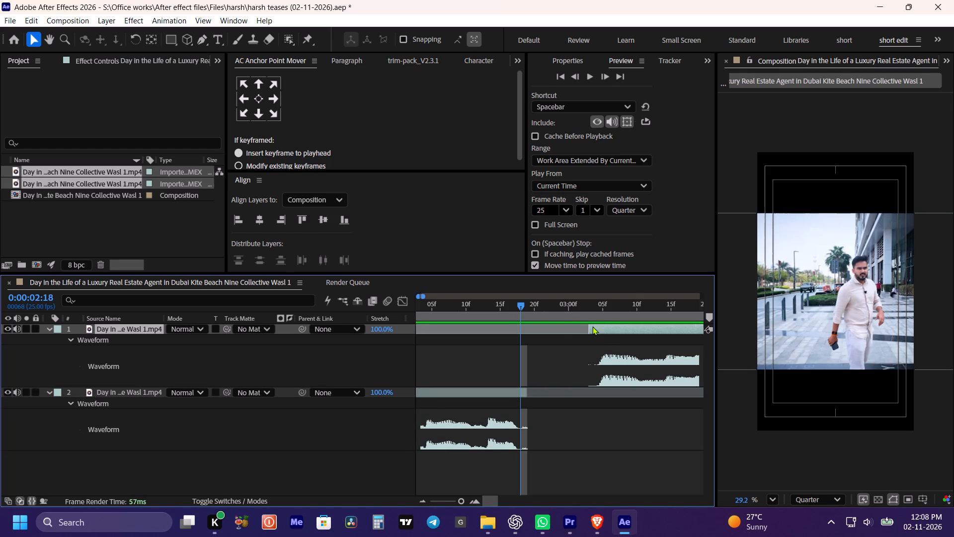
Shift the second segment to start at 0:00:02:19, closing the gap, and collapse both layers' properties.
left_click_drag(515, 312, 525, 314)
left_click(596, 330)
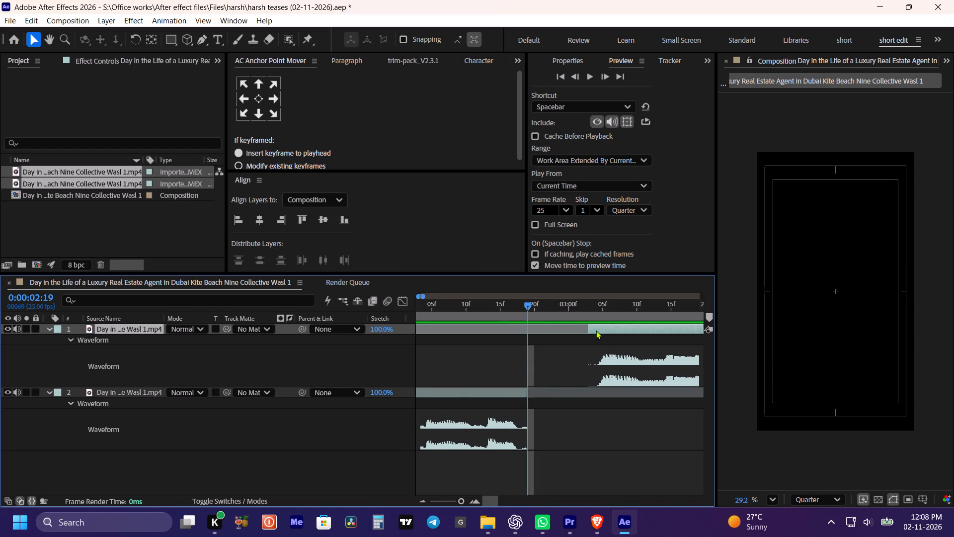
type("[]p")
key("bracketleft")
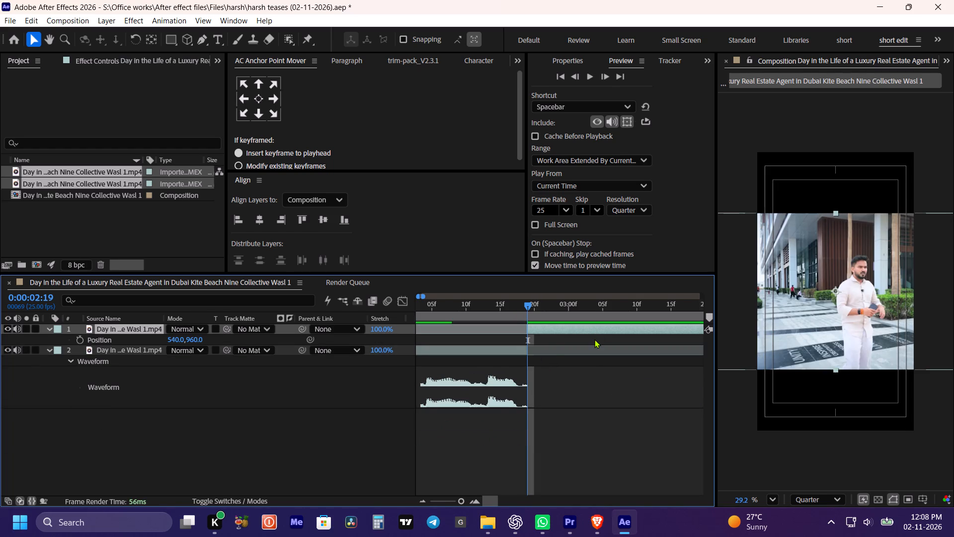
scroll(594, 339, "down", 2, "alt")
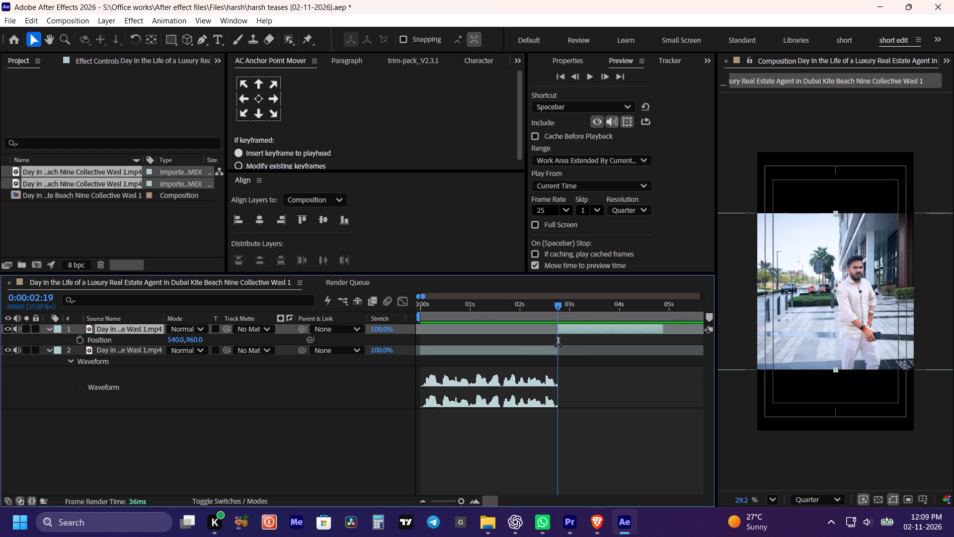
scroll(558, 346, "up", 4, "alt")
scroll(558, 346, "down", 3, "alt")
left_click(570, 432)
key("m")
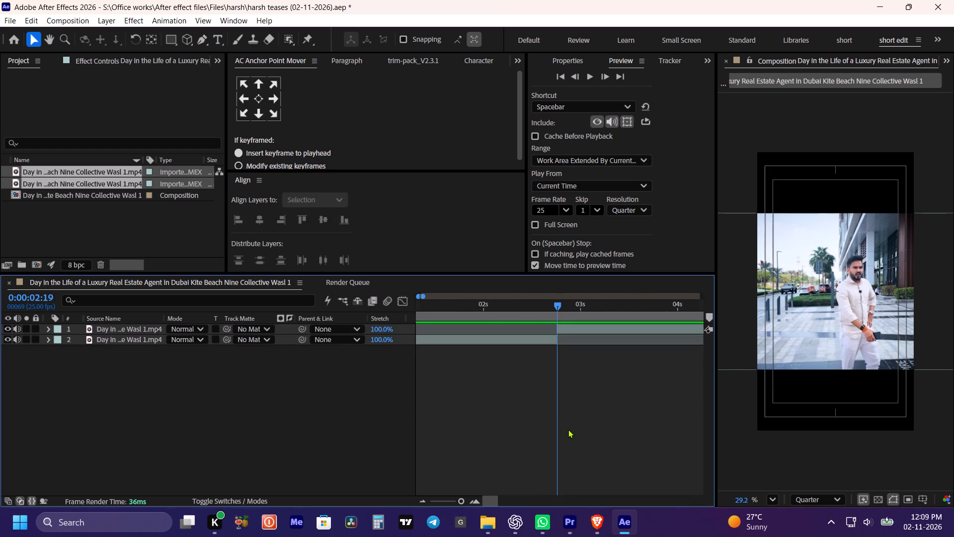
Play across the join at 0:00:02:19 to check the cut, and save the project.
left_click_drag(525, 308, 475, 306)
key("space")
scroll(504, 336, "down", 3, "alt")
key("space")
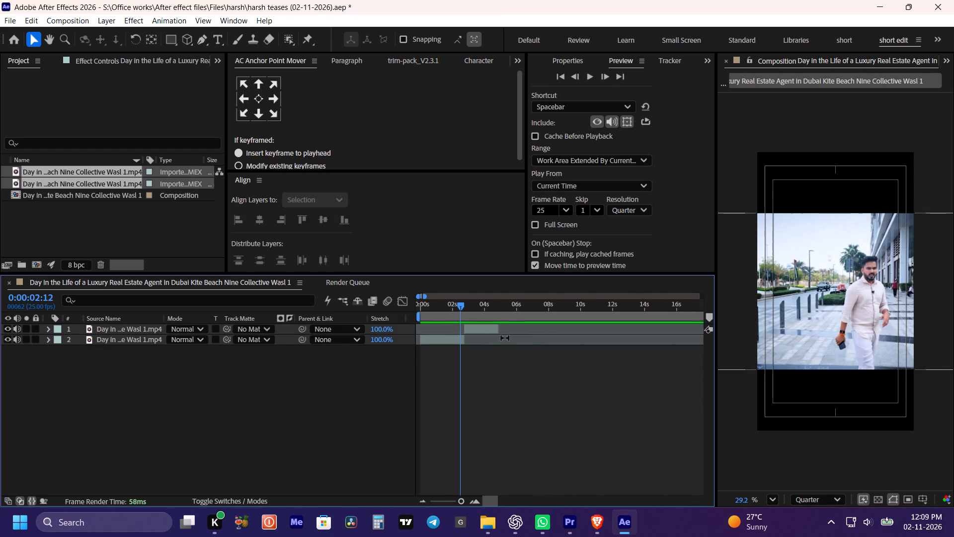
key("ctrl+s")
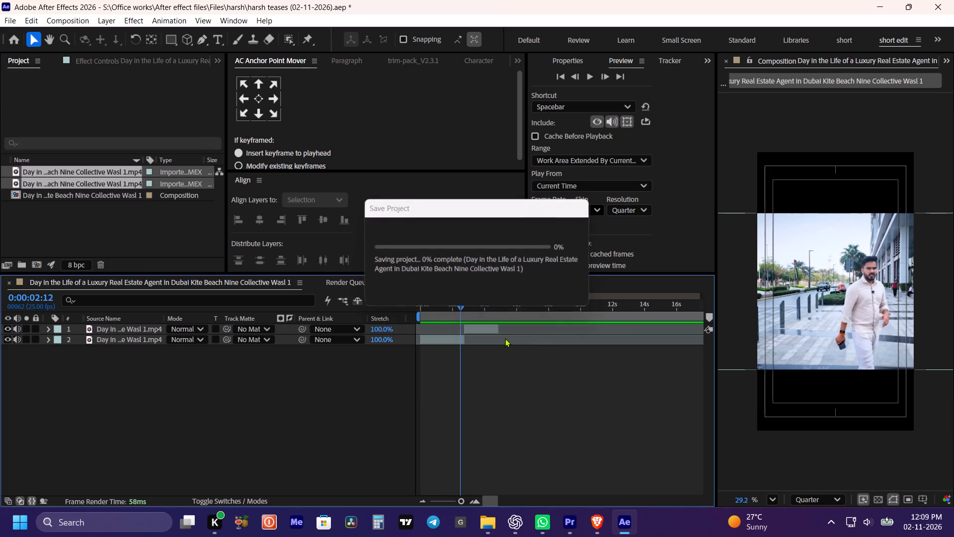
Play the moment before the join briefly once more and save the project again.
left_click(530, 413)
key("space")
key("space")
left_click(464, 381)
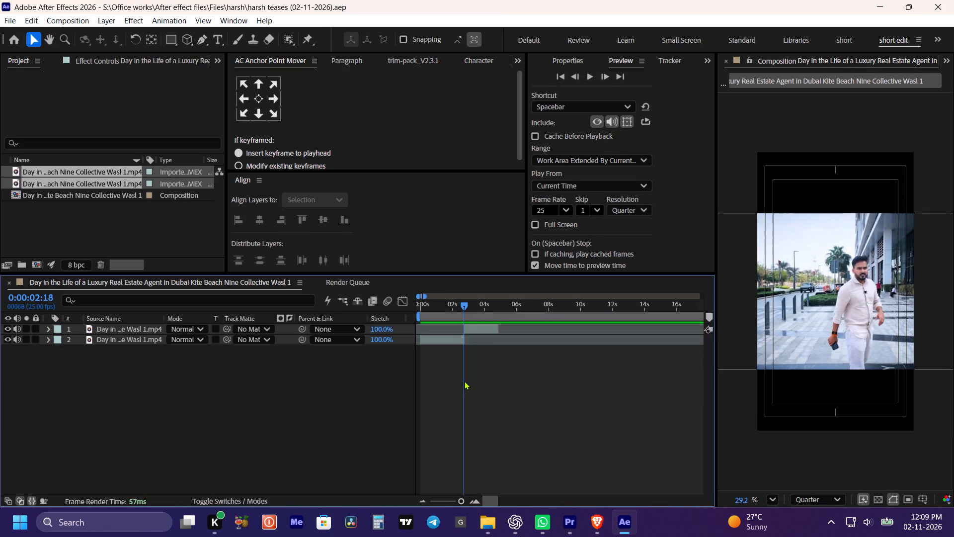
key("ctrl+s")
Play the edit from 0:00:00:00 through the join between the two segments.
left_click_drag(456, 306, 411, 313)
key("space")
left_click(451, 364)
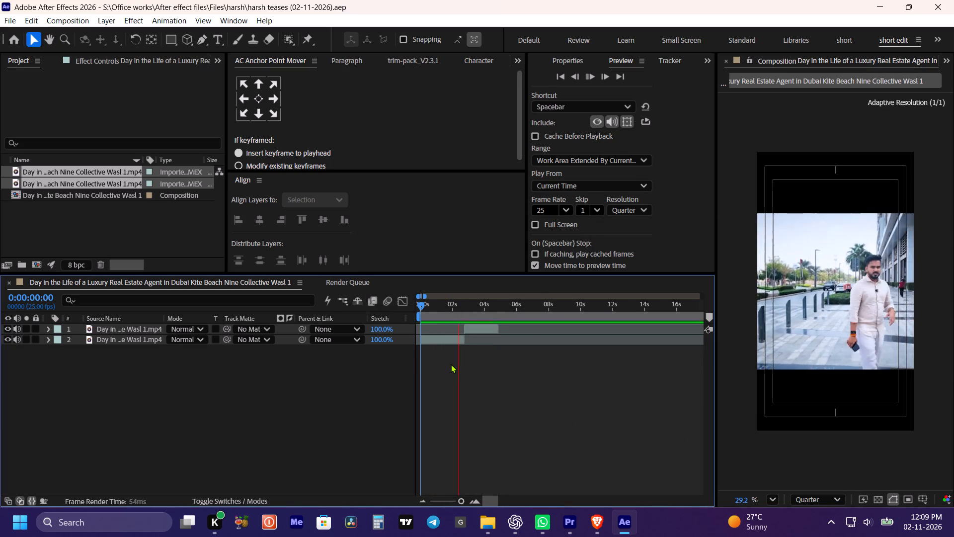
key("space")
left_click(458, 366)
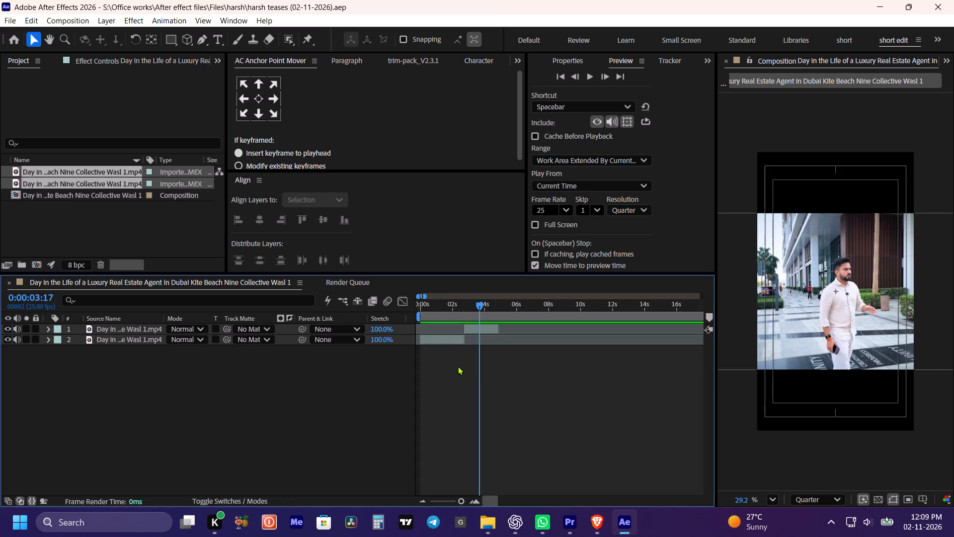
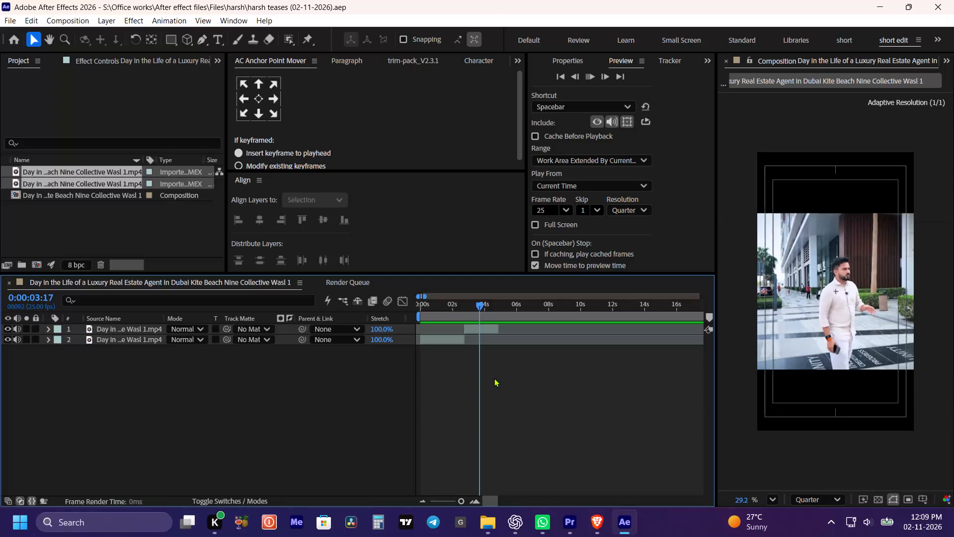
Return to 0:00:00:00 and replay the edit from the start to review the cut between the two segments.
left_click(510, 392)
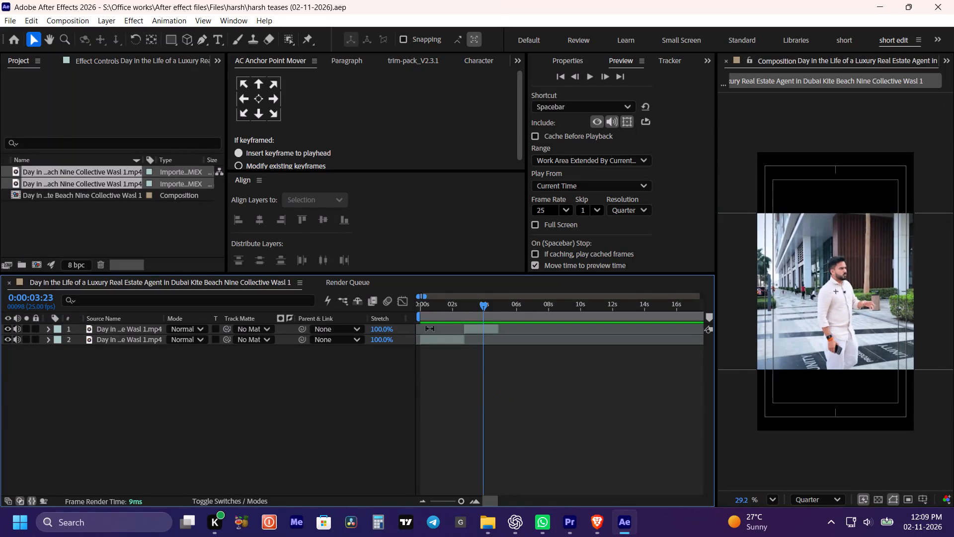
left_click_drag(442, 303, 386, 311)
key("space")
key("space")
left_click_drag(460, 387, 472, 392)
key("space")
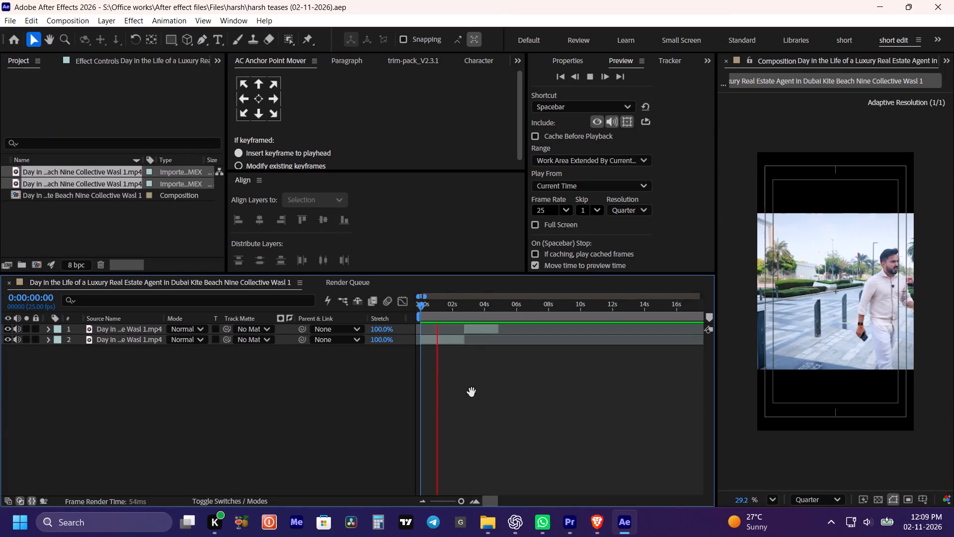
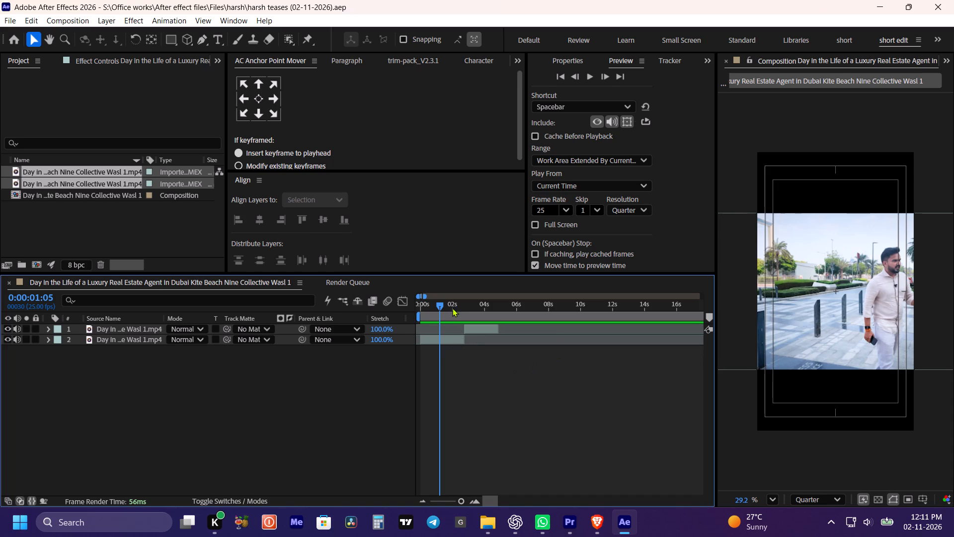
Replay the edit from 0:00:00:00 and recheck the speech in short bursts up to the cut between the two segments.
left_click_drag(449, 308, 400, 311)
key("space")
key("space")
key("space")
key("space")
key("space")
key("space")
key("space")
key("space")
key("space")
key("space")
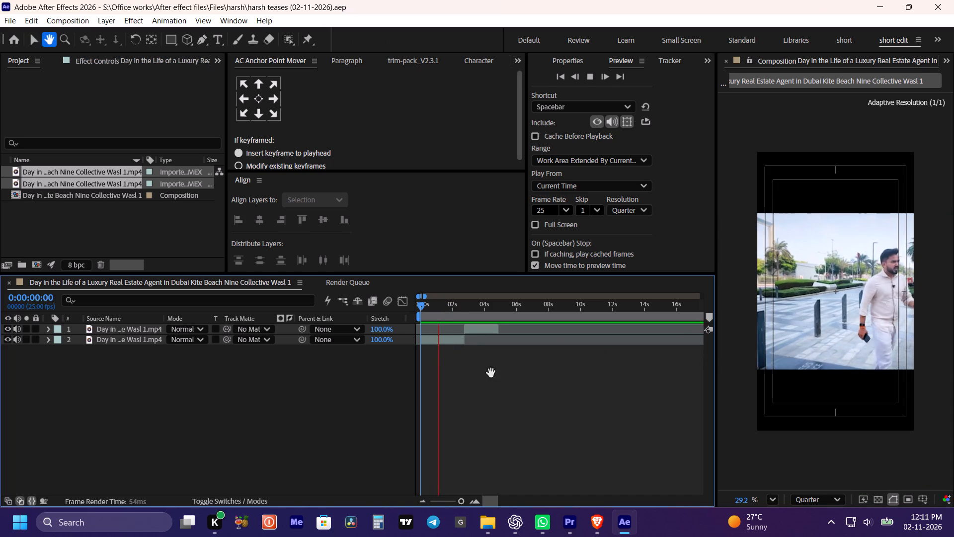
left_click_drag(465, 376, 538, 402)
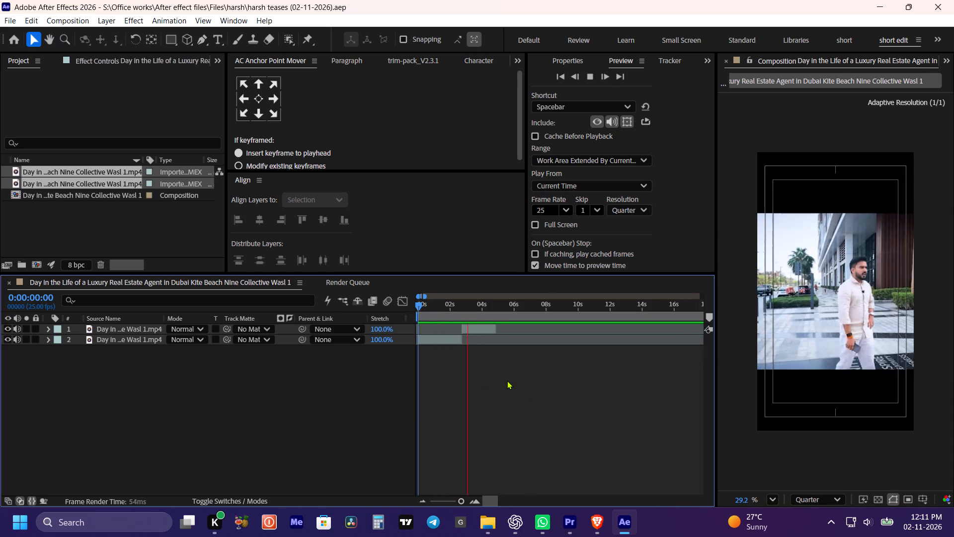
key("space")
left_click_drag(455, 302, 442, 305)
key("space")
key("space")
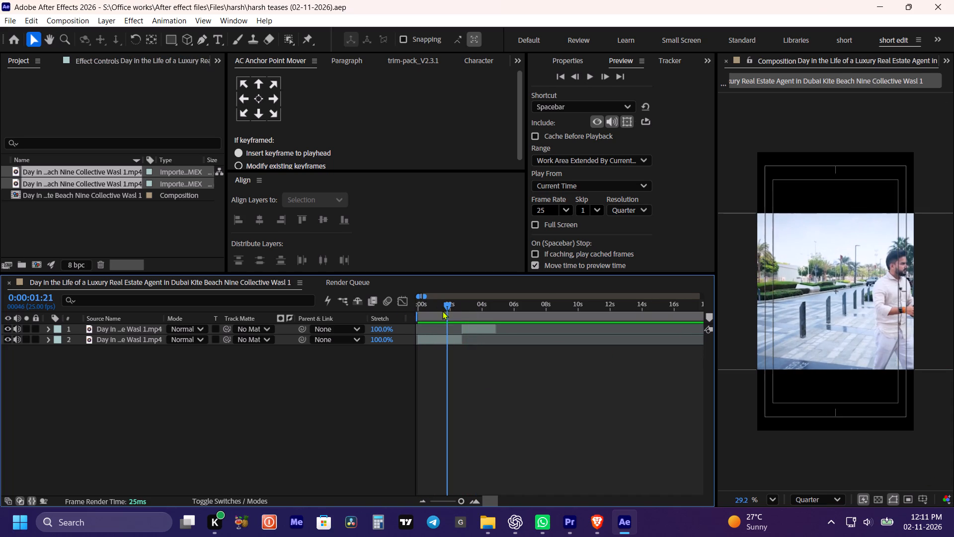
left_click(501, 390)
key("space")
key("space")
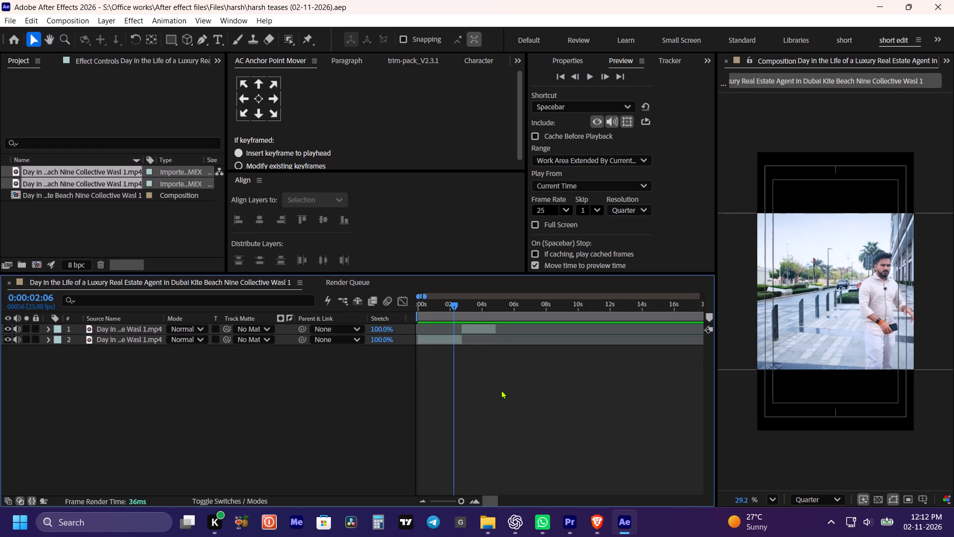
key("space")
key("space")
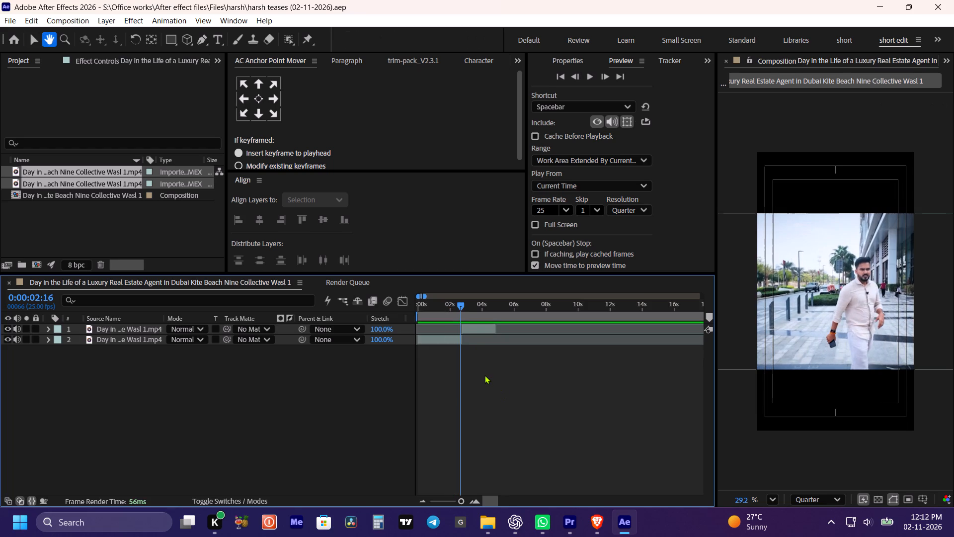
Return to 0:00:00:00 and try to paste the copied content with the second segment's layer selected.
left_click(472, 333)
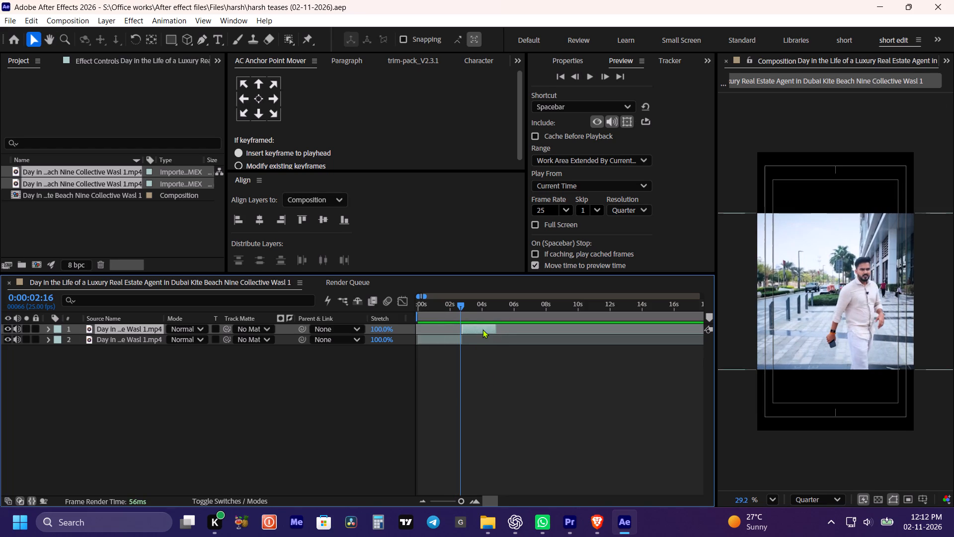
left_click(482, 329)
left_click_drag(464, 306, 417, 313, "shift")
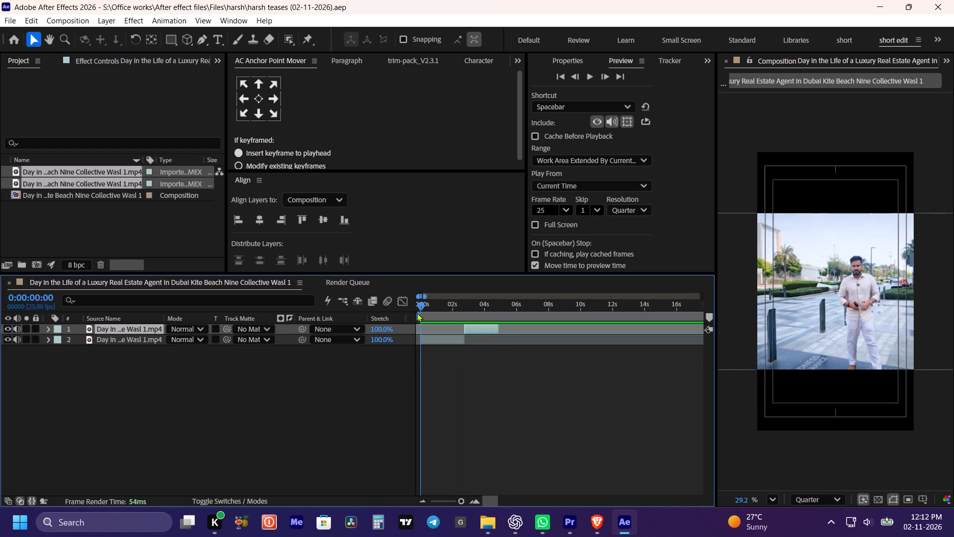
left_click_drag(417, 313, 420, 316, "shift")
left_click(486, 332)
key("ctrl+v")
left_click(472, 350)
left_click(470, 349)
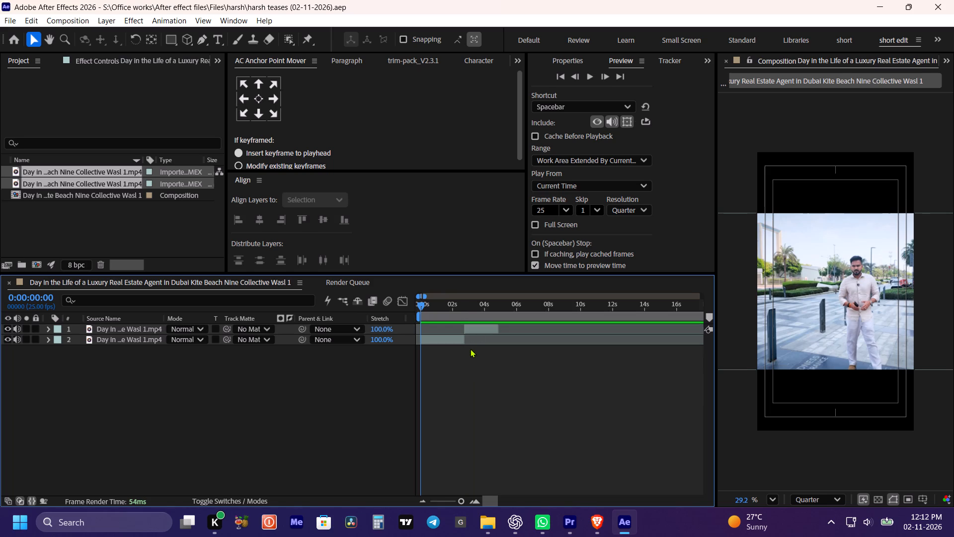
Save the After Effects project.
key("ctrl+s")
key("ctrl+s")
left_click(472, 354)
left_click(467, 375)
key("ctrl+s")
left_click(467, 375)
Replay the edit's opening briefly, copy the selected "So guys from the beach directly" clip in Premiere Pro, and return to After Effects.
left_click_drag(458, 312, 416, 312)
key("space")
left_click(483, 404)
left_click(483, 404)
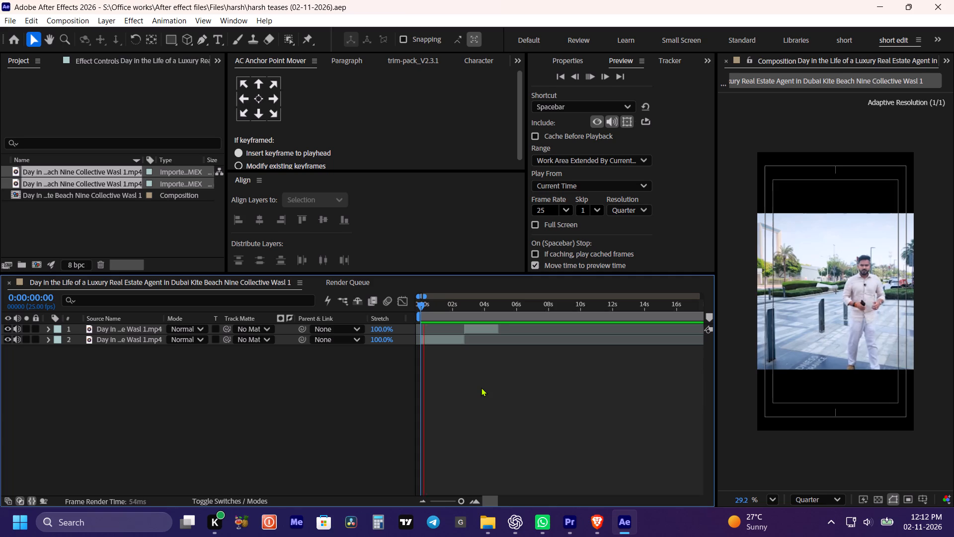
key("space")
left_click(576, 519)
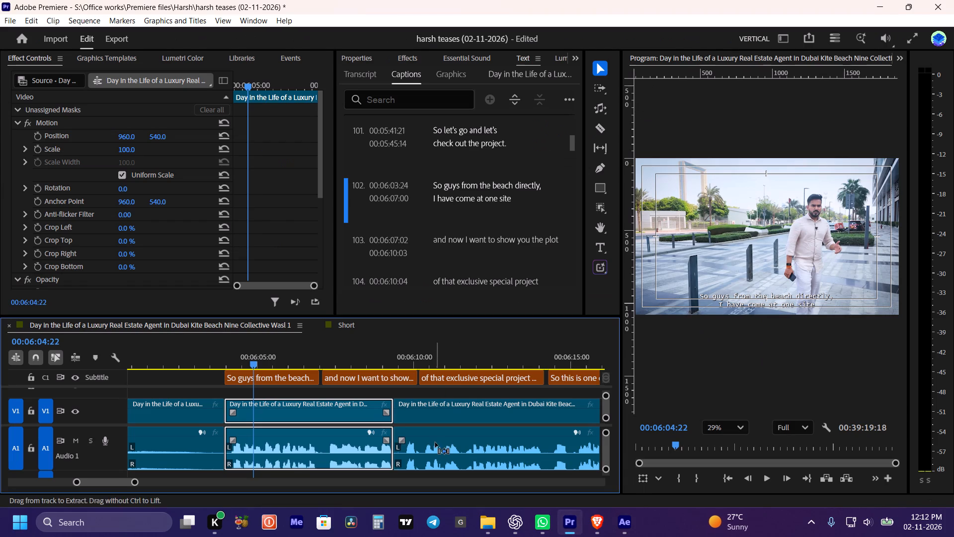
key("ctrl+c")
key("ctrl+c")
key("ctrl+c")
left_click(617, 520)
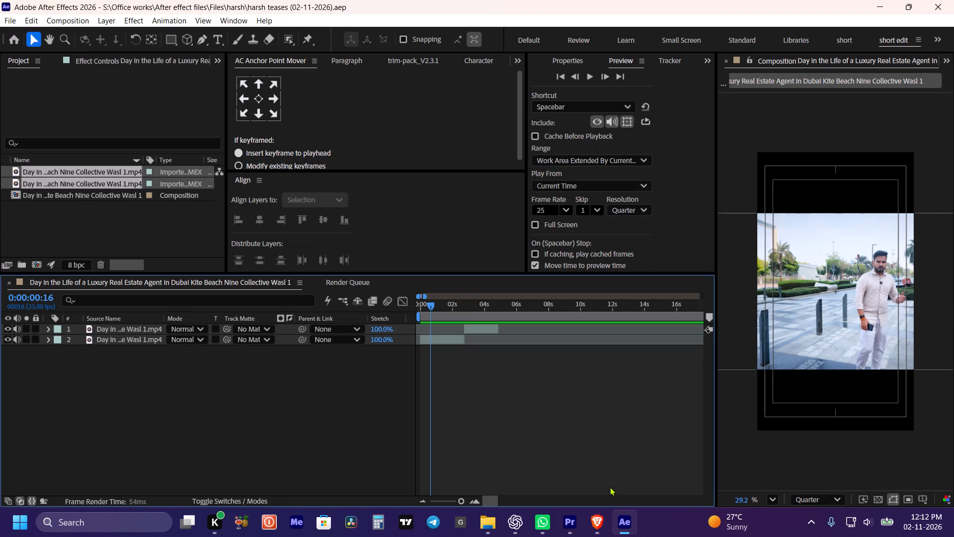
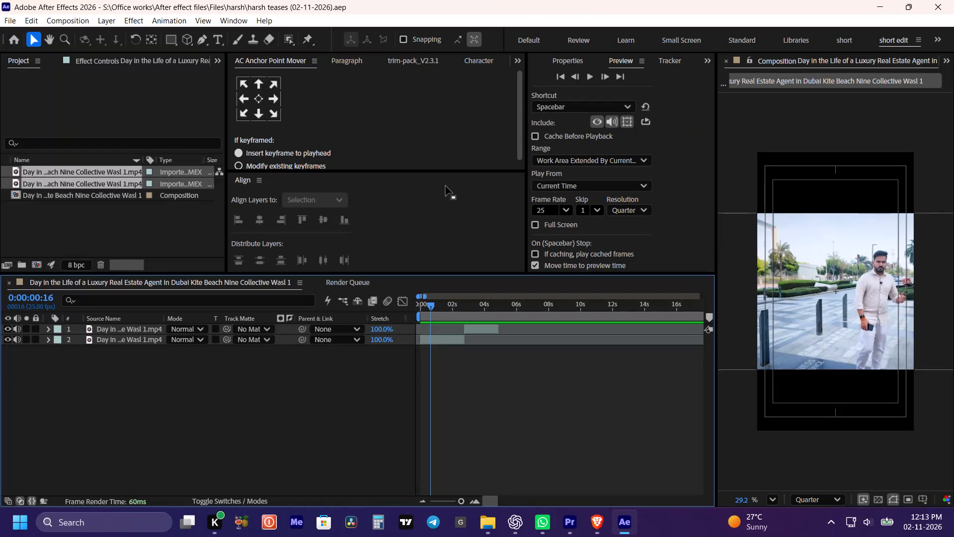
Replay the edit's opening in short bursts from 0:00:00:00.
left_click(514, 476)
left_click_drag(459, 312, 337, 346)
key("space")
left_click(515, 380)
type("v")
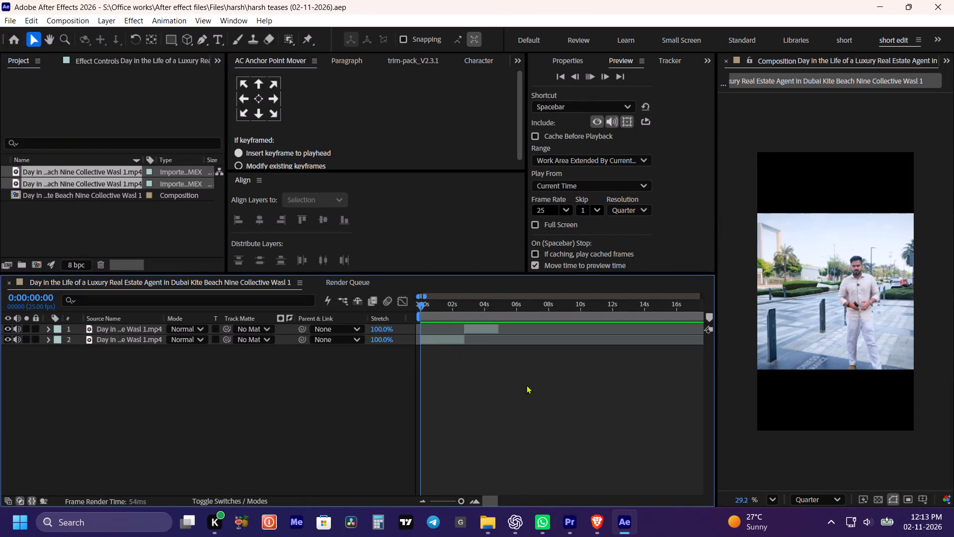
key("space")
left_click(526, 385)
key("space")
left_click(578, 400)
key("space")
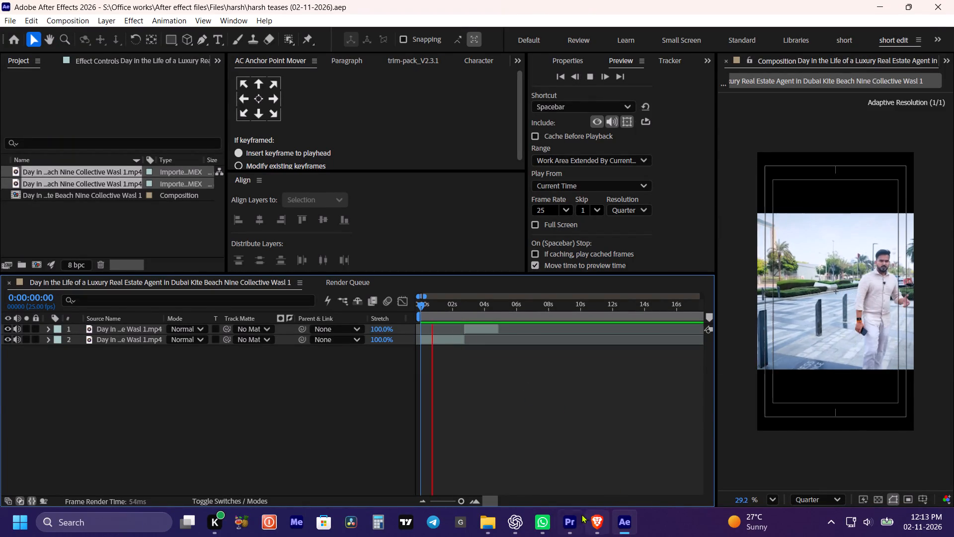
Switch to Premiere Pro and play the source from the "So guys from the beach directly" clip to the Park Gate Residences line.
left_click(567, 520)
key("space")
scroll(349, 371, "down", 4, "alt")
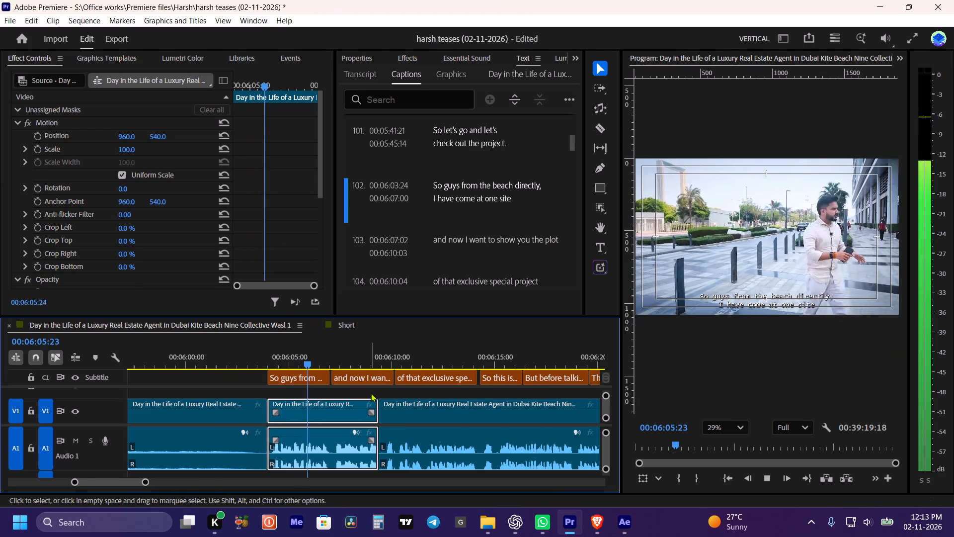
left_click(371, 393, "alt")
scroll(371, 393, "down", 3, "alt")
scroll(358, 394, "up", 1, "alt")
scroll(358, 394, "down", 3)
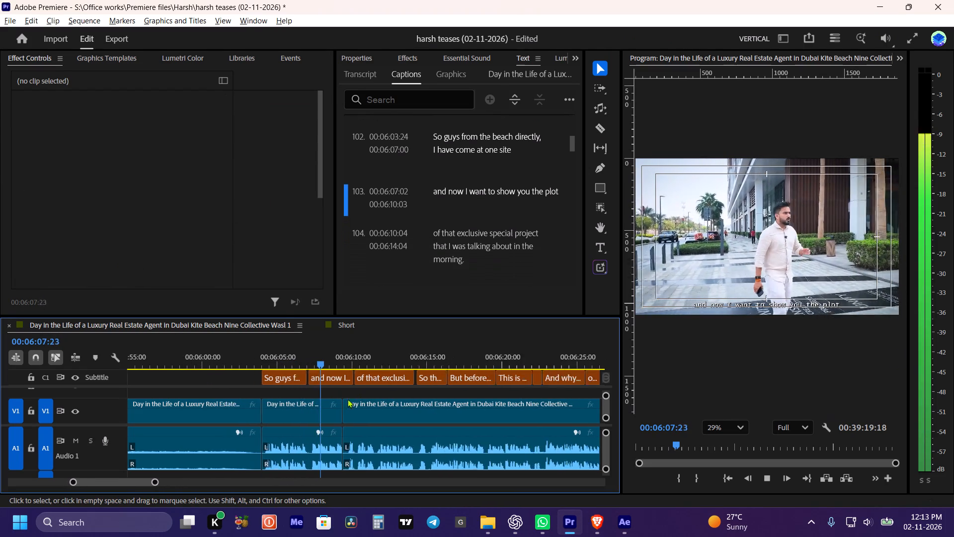
scroll(340, 399, "up", 4, "alt")
scroll(328, 396, "down", 8, "alt")
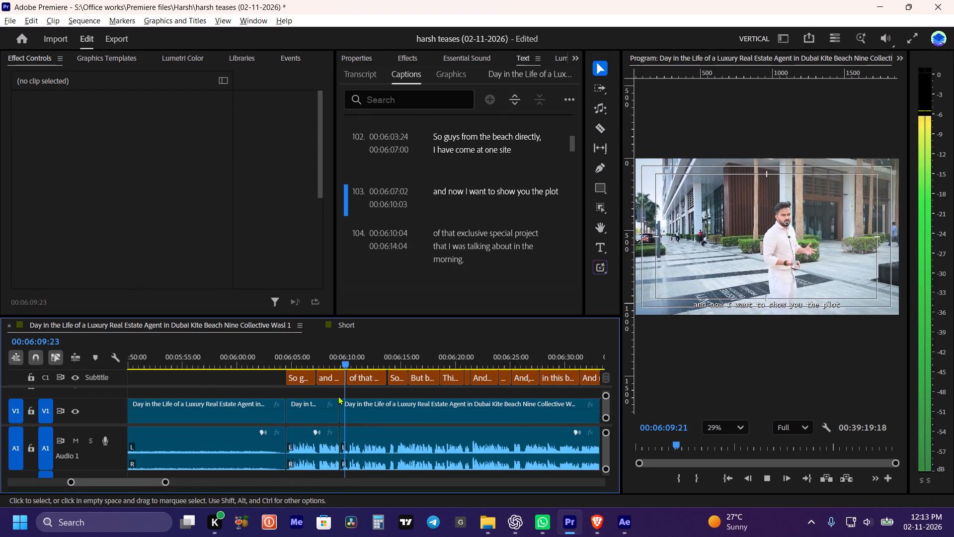
scroll(368, 400, "down", 3, "alt")
left_click(372, 390)
scroll(372, 390, "up", 3, "alt")
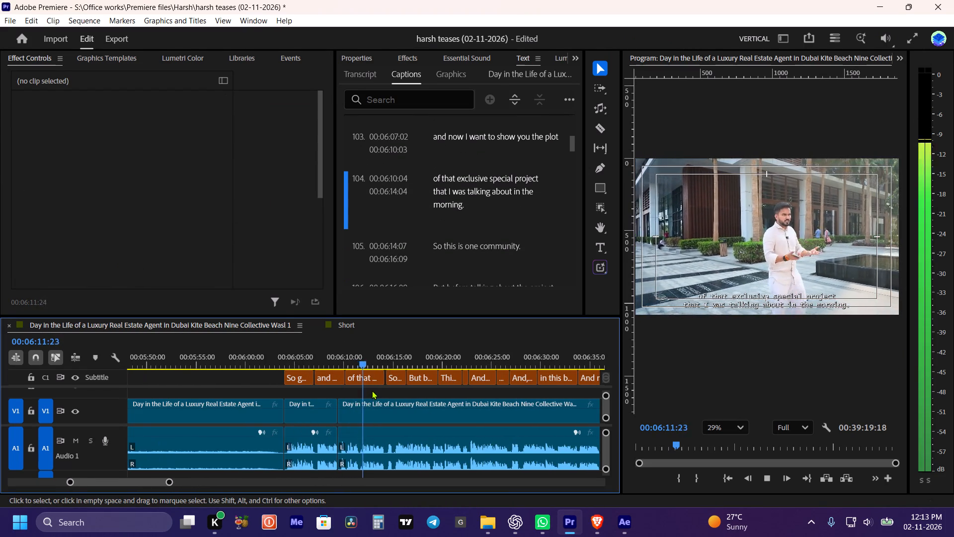
scroll(372, 390, "down", 3)
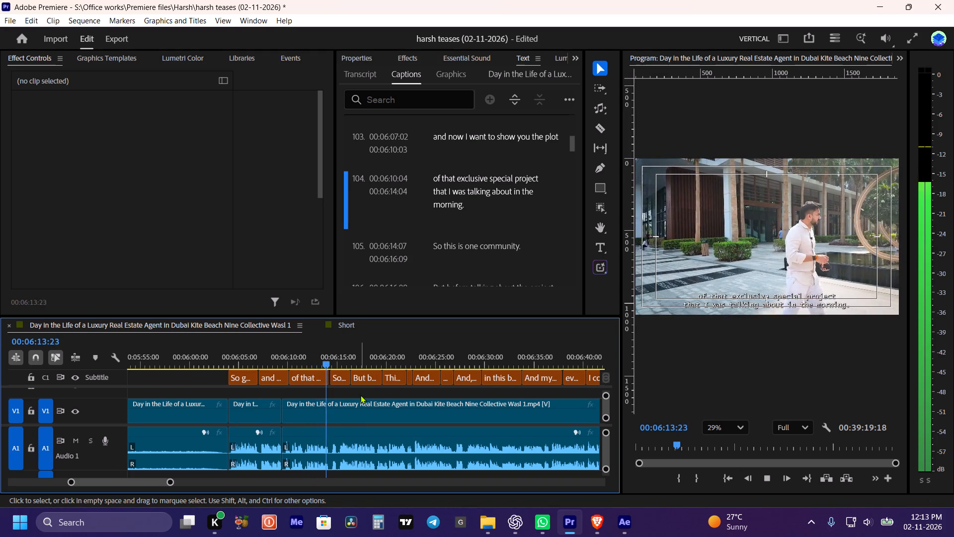
left_click(363, 393)
left_click(363, 393)
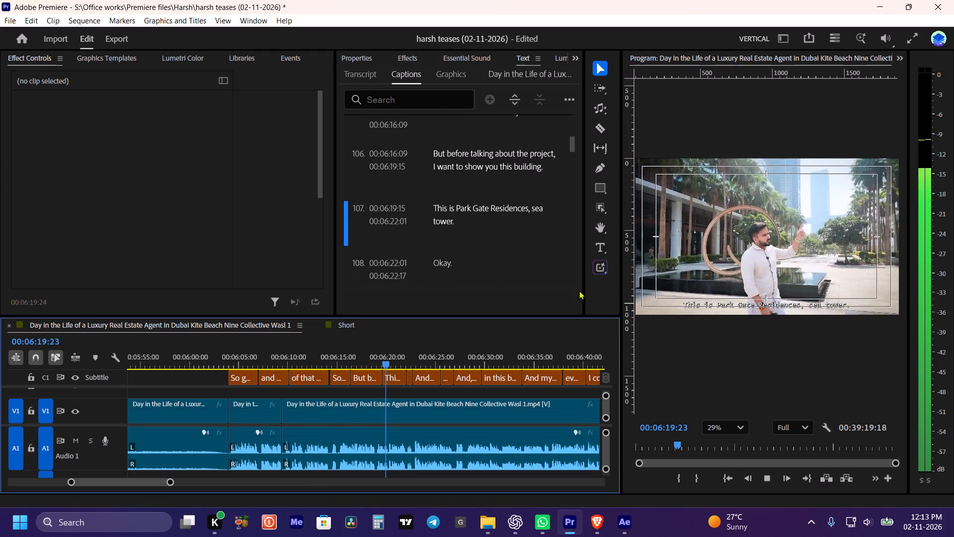
left_click(408, 391)
key("space")
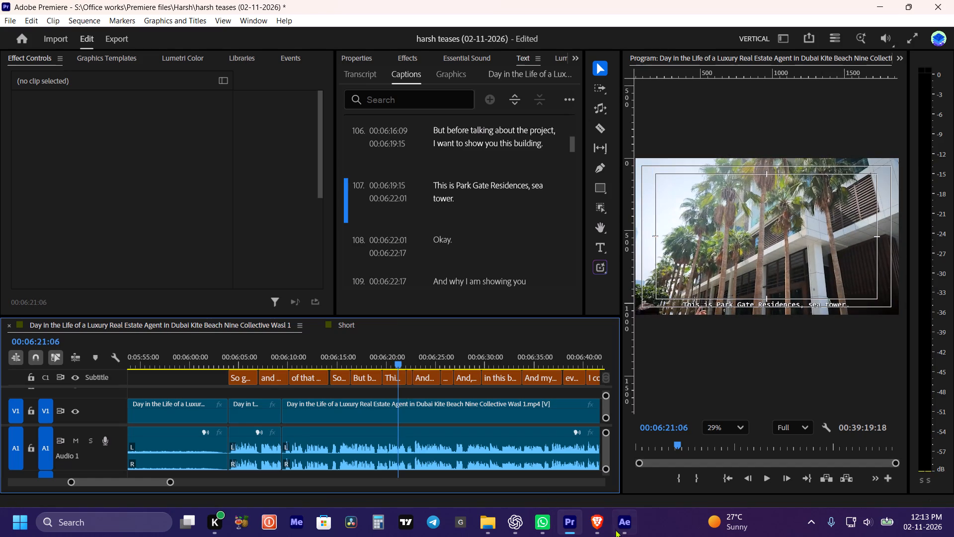
Return to After Effects and, at 0:00:00:00, scale both segment layers to 223% and set their X position to 197 to reframe the speaker.
left_click(622, 526)
left_click_drag(444, 297, 408, 318)
left_click_drag(444, 304, 433, 306)
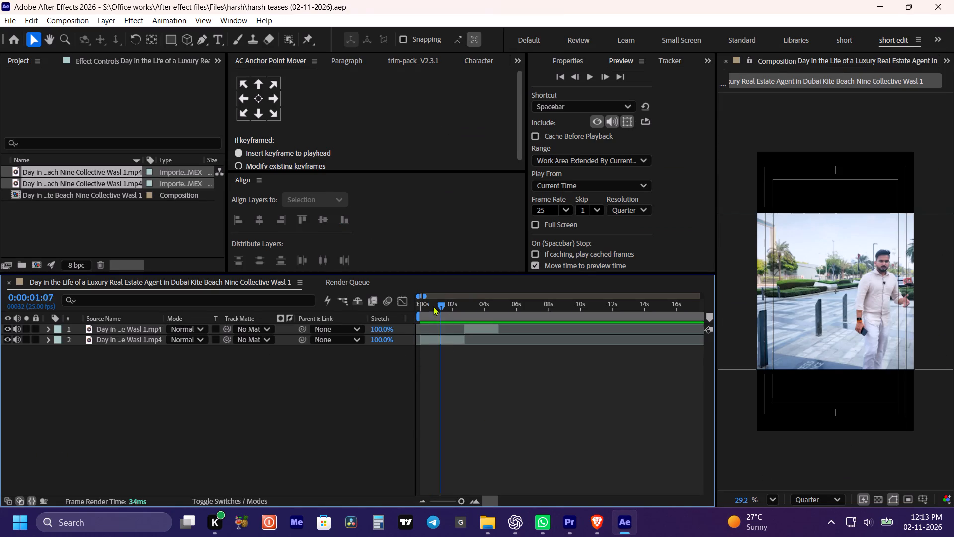
left_click_drag(433, 306, 398, 319)
key("space")
left_click(493, 366)
key("space")
left_click(443, 341)
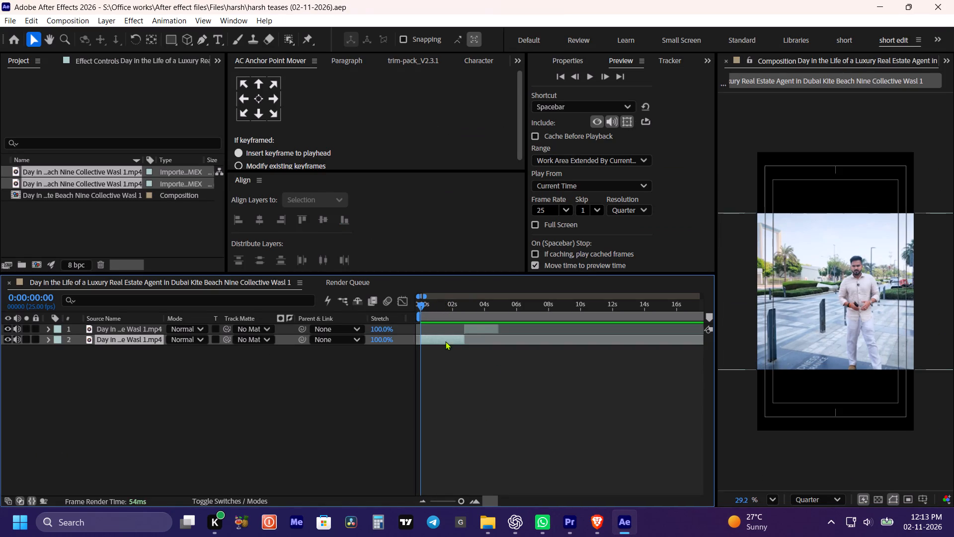
left_click(481, 327, "shift")
left_click_drag(565, 58, 572, 62)
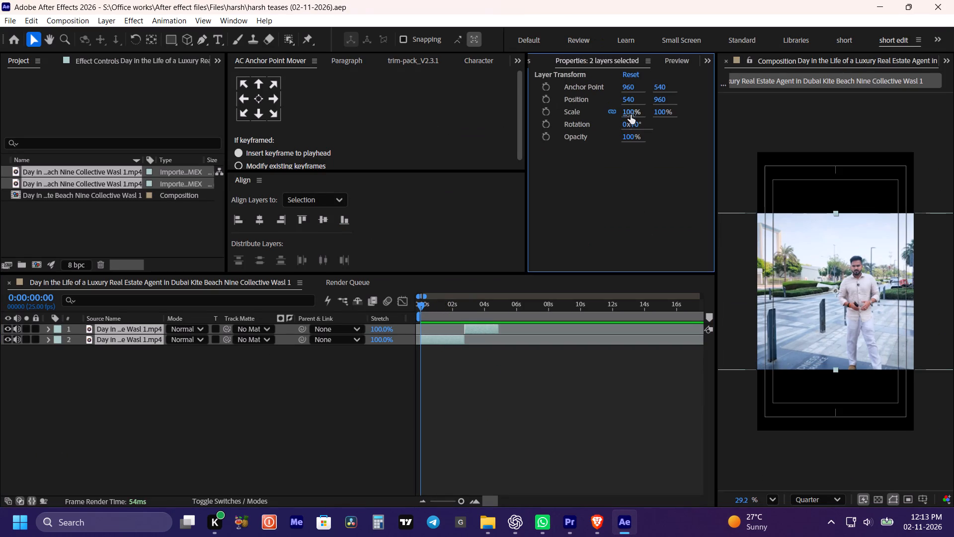
left_click_drag(630, 115, 715, 120)
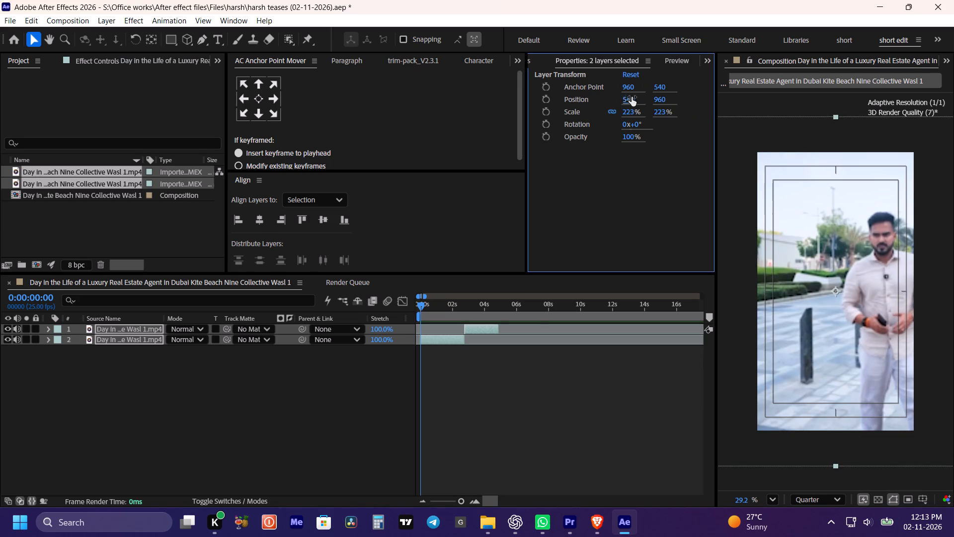
left_click_drag(632, 97, 456, 139)
Save the After Effects project with the reframed layers.
left_click(471, 424)
key("ctrl+s")
left_click(474, 415)
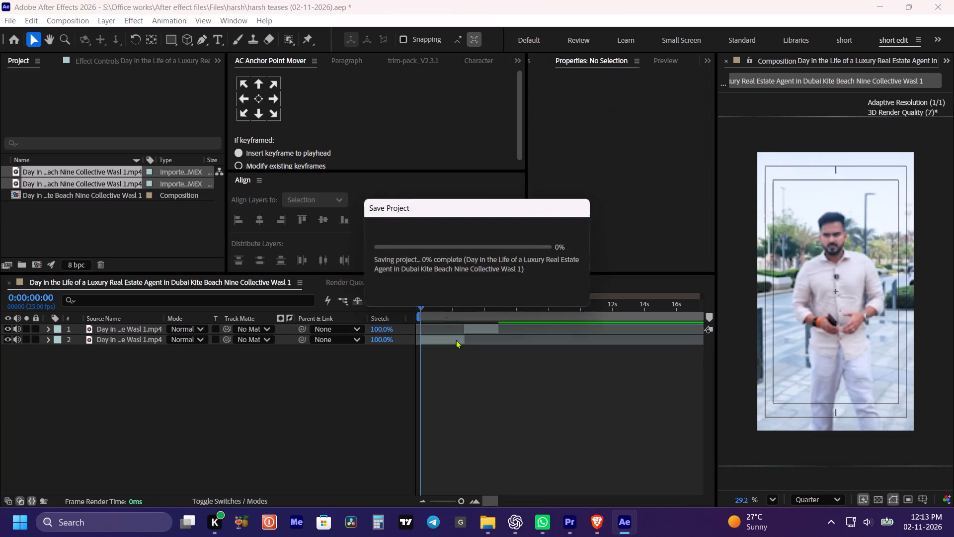
Replay the reframed opening from 0:00:00:00 to check the speaker's framing, and return the playhead to the start.
left_click_drag(448, 300, 368, 328)
key("space")
left_click(494, 402)
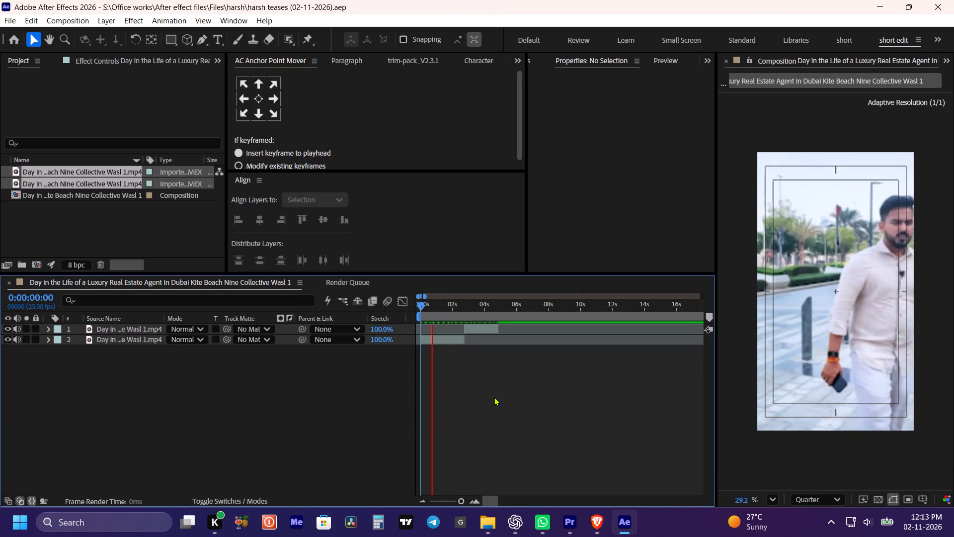
left_click(494, 397)
left_click(494, 397)
key("space")
left_click_drag(450, 306, 417, 312)
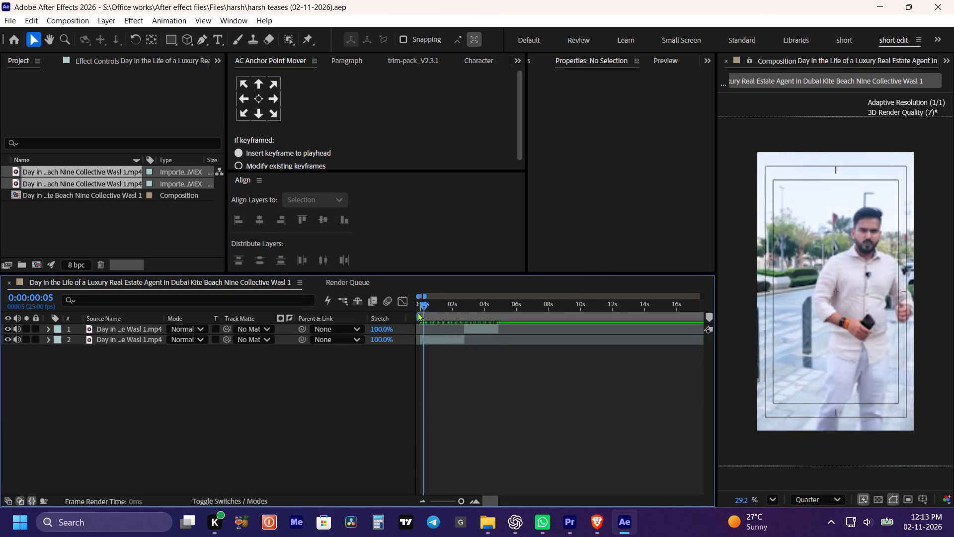
left_click_drag(417, 312, 409, 312)
Set the composition preview resolution to Full.
left_click(829, 498)
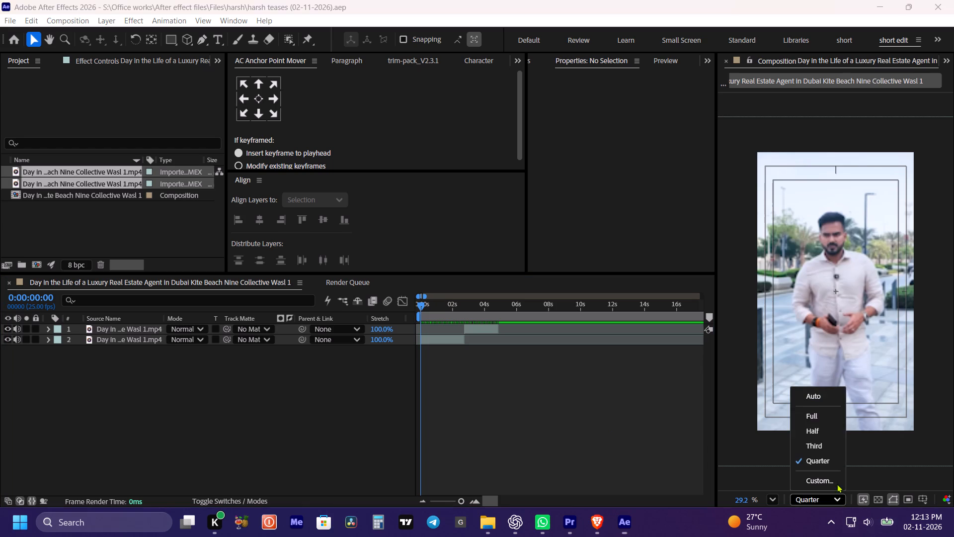
left_click(812, 416)
left_click(651, 413)
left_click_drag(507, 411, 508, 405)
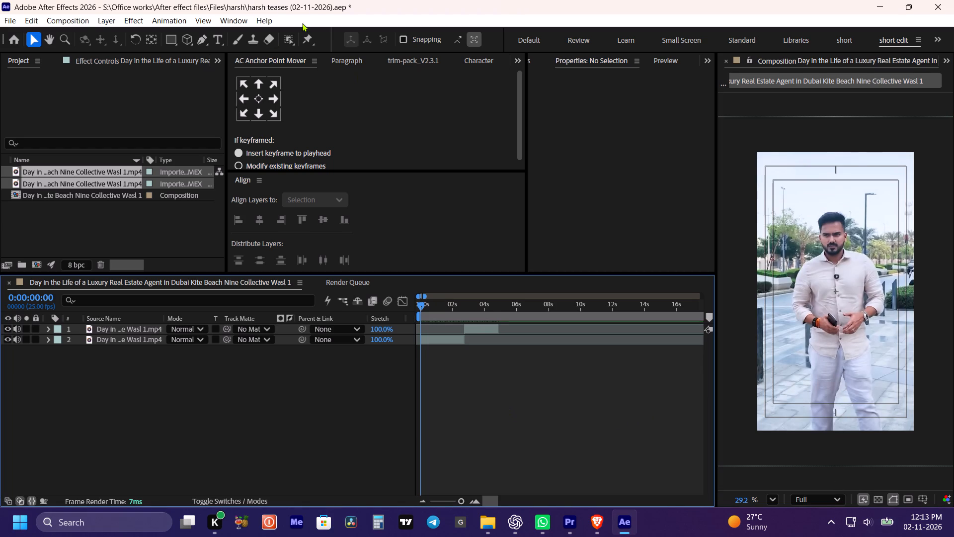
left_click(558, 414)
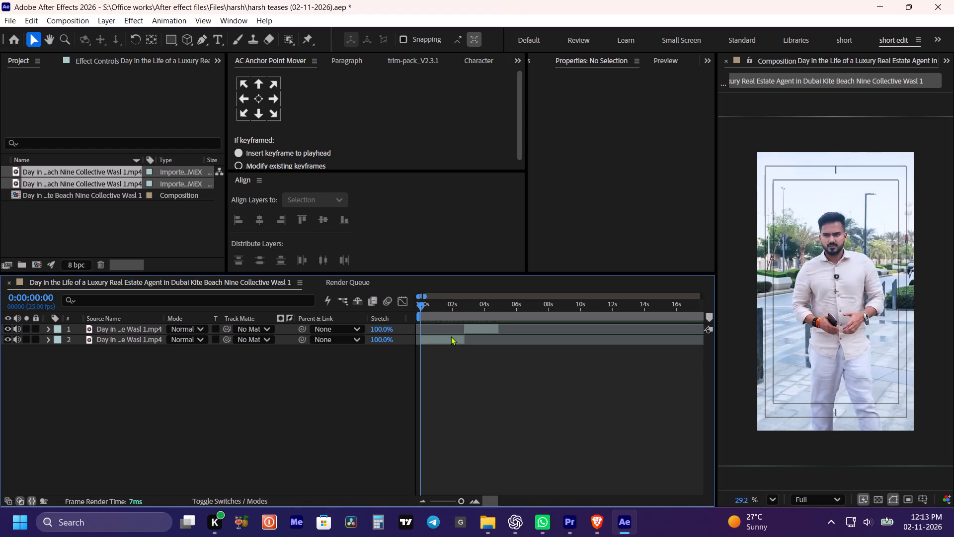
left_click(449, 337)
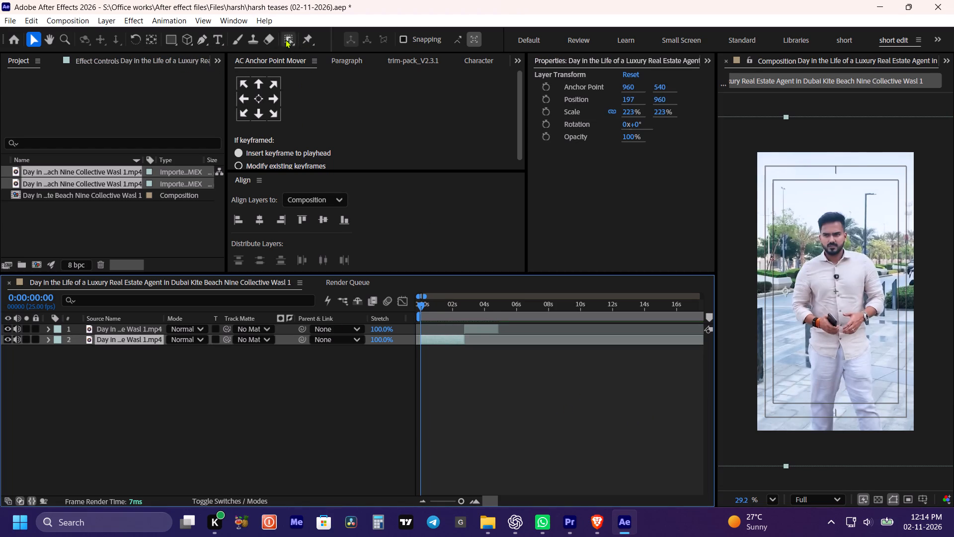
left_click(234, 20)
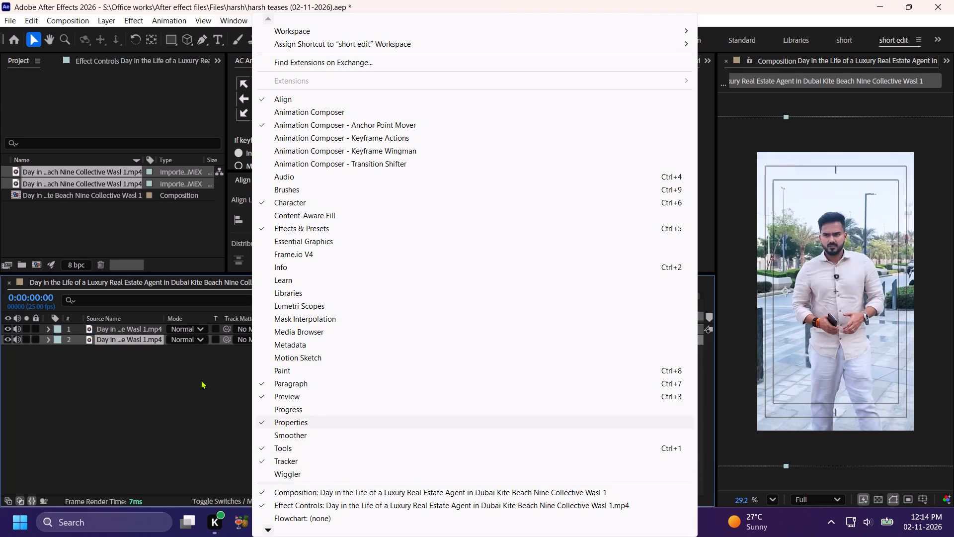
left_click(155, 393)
Save the After Effects project.
key("ctrl+s")
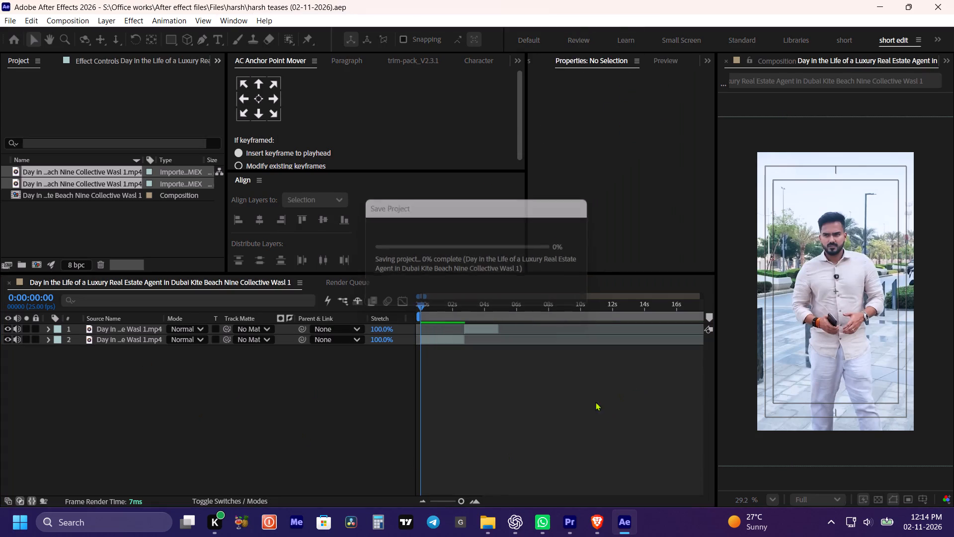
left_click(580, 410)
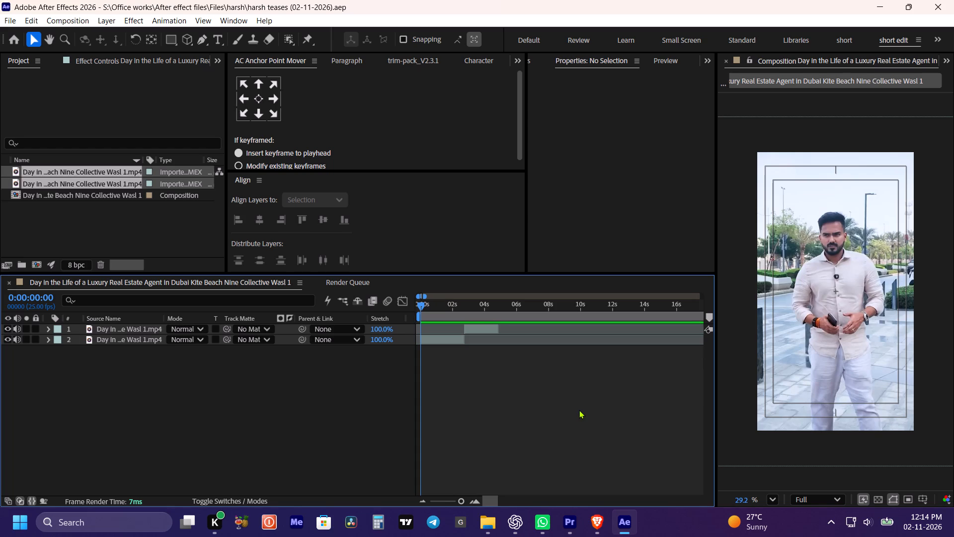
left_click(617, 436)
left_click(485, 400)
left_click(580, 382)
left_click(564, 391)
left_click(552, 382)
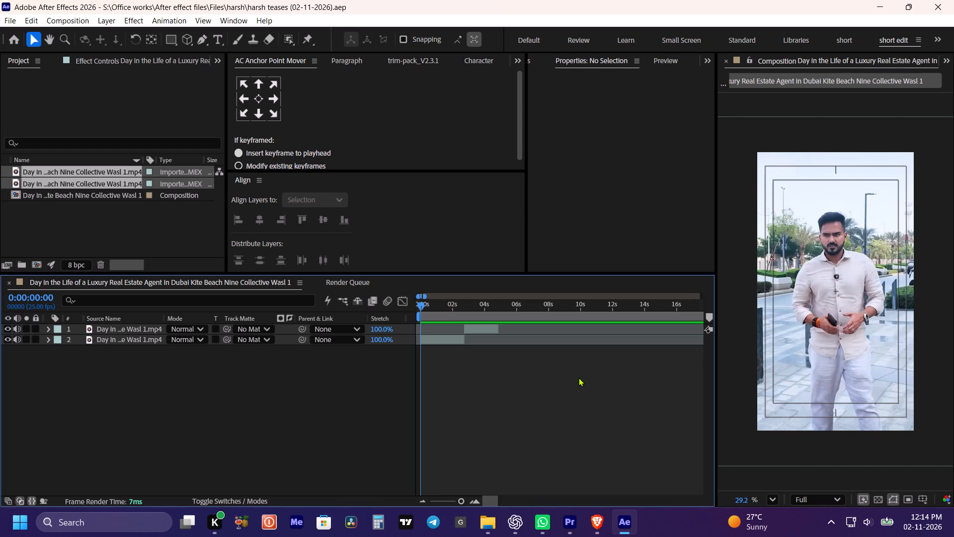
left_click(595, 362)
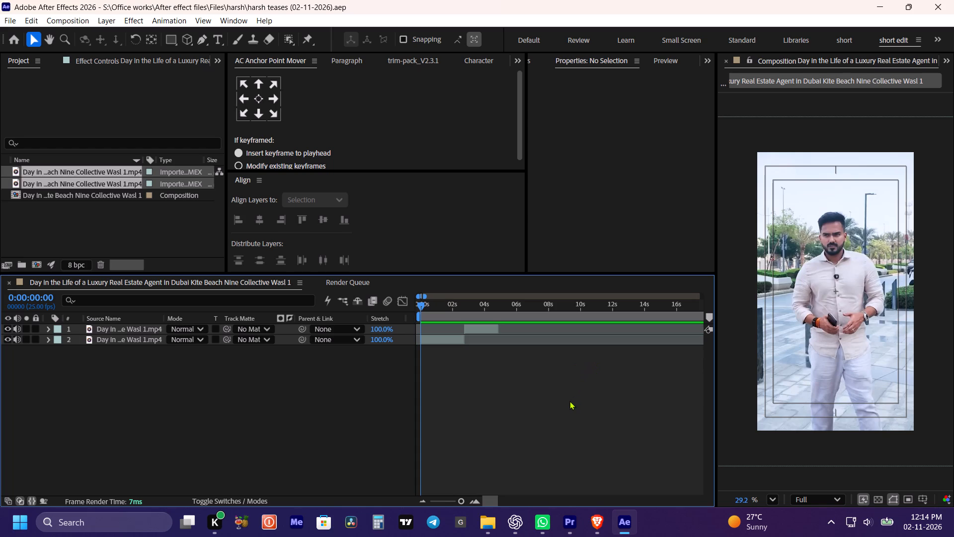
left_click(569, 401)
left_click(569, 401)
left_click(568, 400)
Switch to the Brave browser and bring up the YouTube page with the real estate Aura farming Short.
left_click(601, 521)
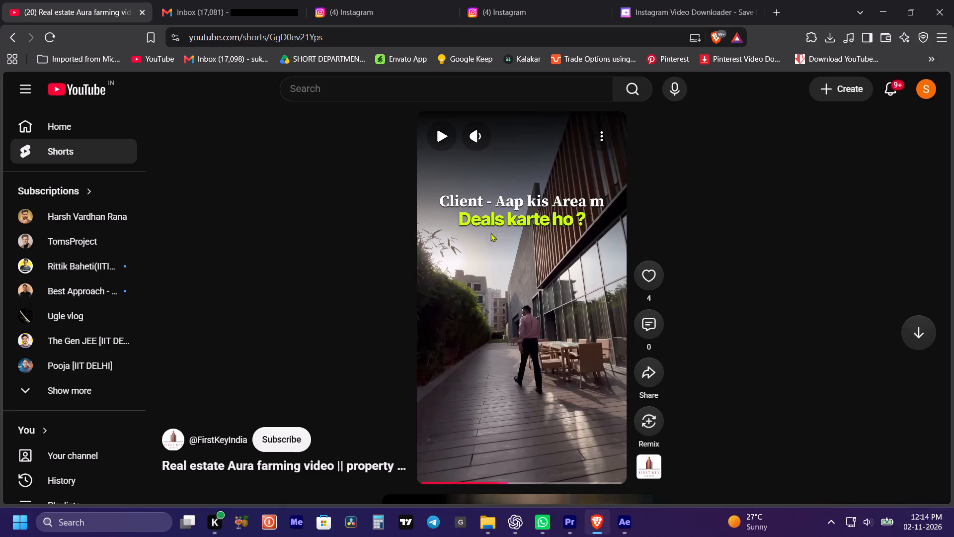
left_click(95, 0)
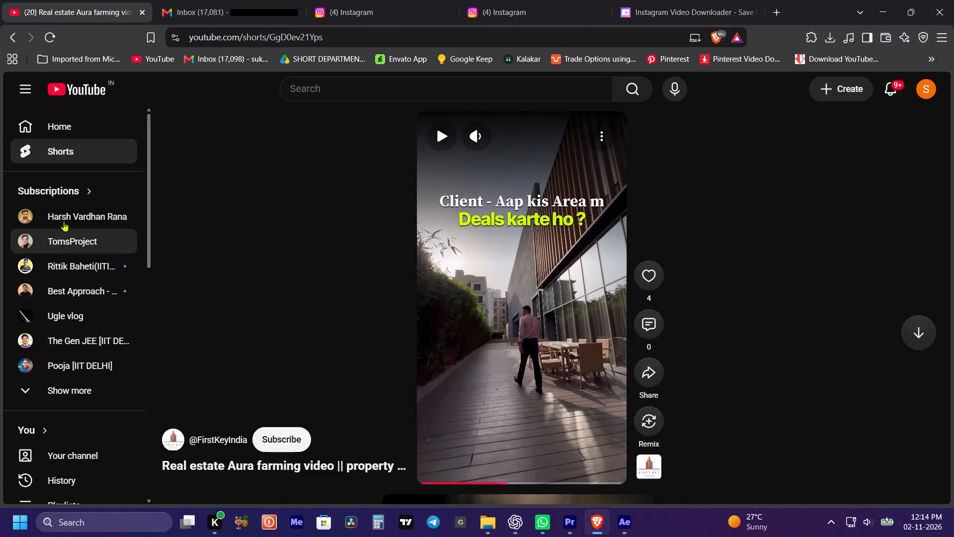